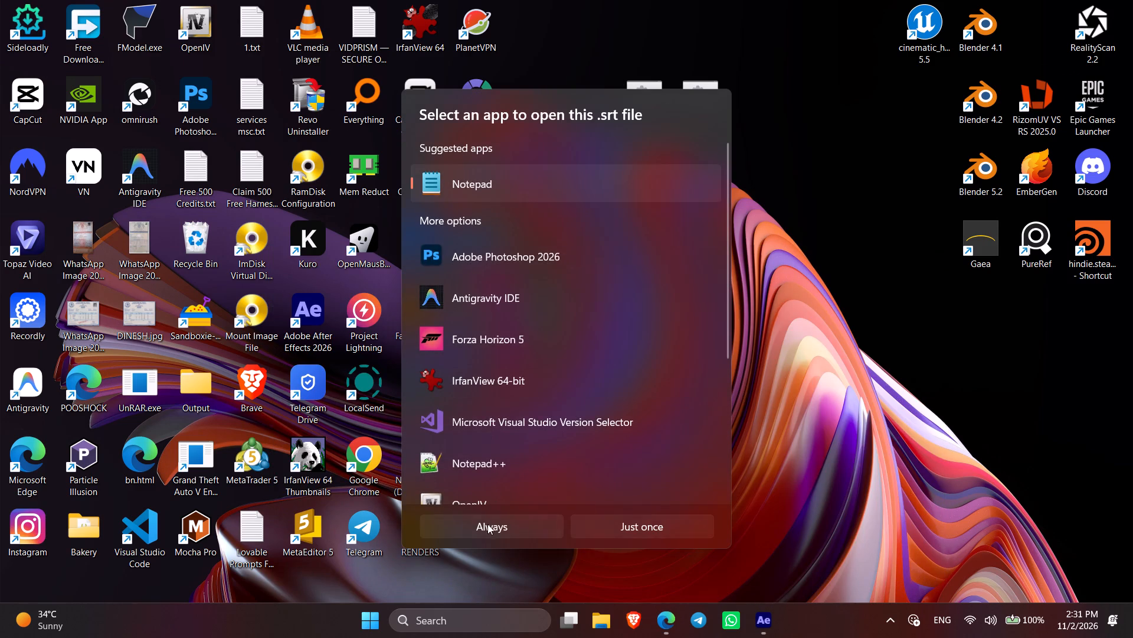
pyautogui.click(487, 524)
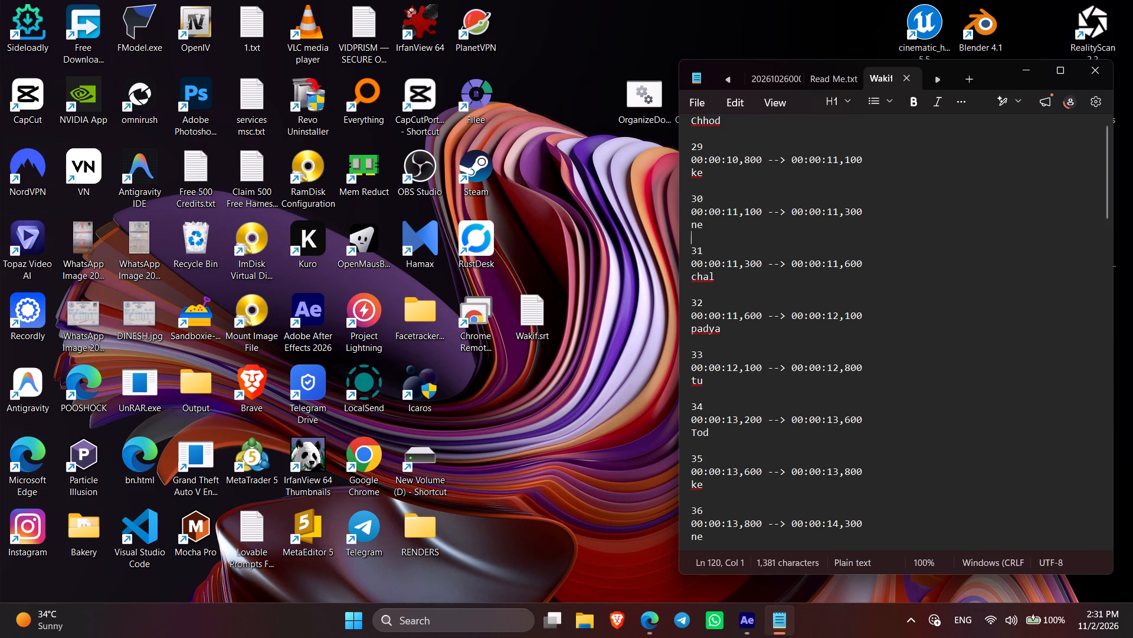
# Replace the entire contents of Wakif.srt with the copied subtitle text and save the file.
pyautogui.click(827, 243)
pyautogui.hotkey('ctrl', 'a')
pyautogui.hotkey('ctrl', 'v')
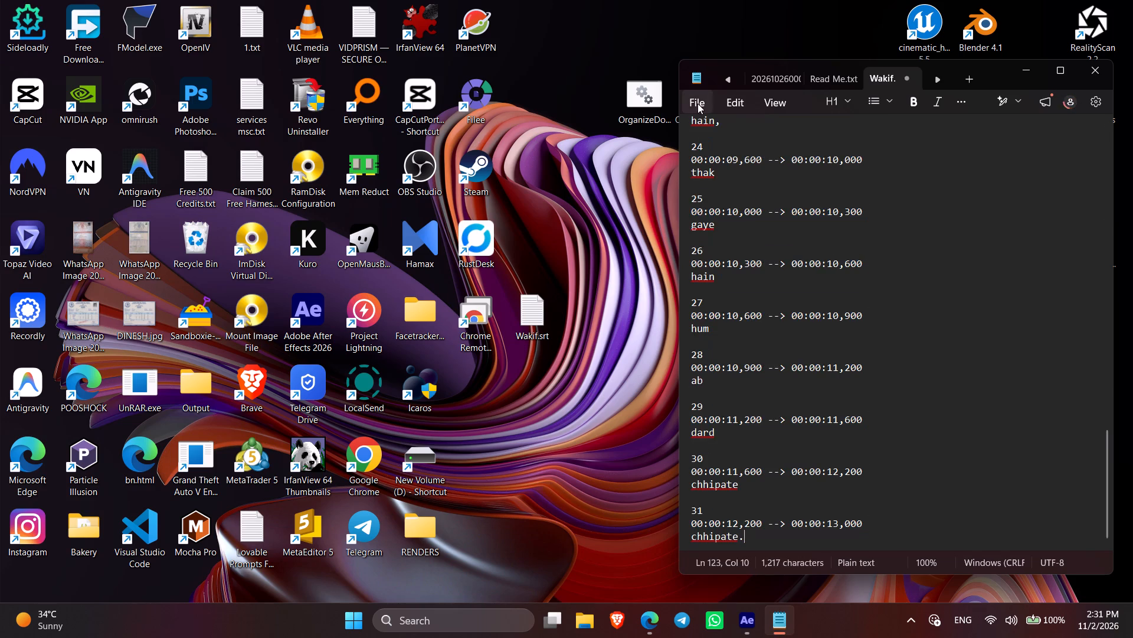
pyautogui.click(693, 103)
pyautogui.click(742, 240)
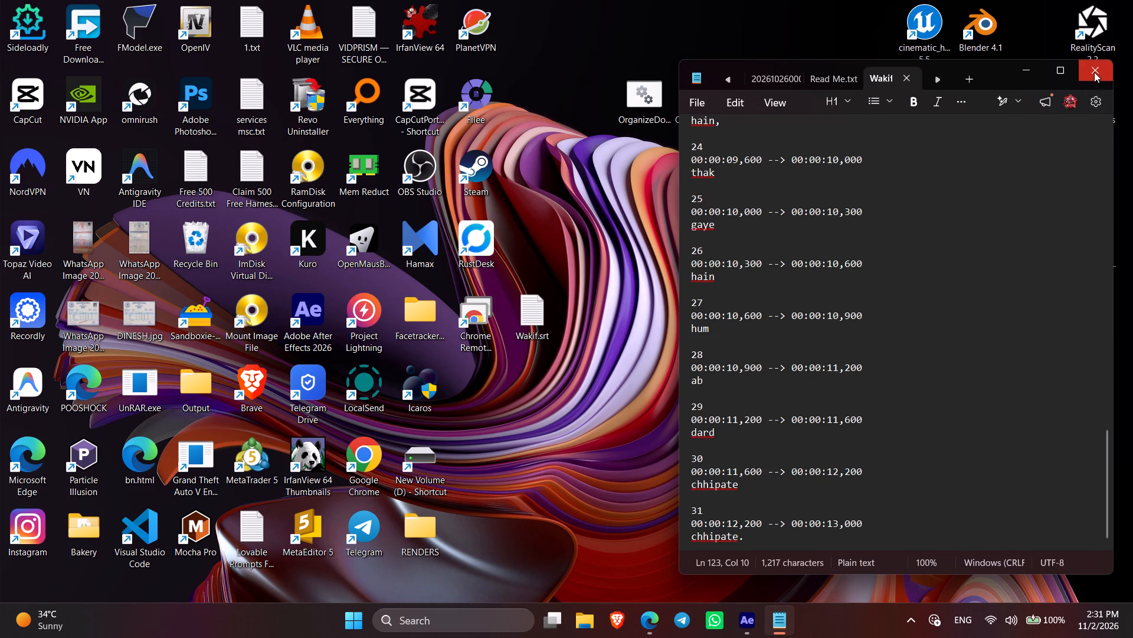
# Close Notepad, switch to After Effects and open the recent project 8th edit rajput.
pyautogui.click(1094, 72)
pyautogui.click(757, 614)
pyautogui.click(551, 308)
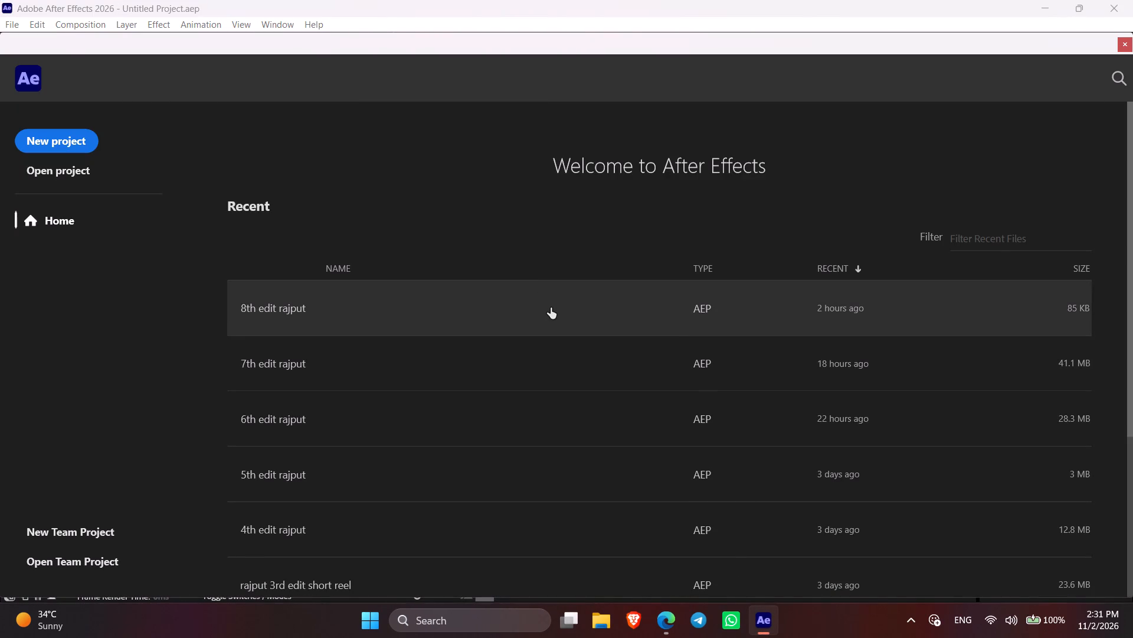
pyautogui.doubleClick(522, 308)
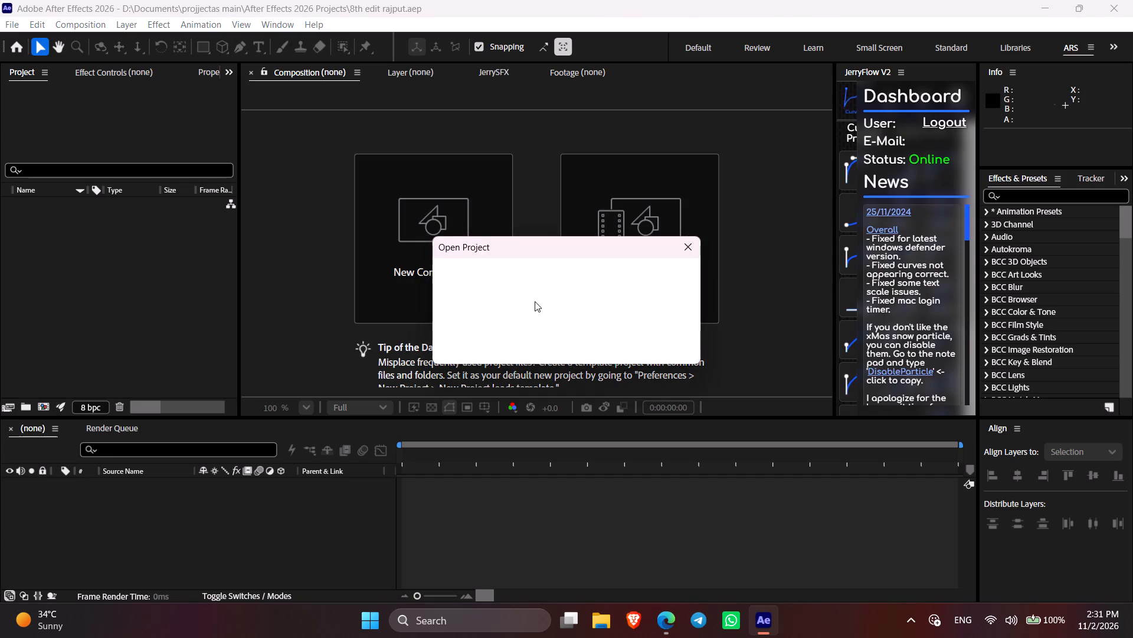
# Preview Comp 1 from the start of the timeline, stopping and restarting playback.
pyautogui.click(515, 525)
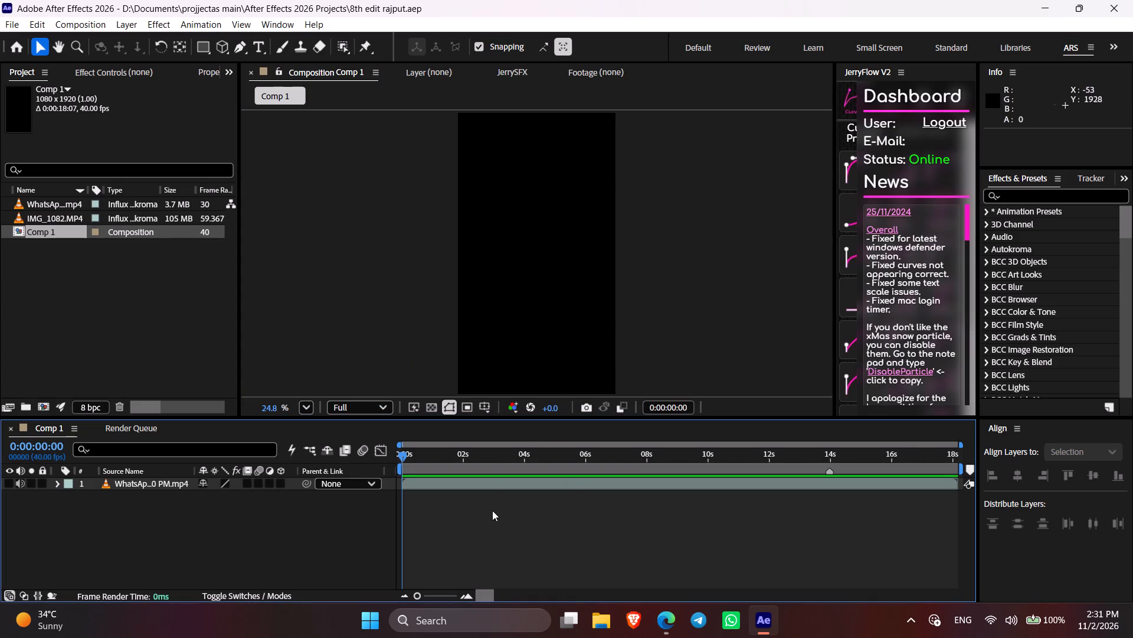
pyautogui.press('Delete')
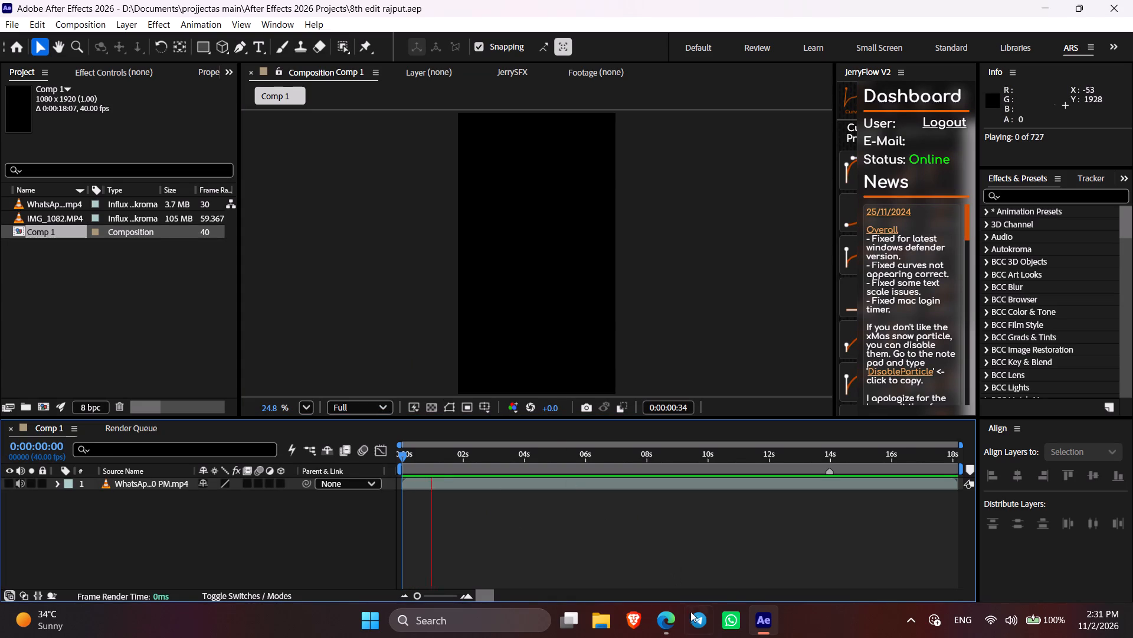
pyautogui.press('Delete')
pyautogui.click(699, 607)
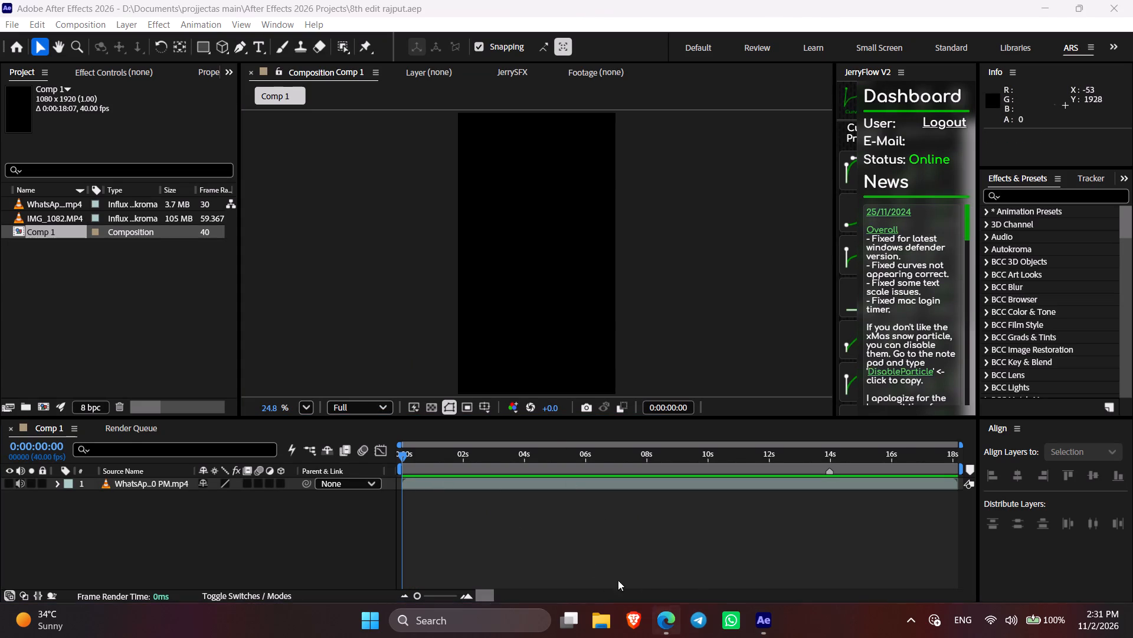
pyautogui.click(484, 532)
pyautogui.press('Delete')
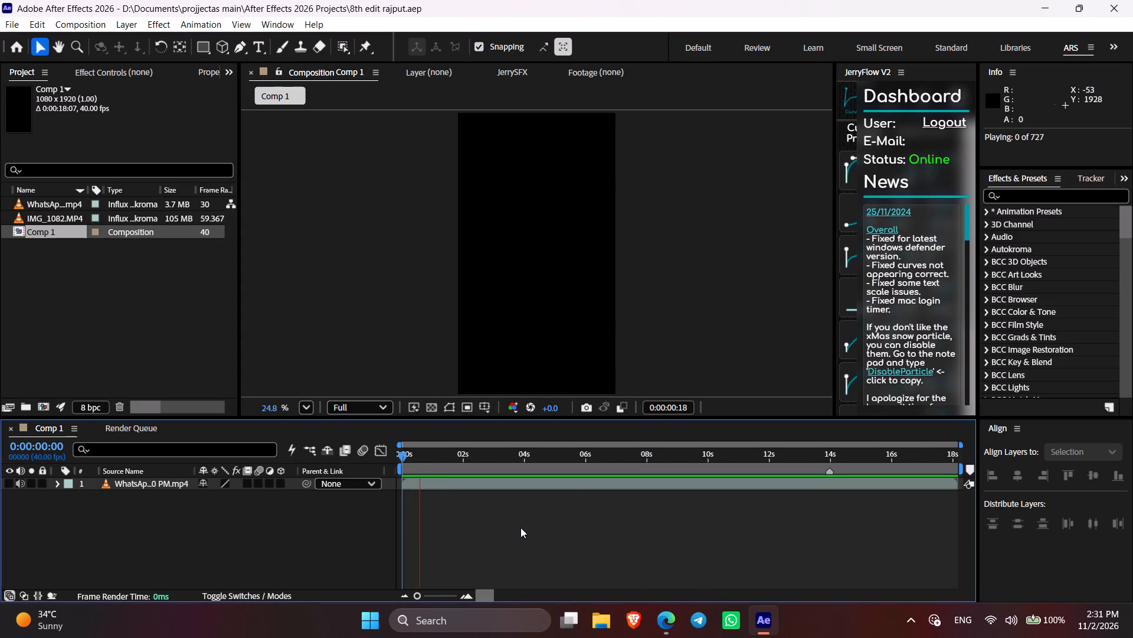
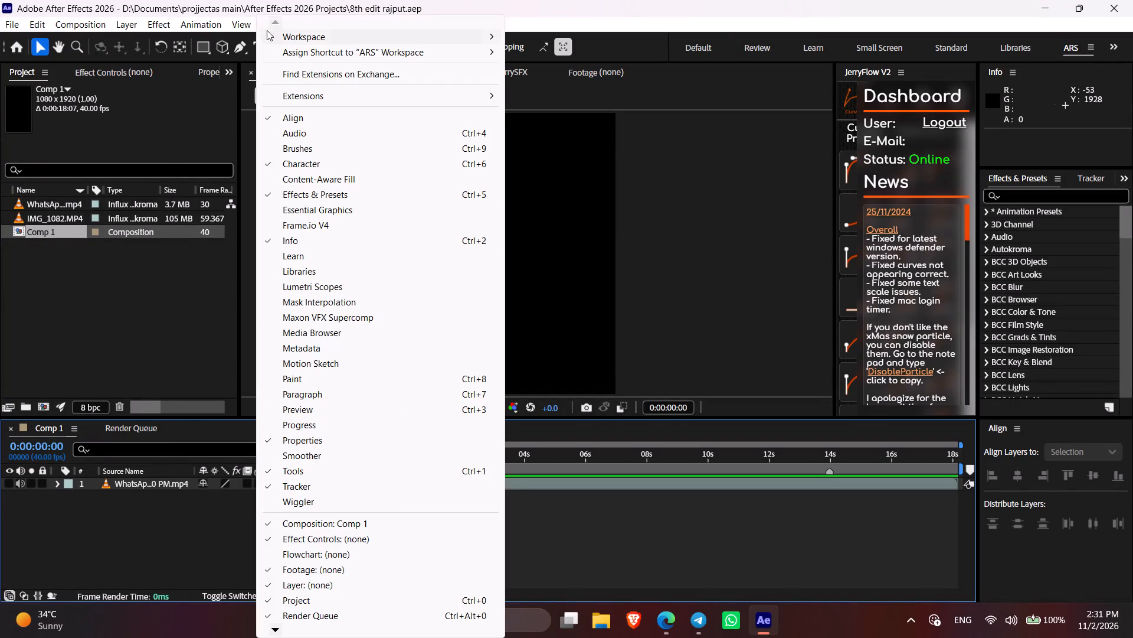
# Run the recently used Transcriptive SRT Importer 1.0 script to open its caption import settings.
pyautogui.click(280, 628)
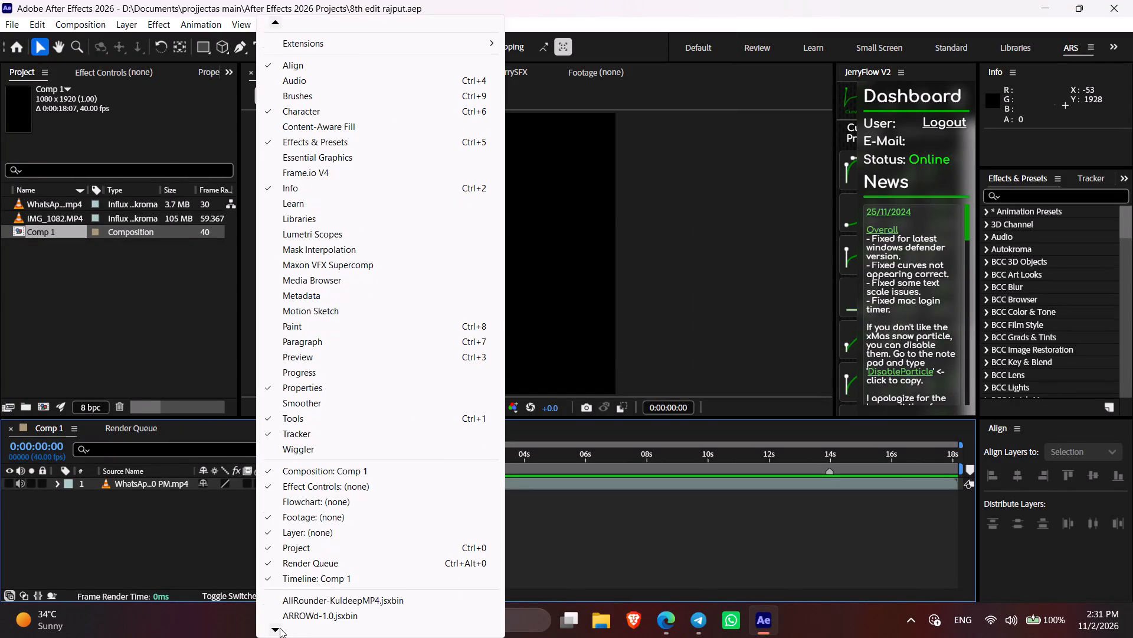
pyautogui.click(15, 274)
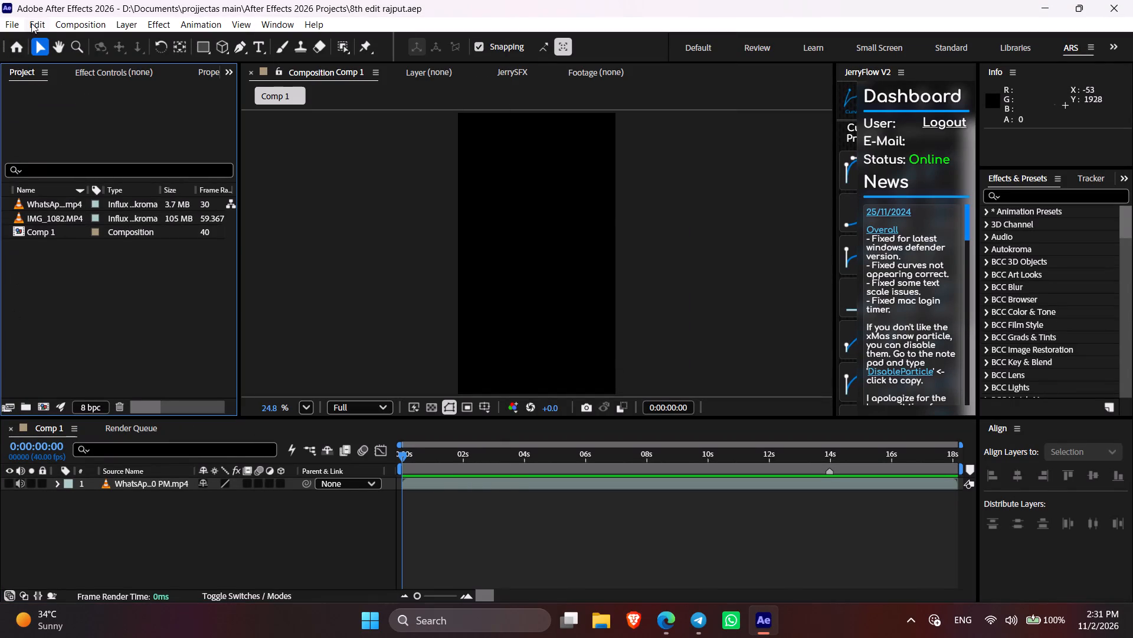
pyautogui.click(6, 24)
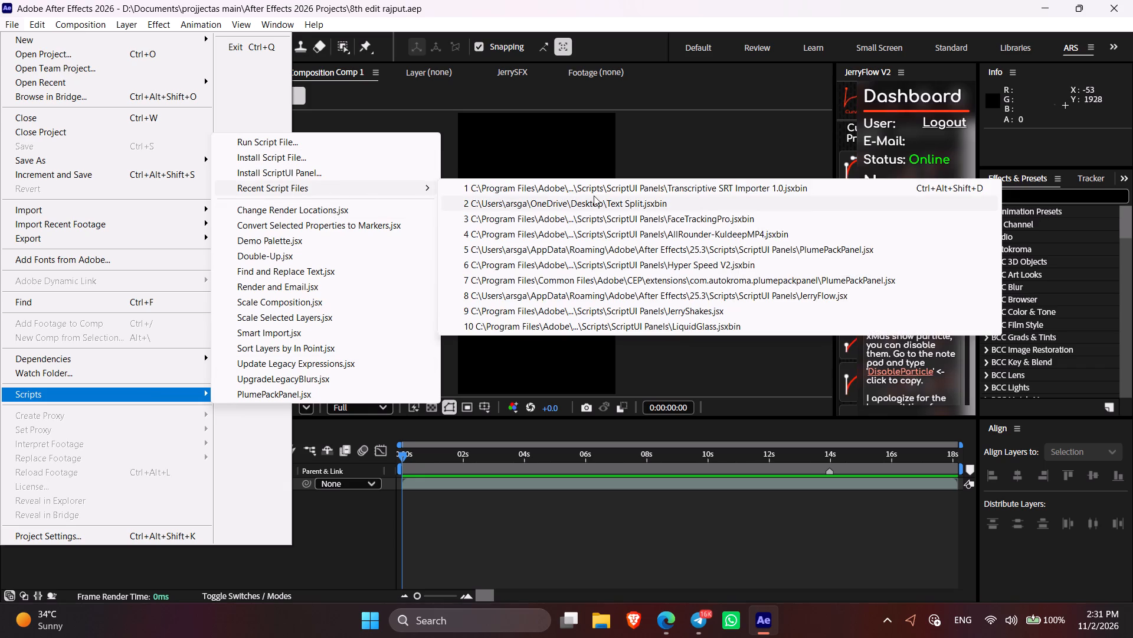
pyautogui.click(604, 190)
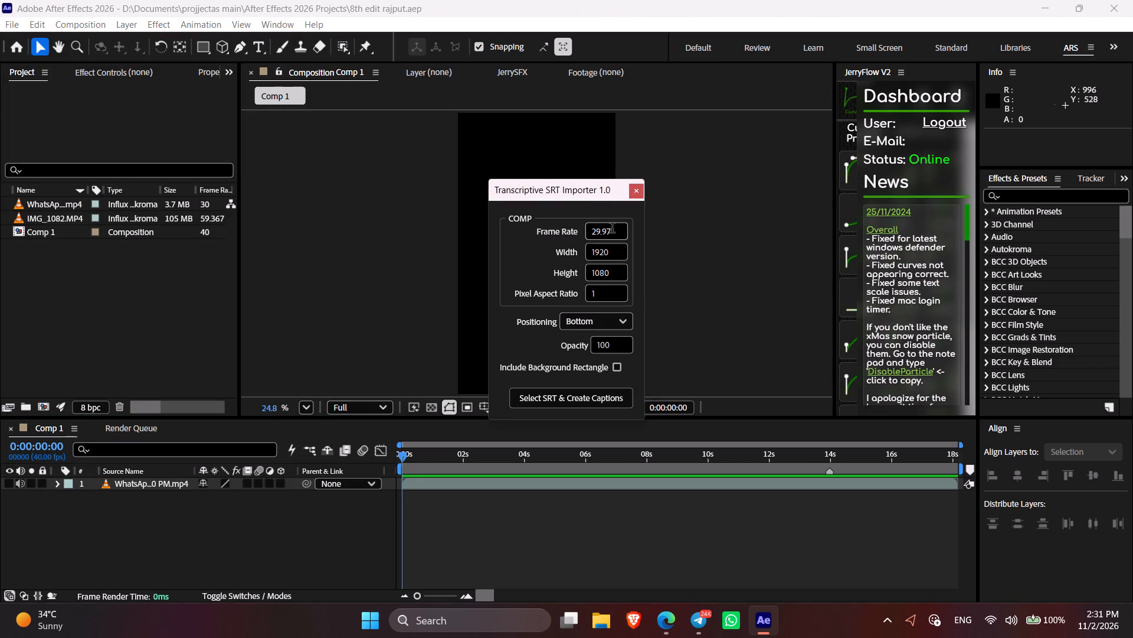
# Set the SRT importer's comp to a frame rate of 60, width 1080 and height 1920.
pyautogui.moveTo(612, 229); pyautogui.dragTo(579, 226)
pyautogui.write('60')
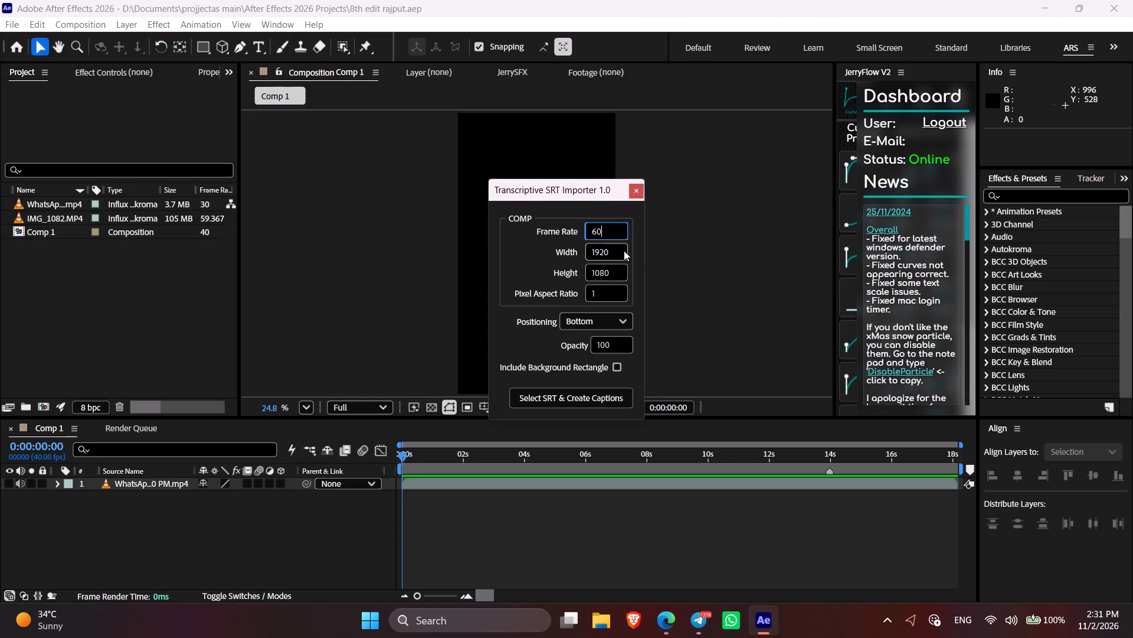
pyautogui.moveTo(612, 255); pyautogui.dragTo(572, 256)
pyautogui.press('1')
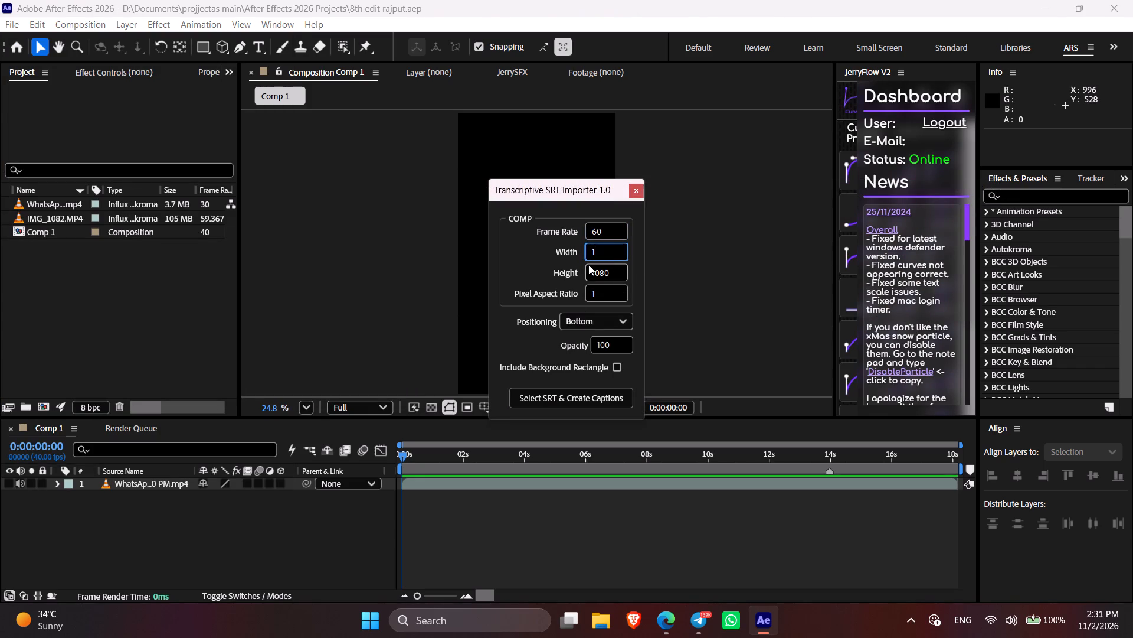
pyautogui.press('0')
pyautogui.press('8')
pyautogui.press('0')
pyautogui.moveTo(613, 270); pyautogui.dragTo(575, 271)
pyautogui.press('1')
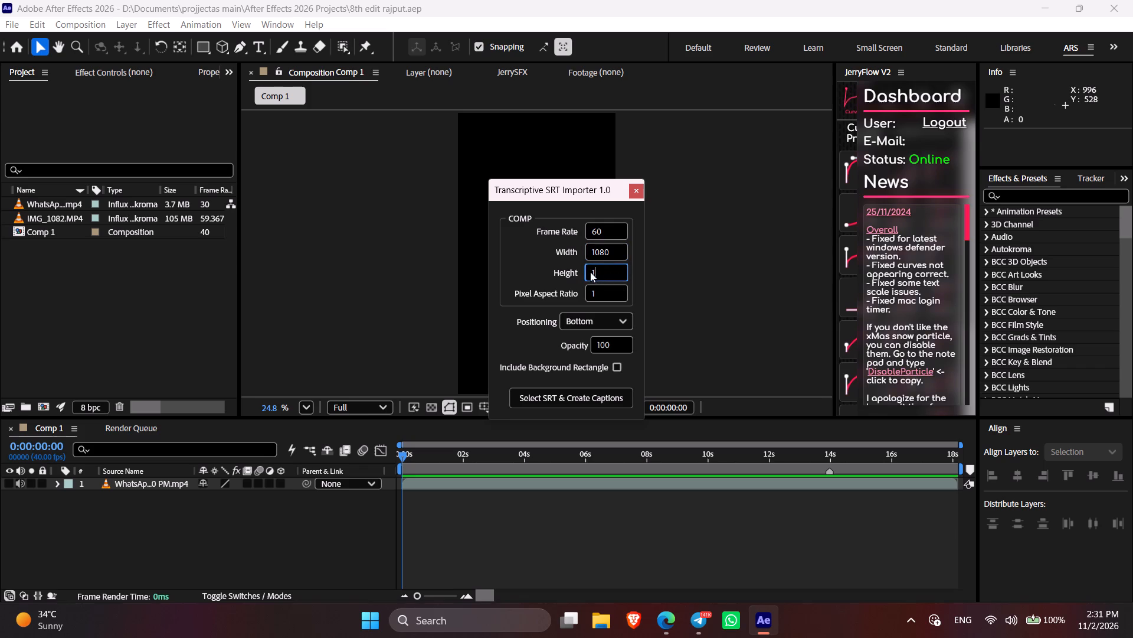
pyautogui.press('9')
pyautogui.press('2')
pyautogui.press('0')
# Create the captions from the Wakif.srt file on the desktop and close the SRT importer.
pyautogui.click(588, 390)
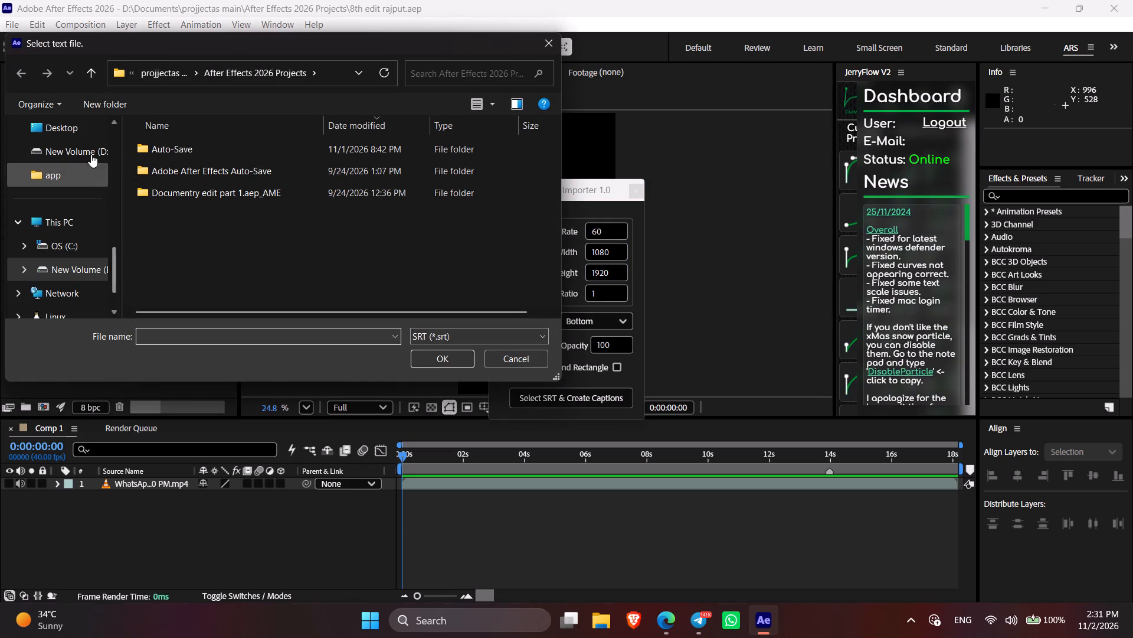
pyautogui.click(74, 128)
pyautogui.doubleClick(211, 275)
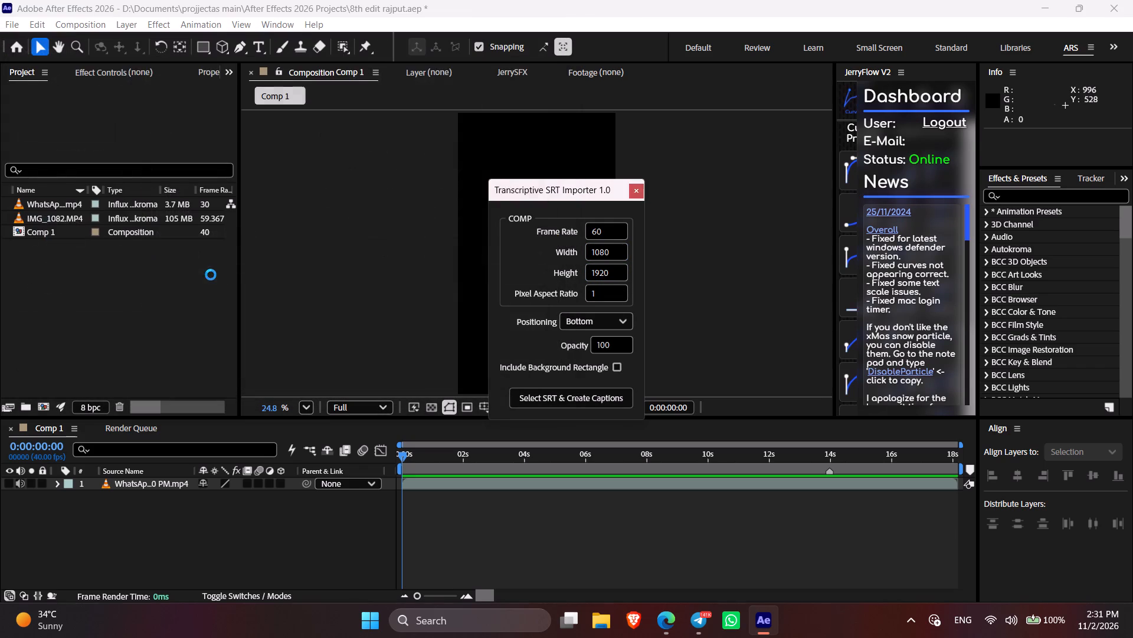
pyautogui.click(637, 188)
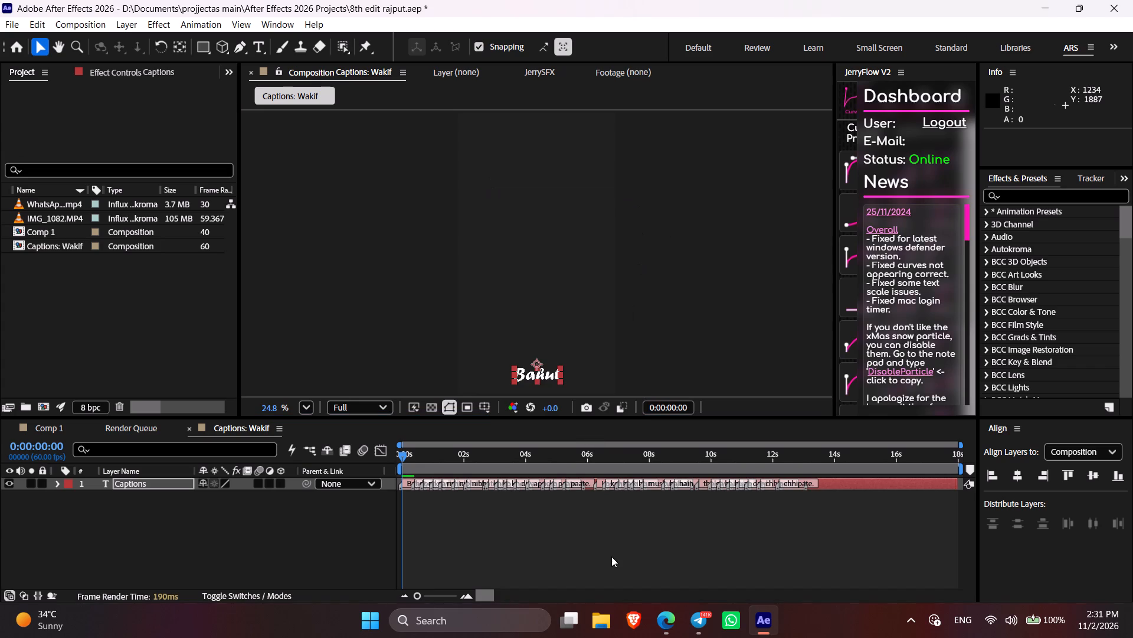
# Play a short preview of the imported captions in the Captions: Wakif composition.
pyautogui.click(611, 556)
pyautogui.press('space')
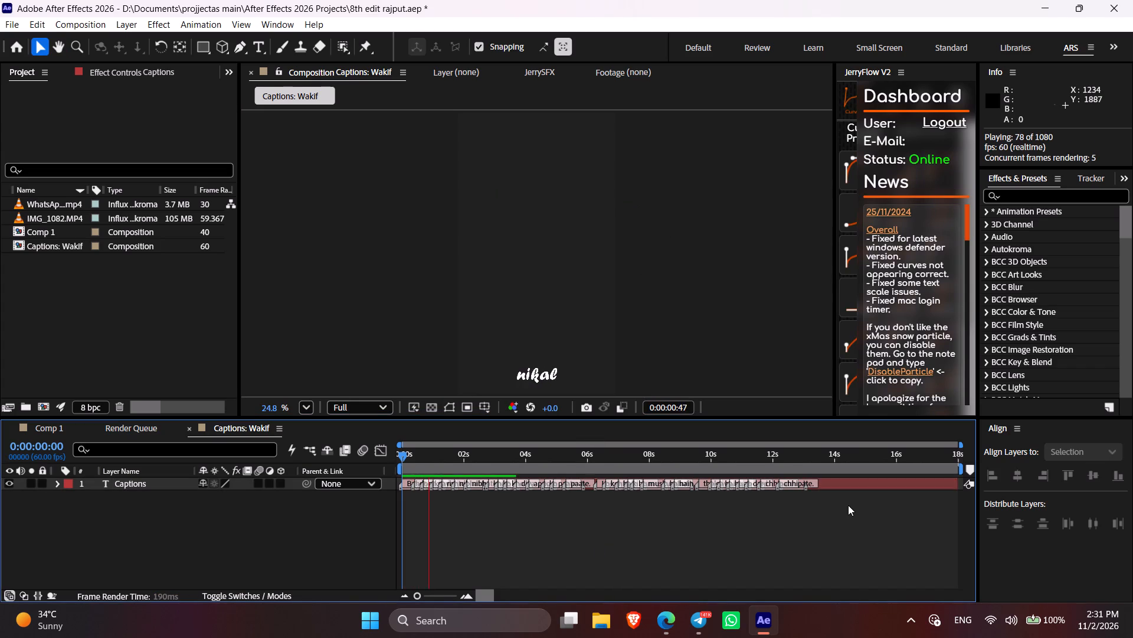
pyautogui.press('space')
# Center the Captions layer horizontally and vertically in the composition.
pyautogui.click(851, 486)
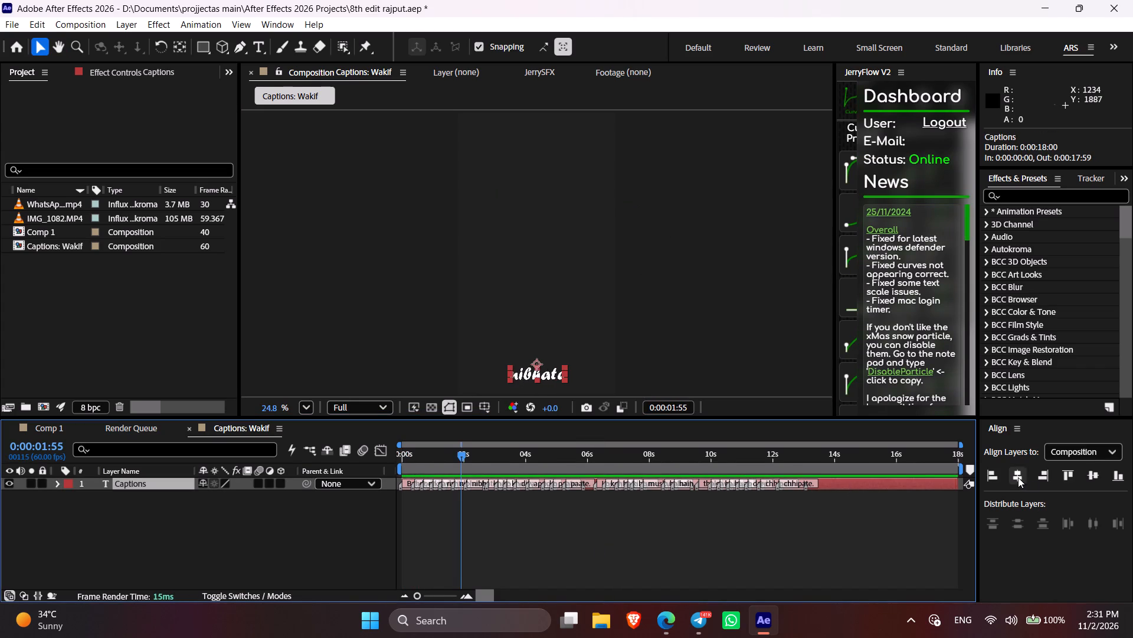
pyautogui.click(1018, 477)
pyautogui.click(1086, 476)
pyautogui.click(545, 540)
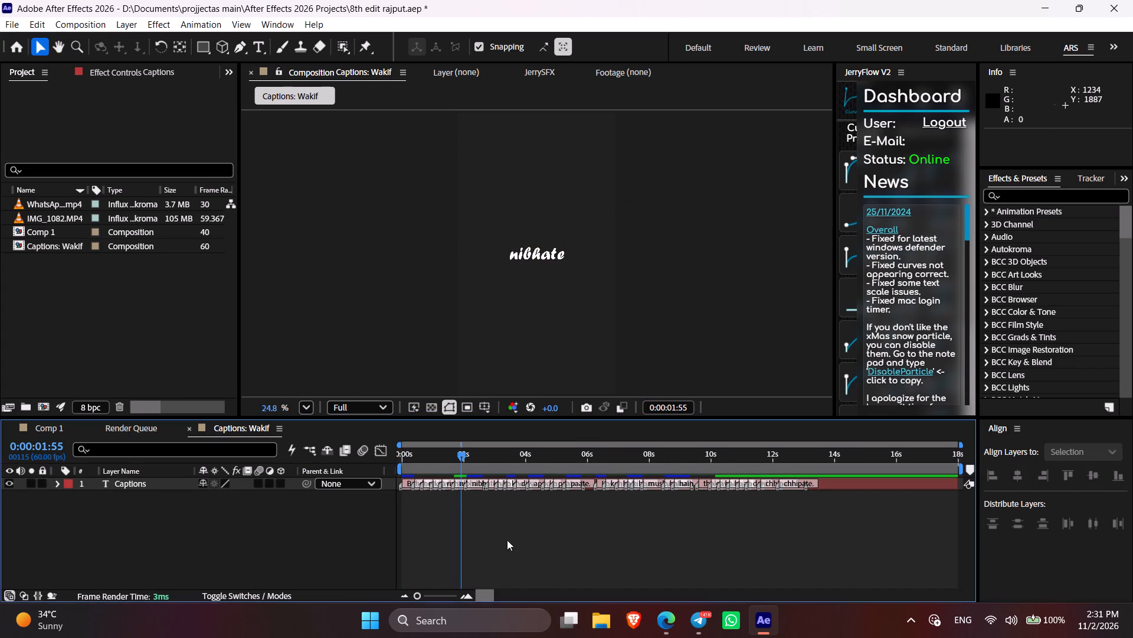
# Scale the Captions layer down to about 67%.
pyautogui.press('s')
pyautogui.moveTo(227, 499); pyautogui.dragTo(199, 495)
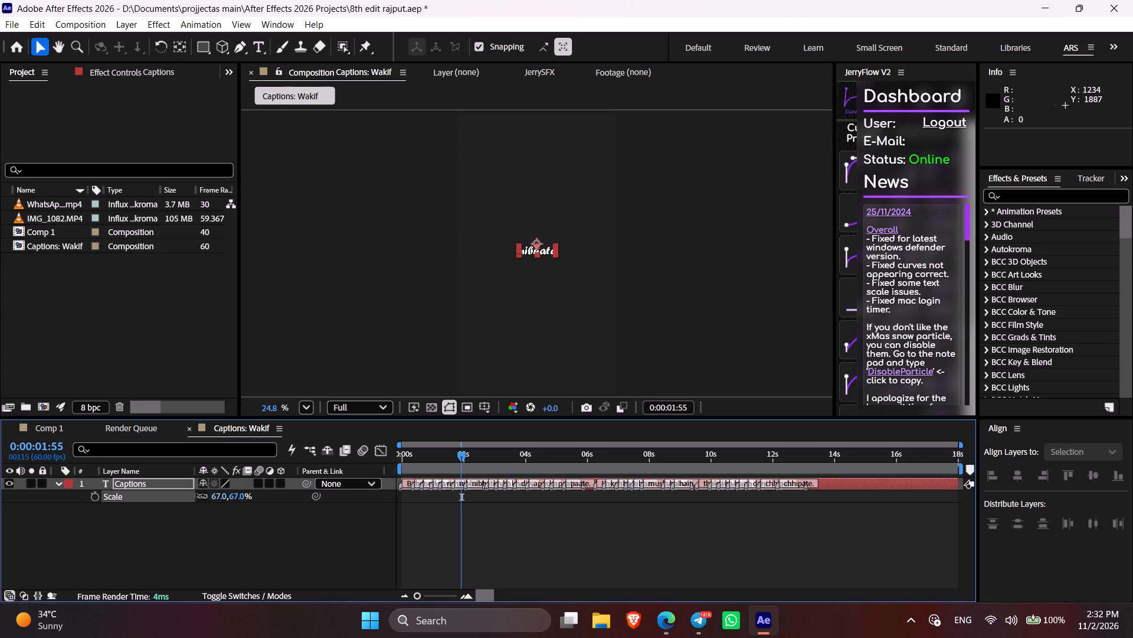
pyautogui.moveTo(199, 495); pyautogui.dragTo(198, 494)
pyautogui.press('s')
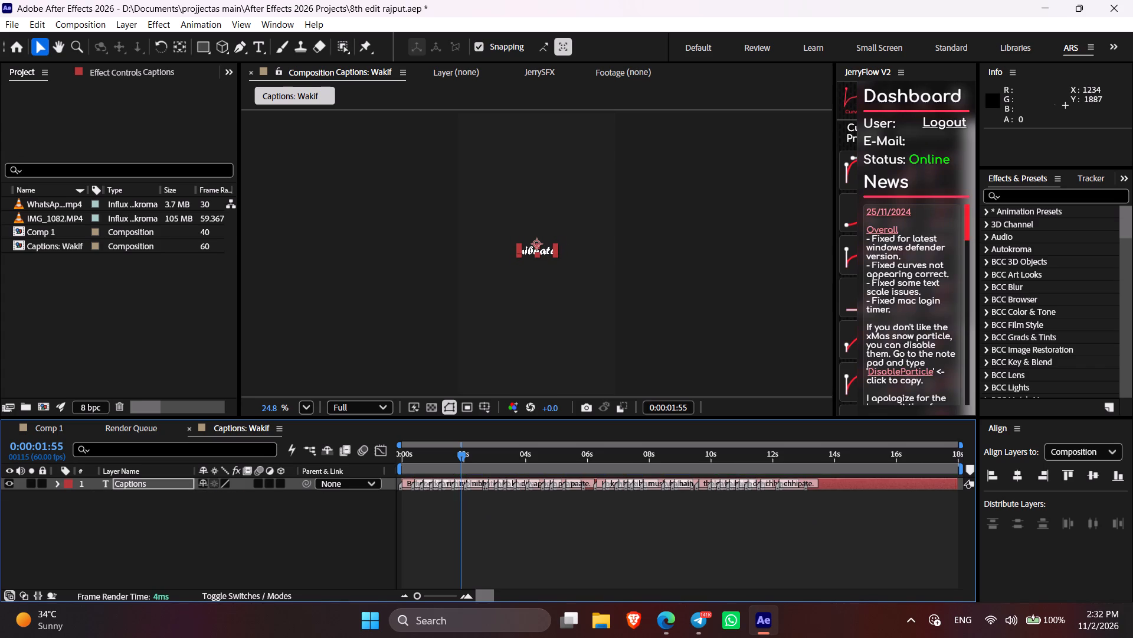
# Re-center the scaled Captions layer horizontally and vertically in the composition.
pyautogui.click(854, 486)
pyautogui.click(1019, 477)
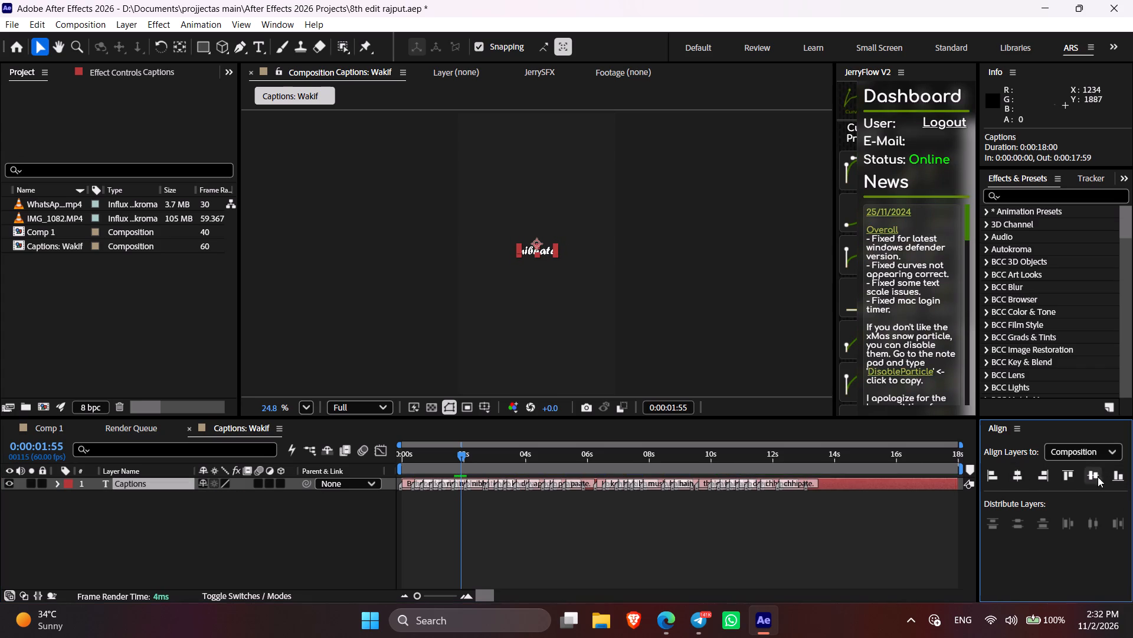
pyautogui.click(1098, 477)
pyautogui.click(631, 510)
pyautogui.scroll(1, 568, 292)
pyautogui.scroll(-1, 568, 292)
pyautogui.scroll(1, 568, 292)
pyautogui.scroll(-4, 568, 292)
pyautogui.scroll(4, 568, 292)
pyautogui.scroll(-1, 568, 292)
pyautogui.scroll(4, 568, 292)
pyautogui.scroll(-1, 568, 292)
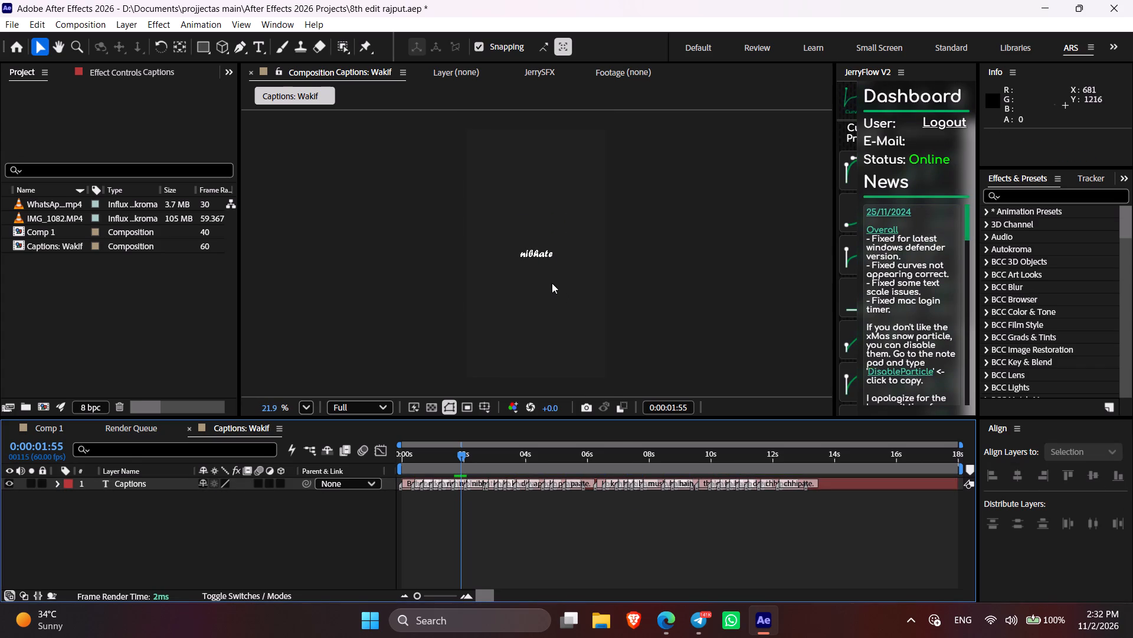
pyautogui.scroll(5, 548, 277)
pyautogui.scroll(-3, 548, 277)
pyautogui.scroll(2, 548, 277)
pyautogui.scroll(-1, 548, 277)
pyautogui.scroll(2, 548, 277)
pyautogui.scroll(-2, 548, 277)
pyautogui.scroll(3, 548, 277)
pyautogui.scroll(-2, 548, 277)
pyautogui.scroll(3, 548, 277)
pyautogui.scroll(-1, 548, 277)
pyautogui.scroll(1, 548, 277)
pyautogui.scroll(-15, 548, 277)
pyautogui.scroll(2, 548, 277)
# Fit the composition view up to 100% and examine the caption text up close.
pyautogui.click(303, 401)
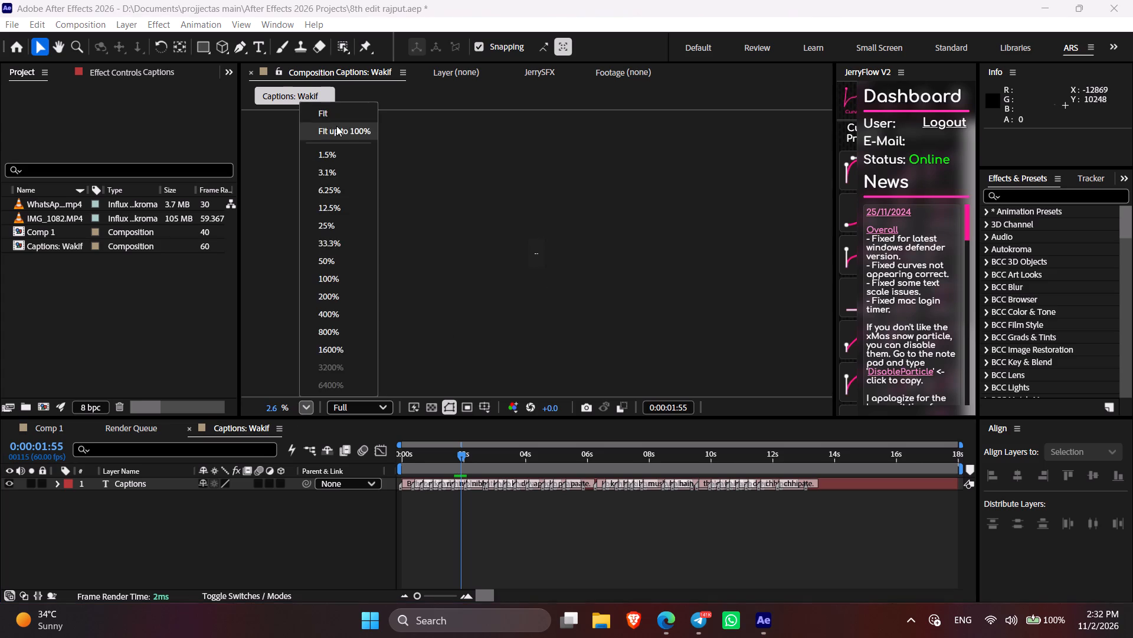
pyautogui.click(336, 126)
pyautogui.scroll(3, 542, 240)
pyautogui.scroll(-1, 546, 244)
pyautogui.scroll(2, 546, 244)
pyautogui.scroll(-2, 546, 244)
pyautogui.scroll(1, 546, 244)
pyautogui.scroll(-3, 546, 244)
pyautogui.scroll(3, 546, 244)
pyautogui.scroll(-7, 546, 244)
pyautogui.scroll(16, 546, 244)
pyautogui.scroll(-2, 546, 244)
pyautogui.scroll(7, 546, 244)
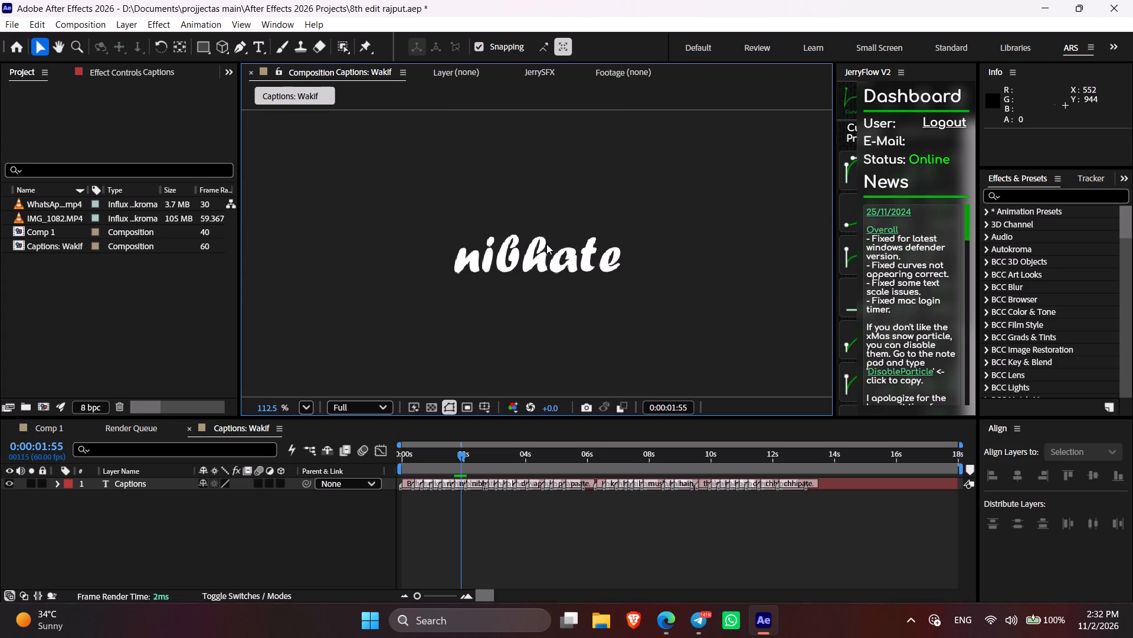
pyautogui.click(53, 421)
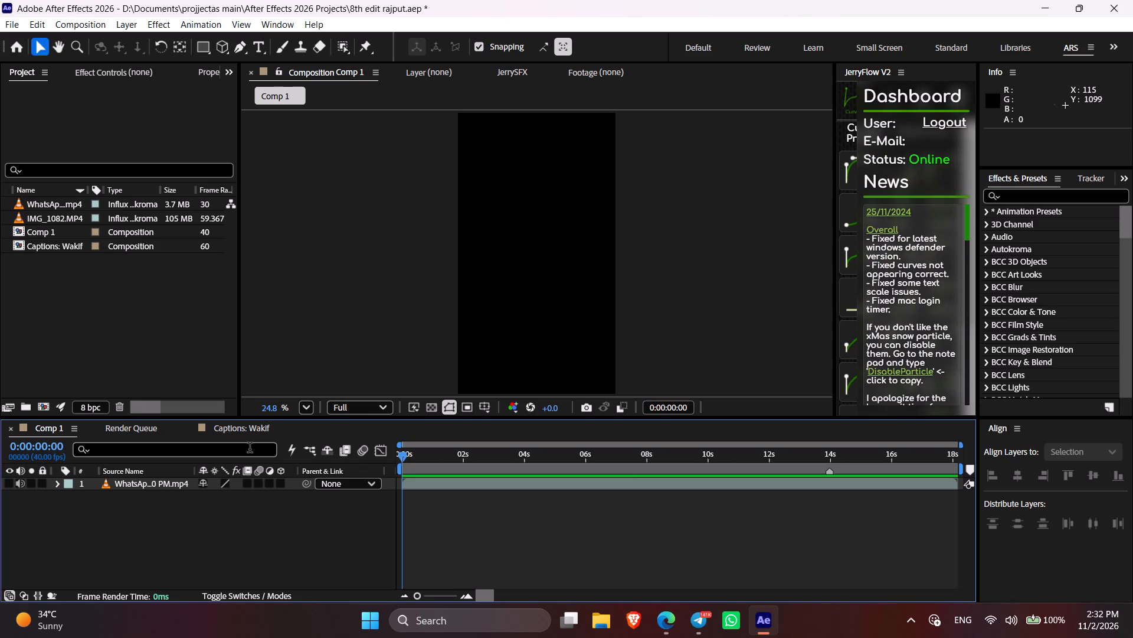
pyautogui.click(455, 551)
pyautogui.press('Delete')
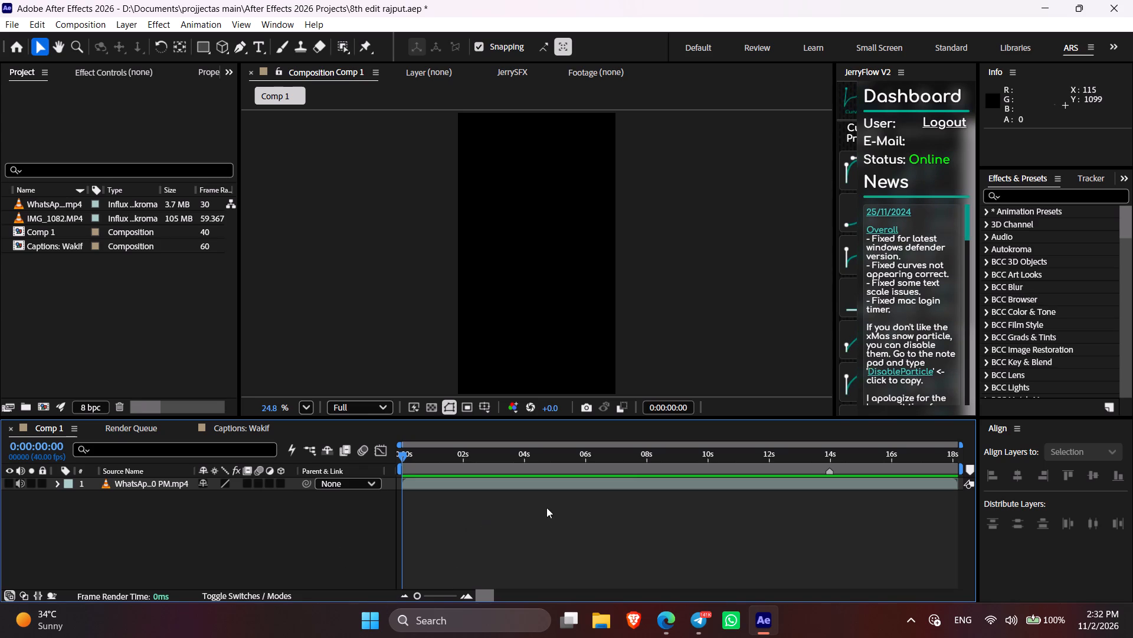
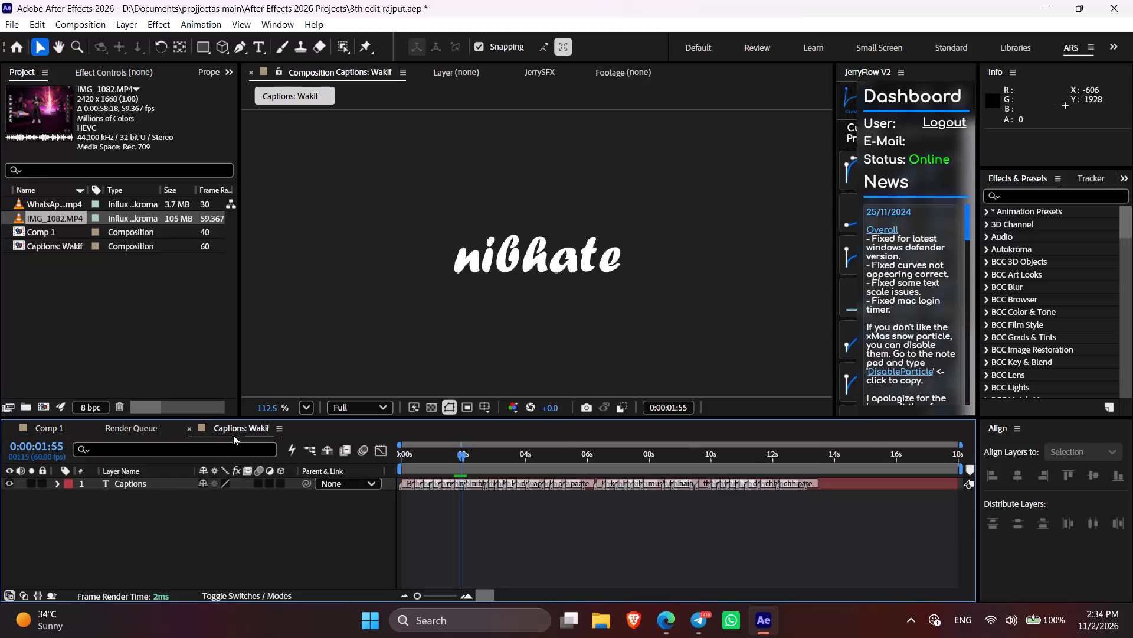
# Switch to the Comp 1 composition.
pyautogui.click(45, 429)
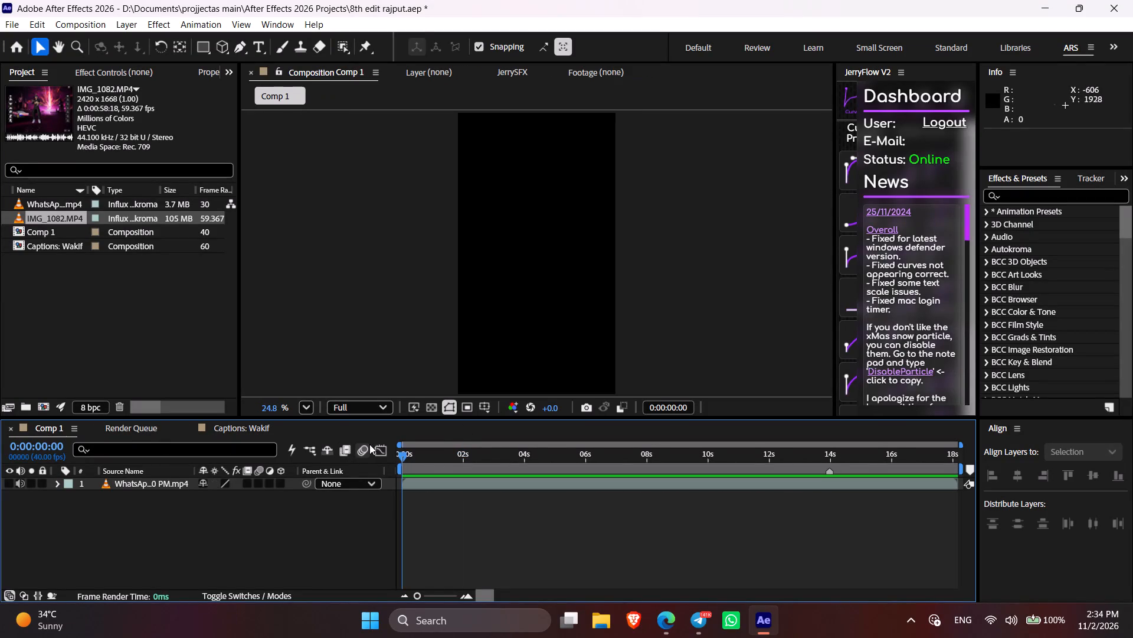
# Interpret the IMG_1082.MP4 footage so that it conforms to a frame rate of 60 frames per second.
pyautogui.moveTo(60, 206); pyautogui.dragTo(40, 195)
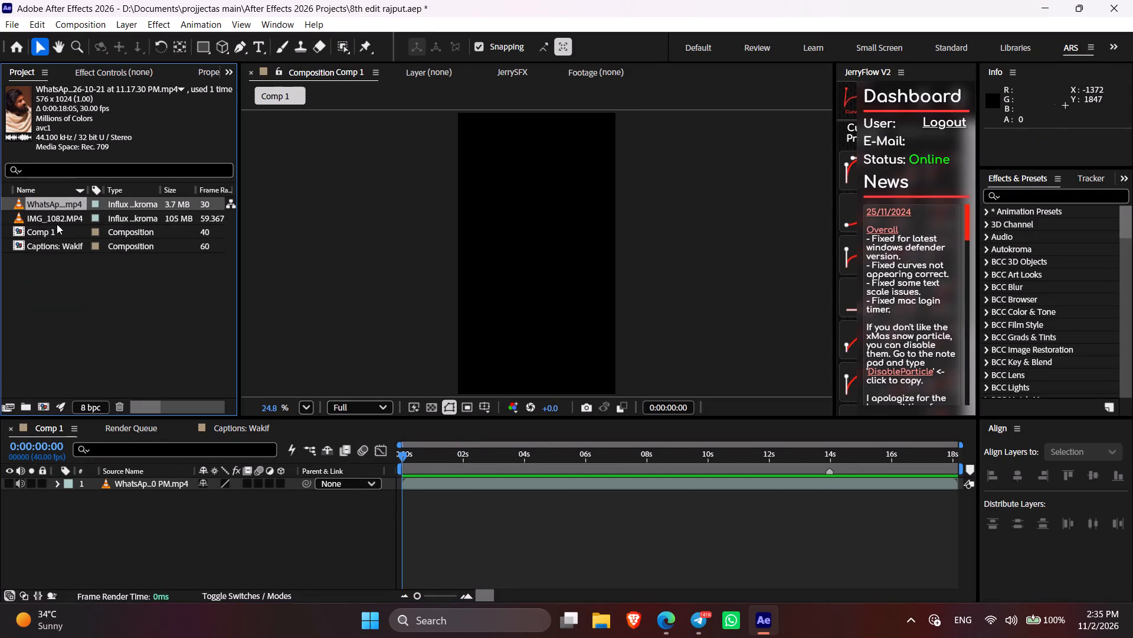
pyautogui.moveTo(50, 220); pyautogui.dragTo(51, 213)
pyautogui.rightClick(53, 223)
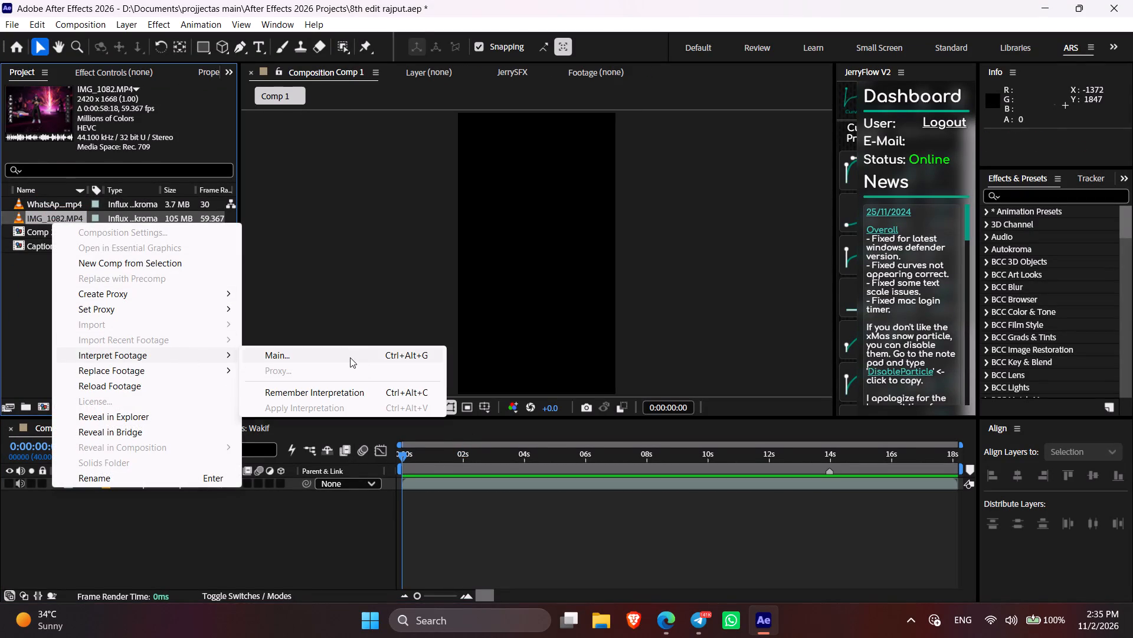
pyautogui.click(350, 357)
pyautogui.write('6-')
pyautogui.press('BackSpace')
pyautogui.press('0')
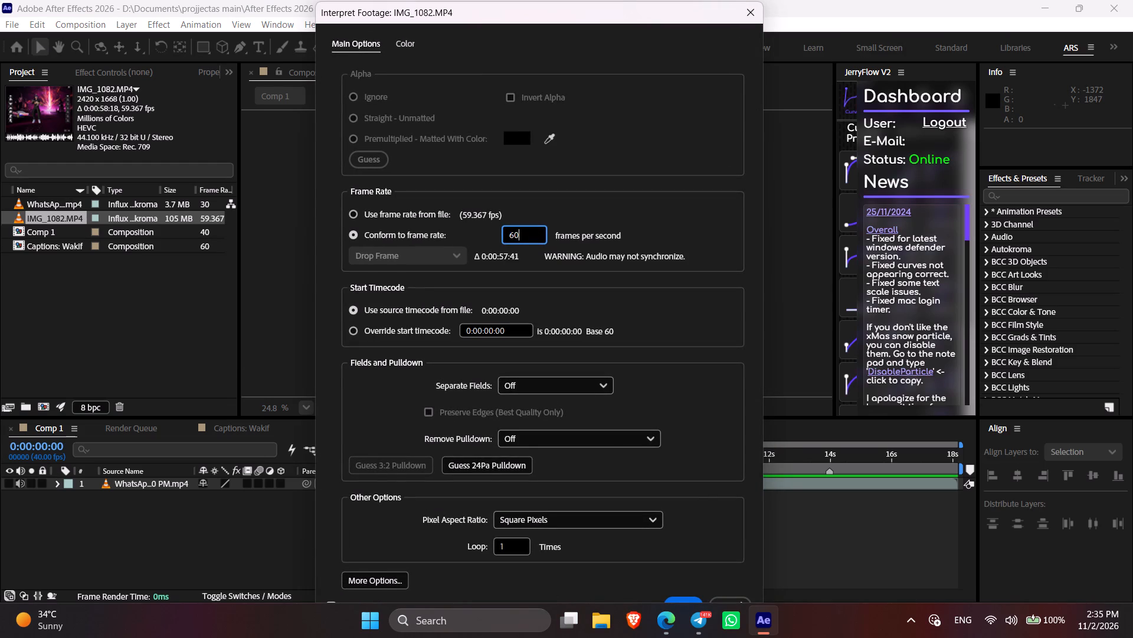
# Conform the IMG_1082.MP4 footage to a frame rate of 60 frames per second.
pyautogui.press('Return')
# Add IMG_1082.MP4 as the top layer of Comp 1 and fit it to the composition's height.
pyautogui.moveTo(47, 216); pyautogui.dragTo(155, 477)
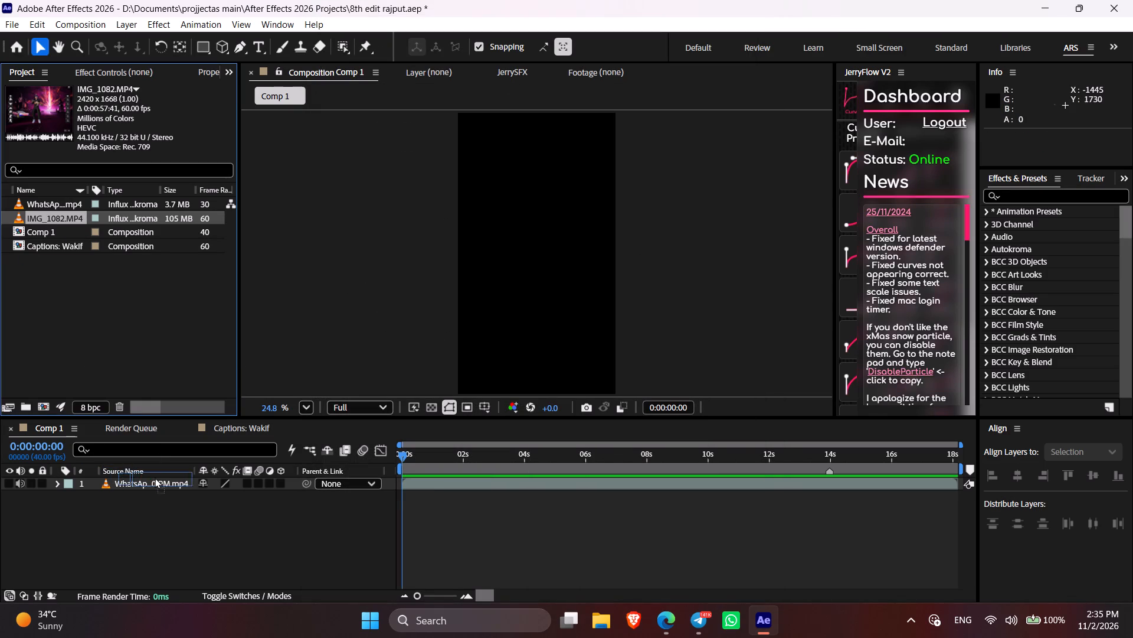
pyautogui.moveTo(155, 477); pyautogui.dragTo(156, 479)
pyautogui.hotkey('ctrl', 'alt', 'shift', 'g')
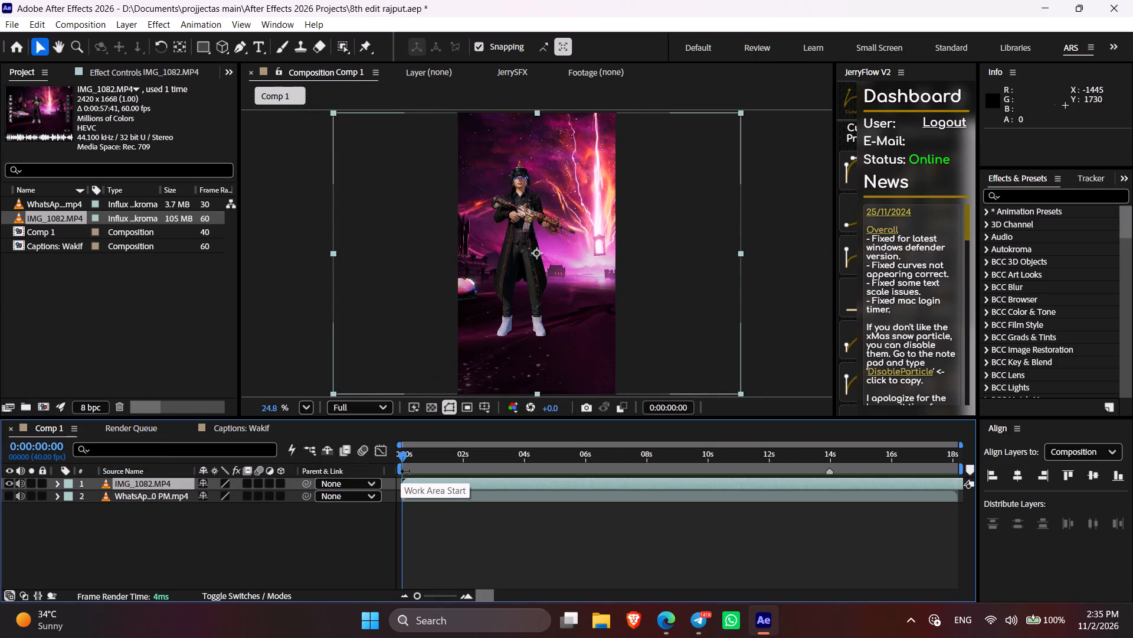
# Preview Comp 1 and scrub from the start to past 13 seconds and back to review the IMG_1082.MP4 footage.
pyautogui.press('Delete')
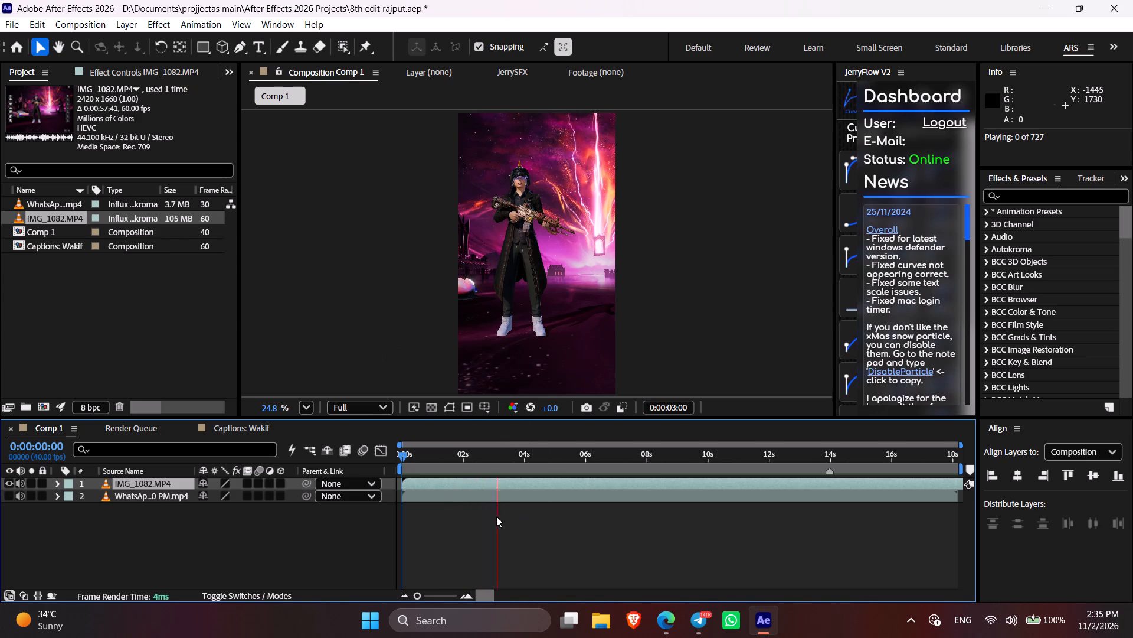
pyautogui.press('Delete')
pyautogui.click(495, 483)
pyautogui.moveTo(483, 462); pyautogui.dragTo(548, 477)
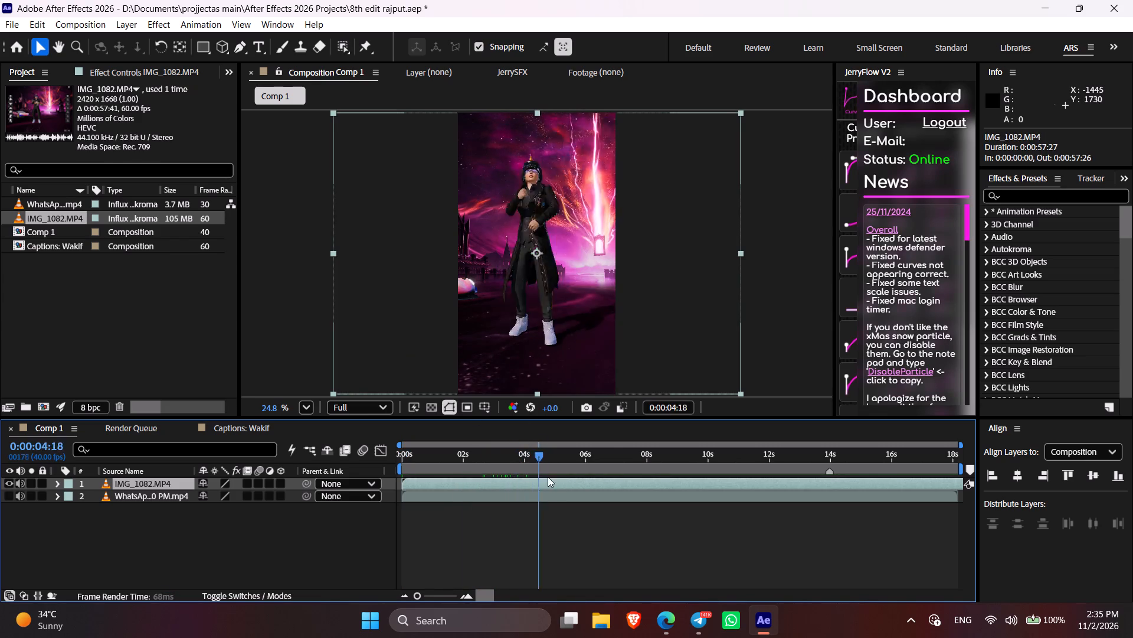
pyautogui.moveTo(548, 477); pyautogui.dragTo(817, 492)
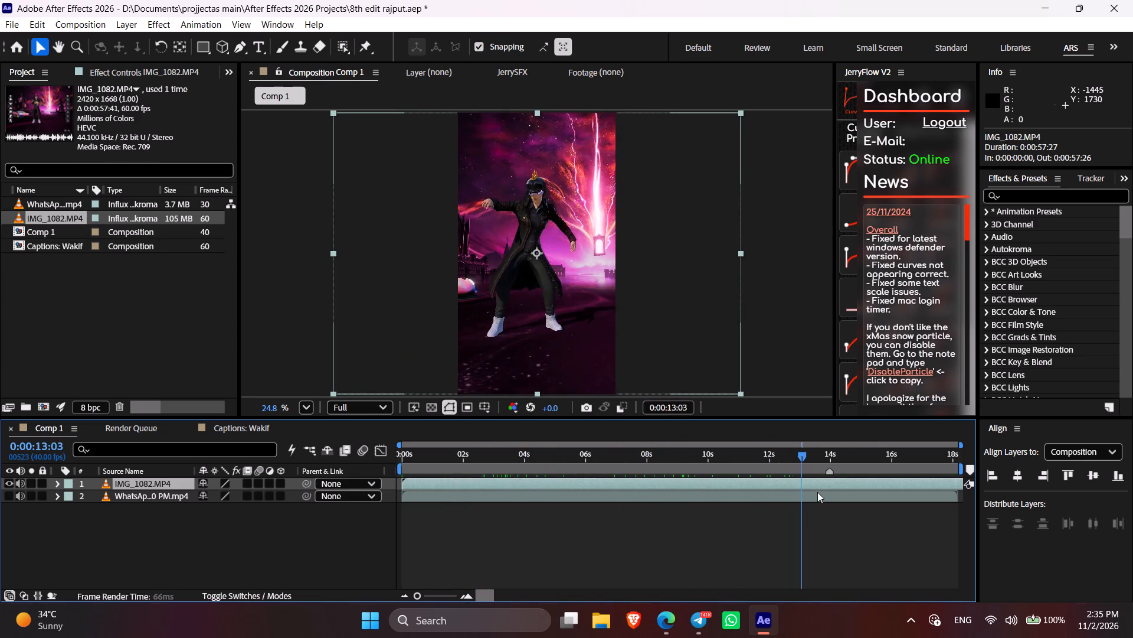
pyautogui.moveTo(817, 492); pyautogui.dragTo(327, 491)
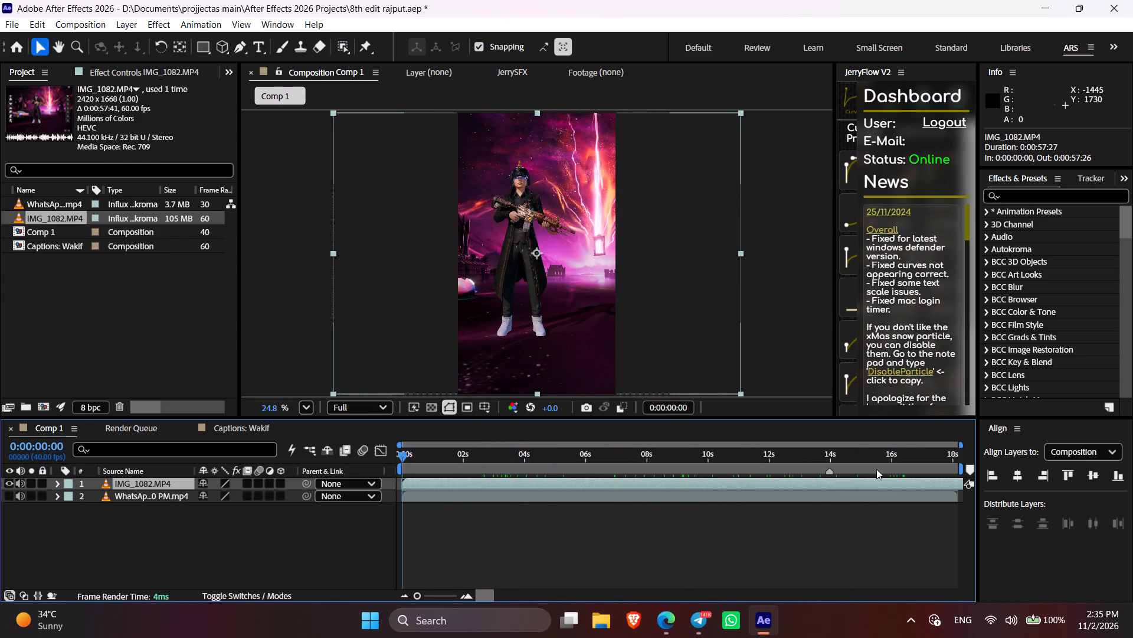
# Slide the IMG_1082.MP4 layer earlier in time so its in point is at about -0:00:17:19.
pyautogui.moveTo(915, 483); pyautogui.dragTo(244, 493)
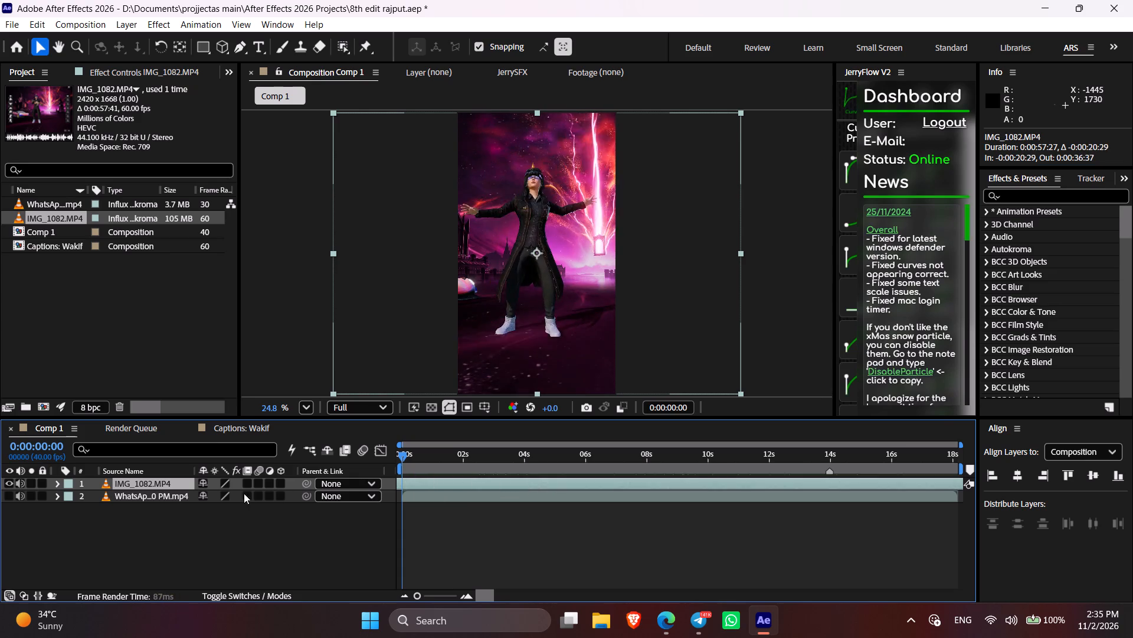
pyautogui.moveTo(244, 493); pyautogui.dragTo(220, 494)
pyautogui.moveTo(895, 490); pyautogui.dragTo(829, 486)
pyautogui.moveTo(850, 486); pyautogui.dragTo(814, 483)
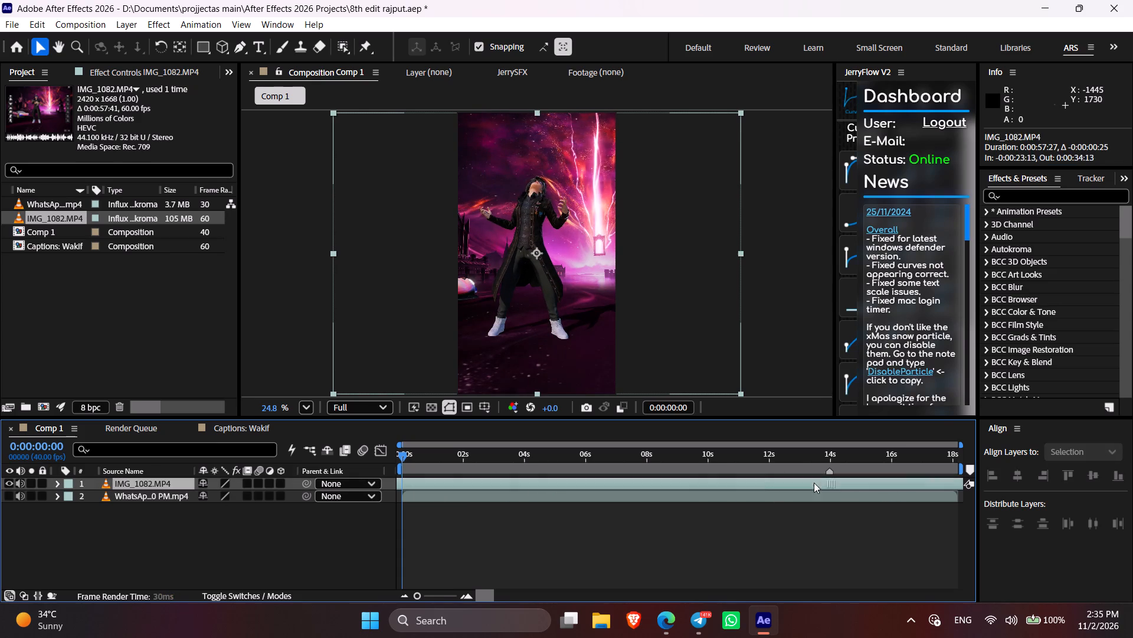
pyautogui.moveTo(814, 483); pyautogui.dragTo(866, 485)
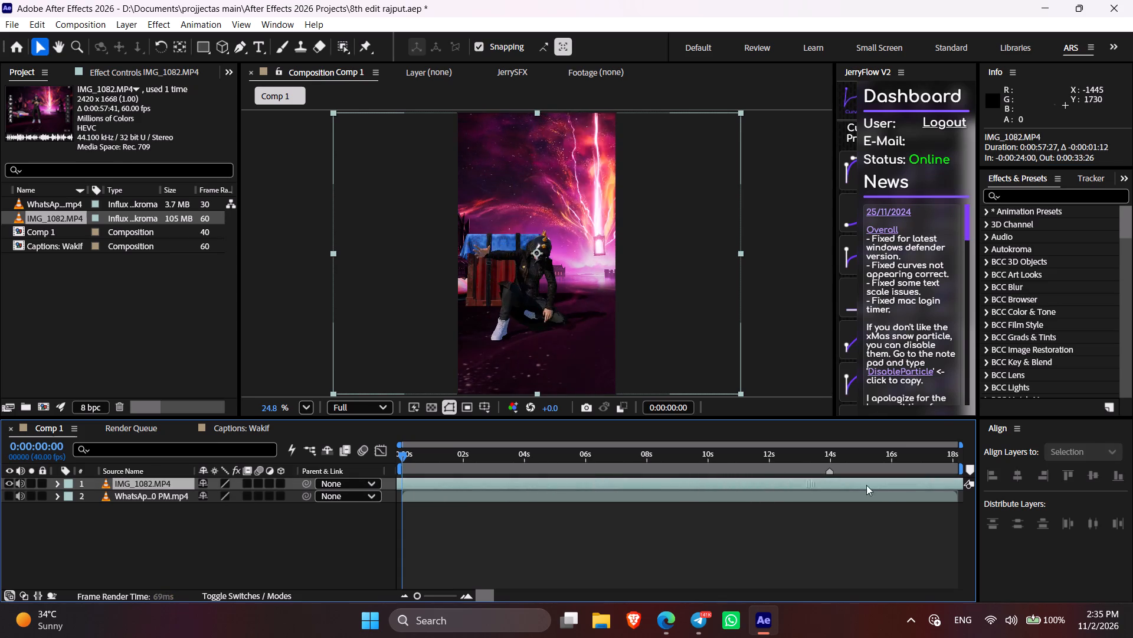
pyautogui.moveTo(866, 485); pyautogui.dragTo(1010, 485)
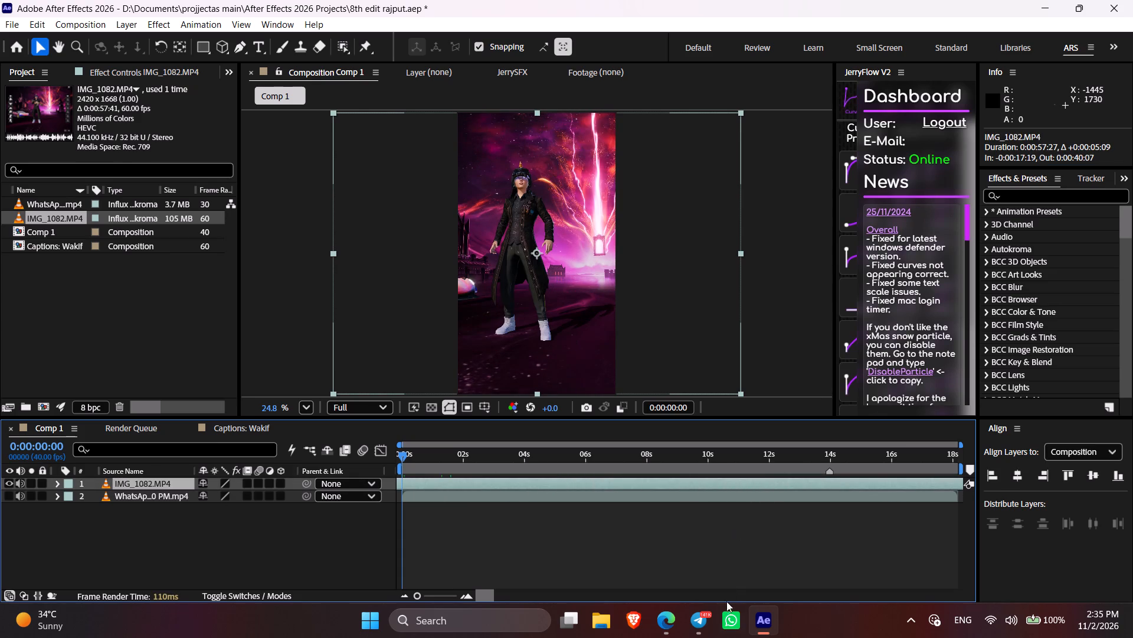
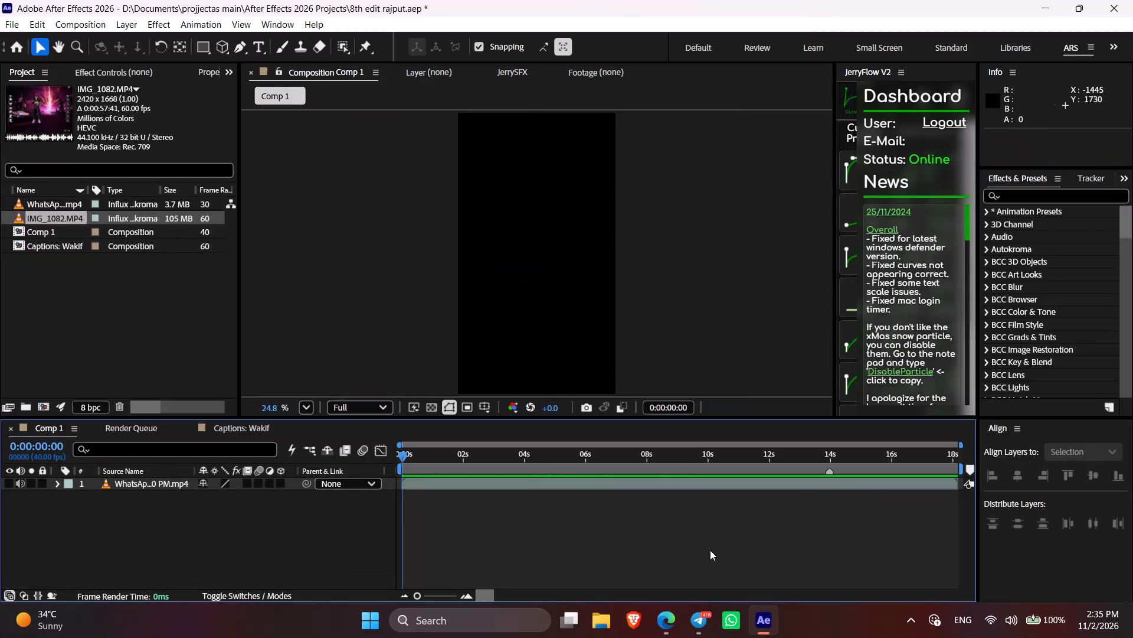
# Open the Captions: Wakif composition and preview it from the start.
pyautogui.click(710, 550)
pyautogui.press('Delete')
pyautogui.press('Delete')
pyautogui.click(258, 433)
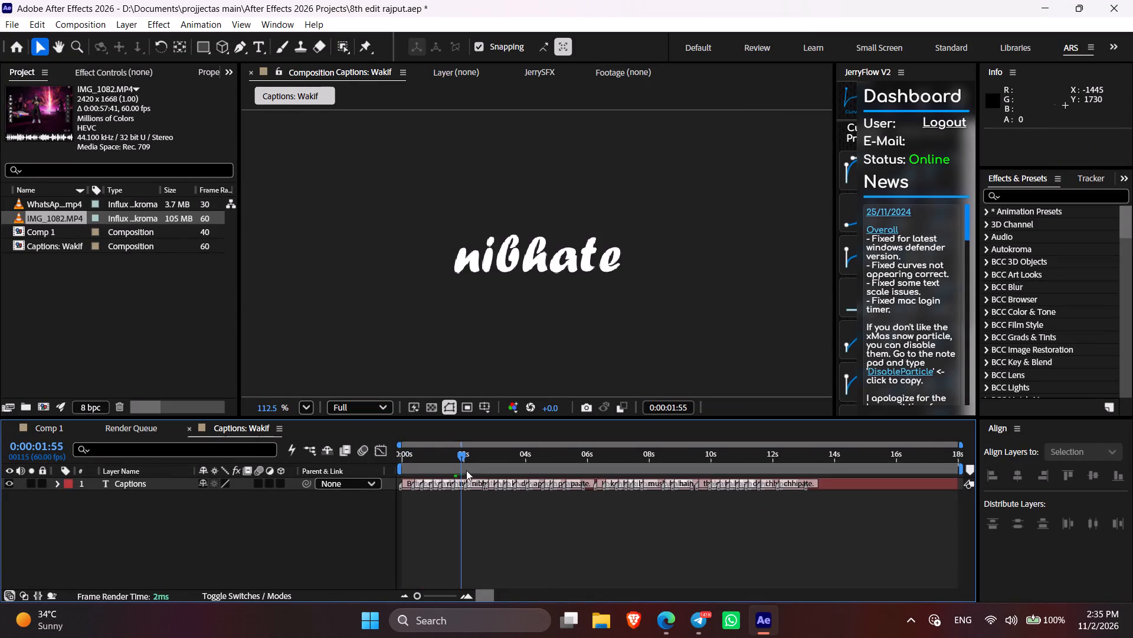
pyautogui.moveTo(453, 460); pyautogui.dragTo(373, 459)
pyautogui.click(473, 524)
pyautogui.press('space')
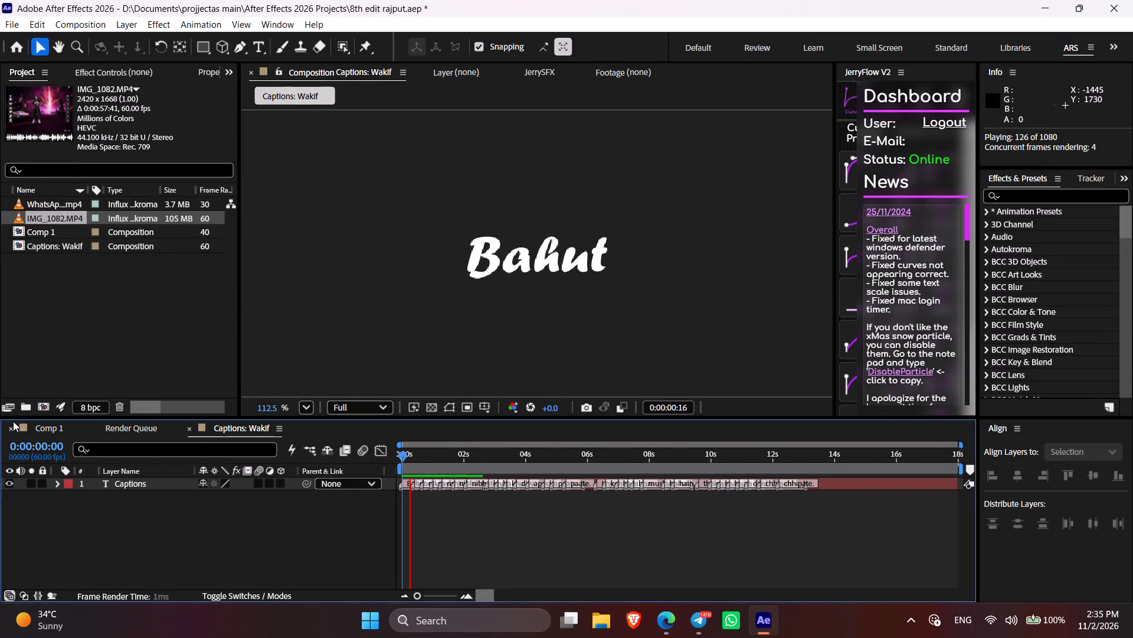
pyautogui.press('space')
# Add the Captions: Wakif composition to Comp 1 as the top layer.
pyautogui.click(41, 422)
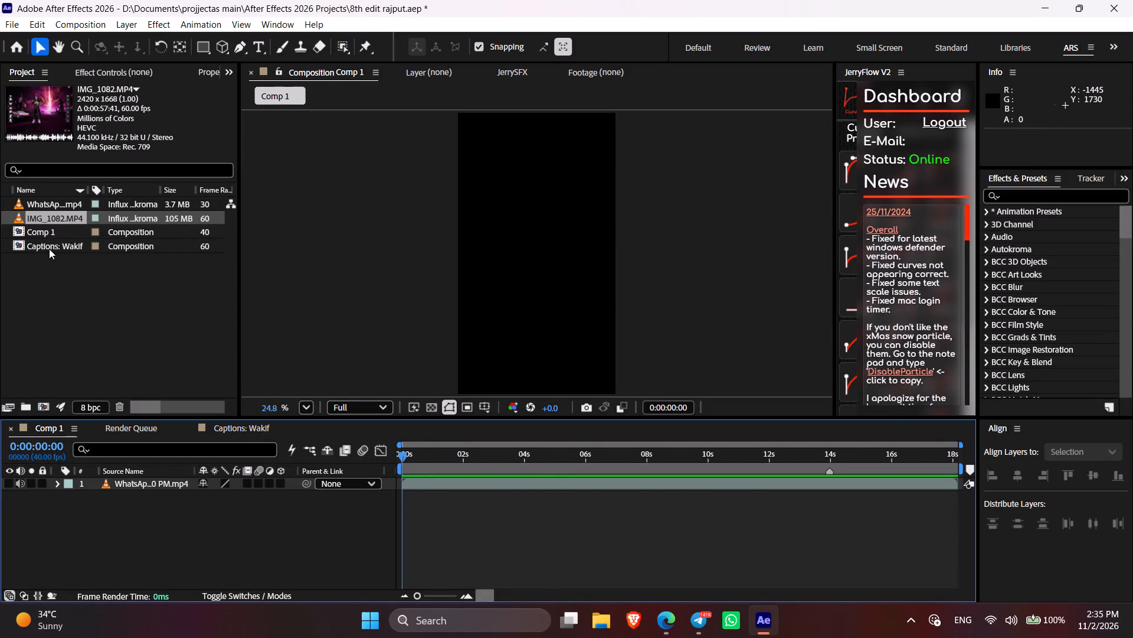
pyautogui.moveTo(43, 245); pyautogui.dragTo(107, 479)
pyautogui.click(488, 517)
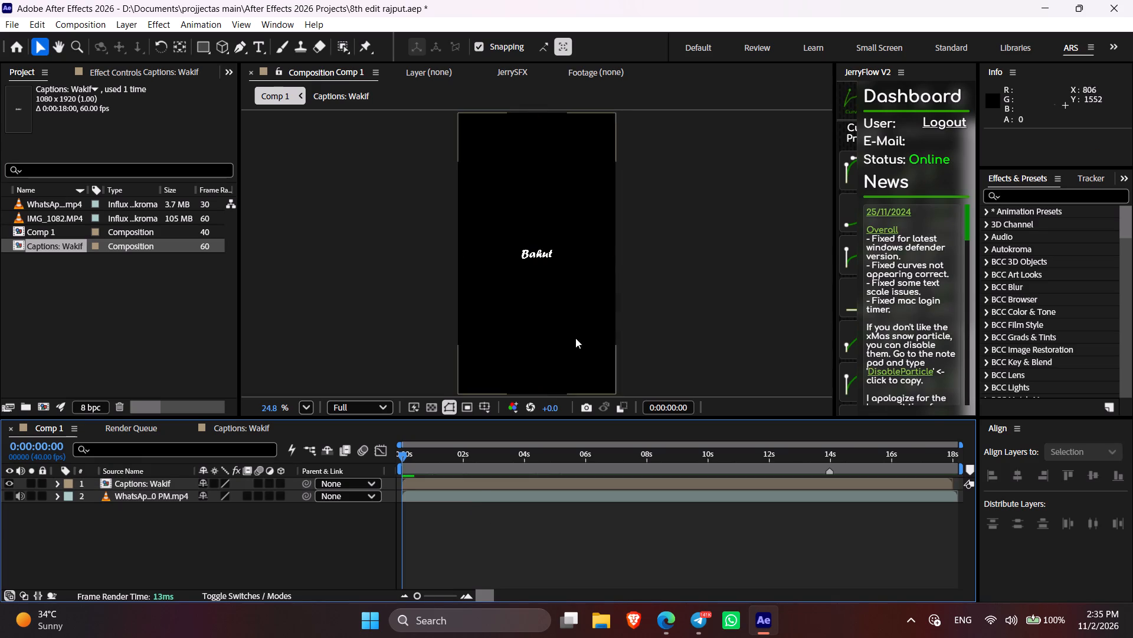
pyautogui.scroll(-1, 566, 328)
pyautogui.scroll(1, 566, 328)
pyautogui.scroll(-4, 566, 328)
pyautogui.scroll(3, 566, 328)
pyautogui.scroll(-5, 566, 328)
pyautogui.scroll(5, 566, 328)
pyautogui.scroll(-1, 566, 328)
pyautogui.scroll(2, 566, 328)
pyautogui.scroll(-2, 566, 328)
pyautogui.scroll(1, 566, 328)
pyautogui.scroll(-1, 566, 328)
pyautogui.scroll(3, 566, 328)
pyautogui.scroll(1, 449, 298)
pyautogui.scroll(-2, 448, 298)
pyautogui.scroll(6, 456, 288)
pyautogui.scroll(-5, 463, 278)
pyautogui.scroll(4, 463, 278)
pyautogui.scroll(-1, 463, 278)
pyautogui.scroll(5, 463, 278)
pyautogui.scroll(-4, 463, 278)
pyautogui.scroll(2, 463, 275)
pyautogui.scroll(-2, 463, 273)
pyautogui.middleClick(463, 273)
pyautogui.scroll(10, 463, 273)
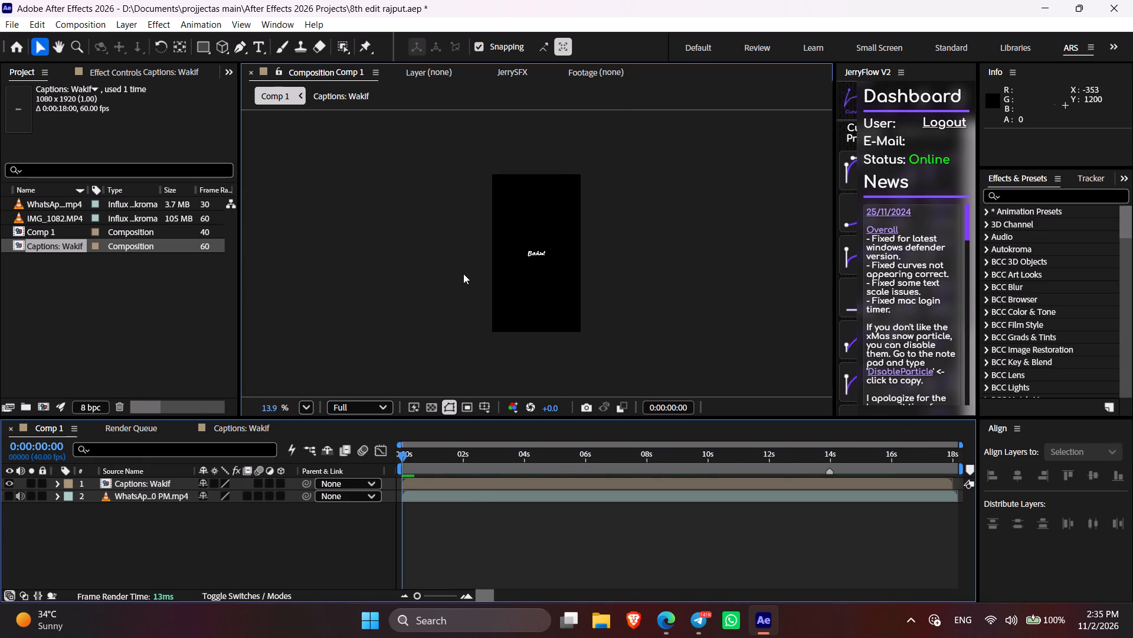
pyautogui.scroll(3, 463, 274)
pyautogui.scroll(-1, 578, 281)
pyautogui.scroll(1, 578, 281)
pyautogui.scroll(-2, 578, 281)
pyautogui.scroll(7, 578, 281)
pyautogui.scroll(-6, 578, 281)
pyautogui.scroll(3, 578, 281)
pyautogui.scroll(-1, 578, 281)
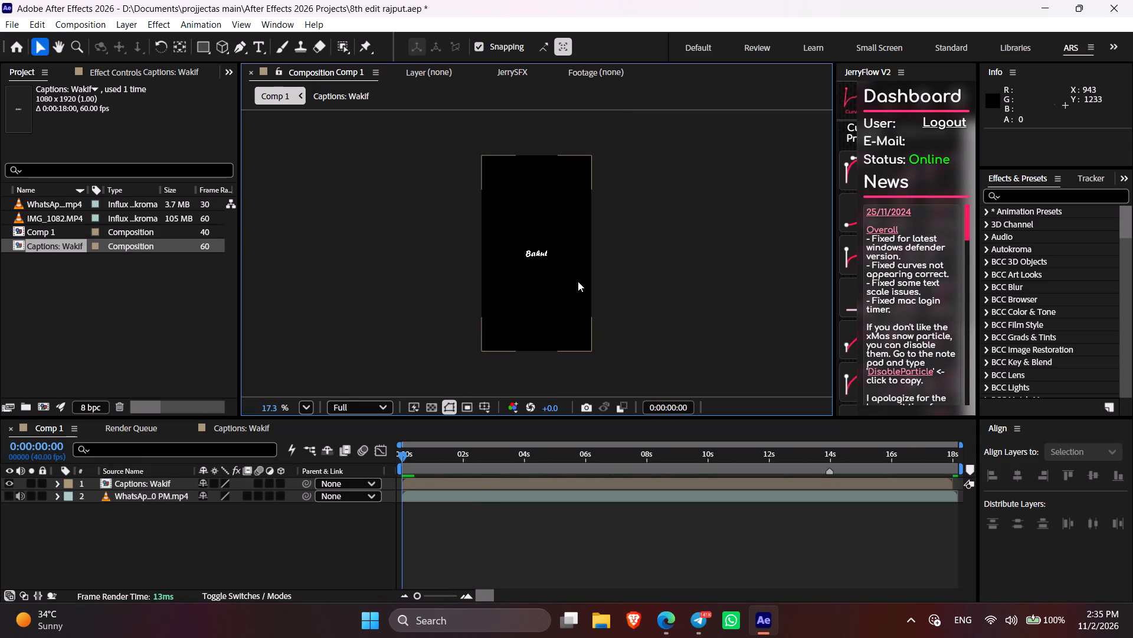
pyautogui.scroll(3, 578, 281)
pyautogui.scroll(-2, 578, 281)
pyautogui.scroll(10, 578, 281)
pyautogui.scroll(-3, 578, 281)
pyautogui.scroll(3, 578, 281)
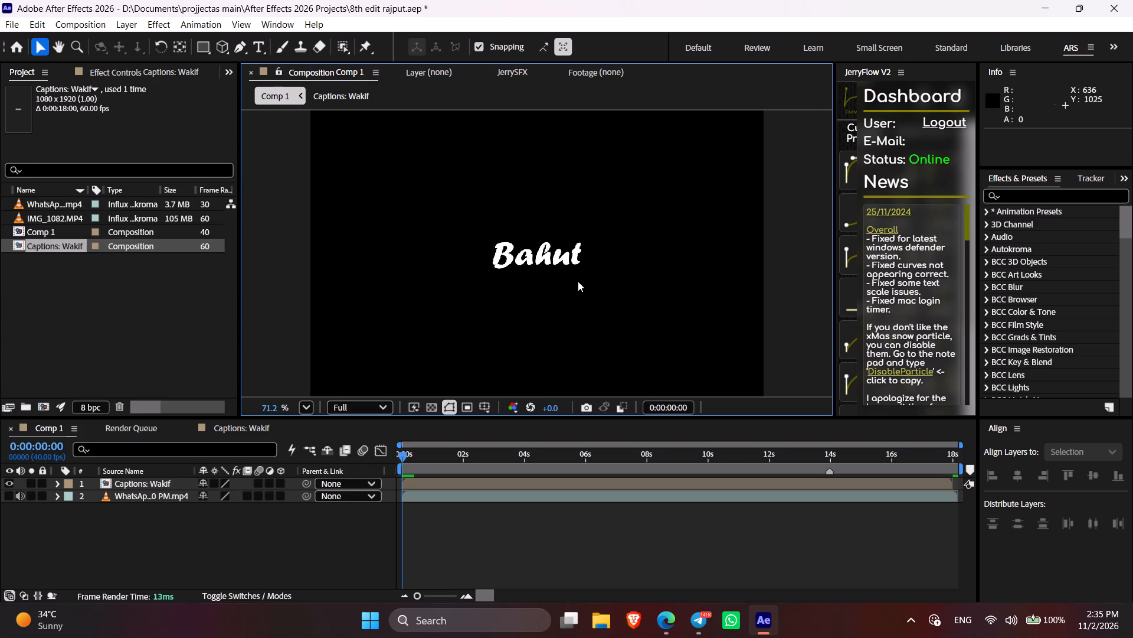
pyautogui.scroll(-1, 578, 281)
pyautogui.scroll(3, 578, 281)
# Set Comp 1's preview resolution to Quarter.
pyautogui.press('space')
pyautogui.press('space')
pyautogui.moveTo(351, 409); pyautogui.dragTo(351, 410)
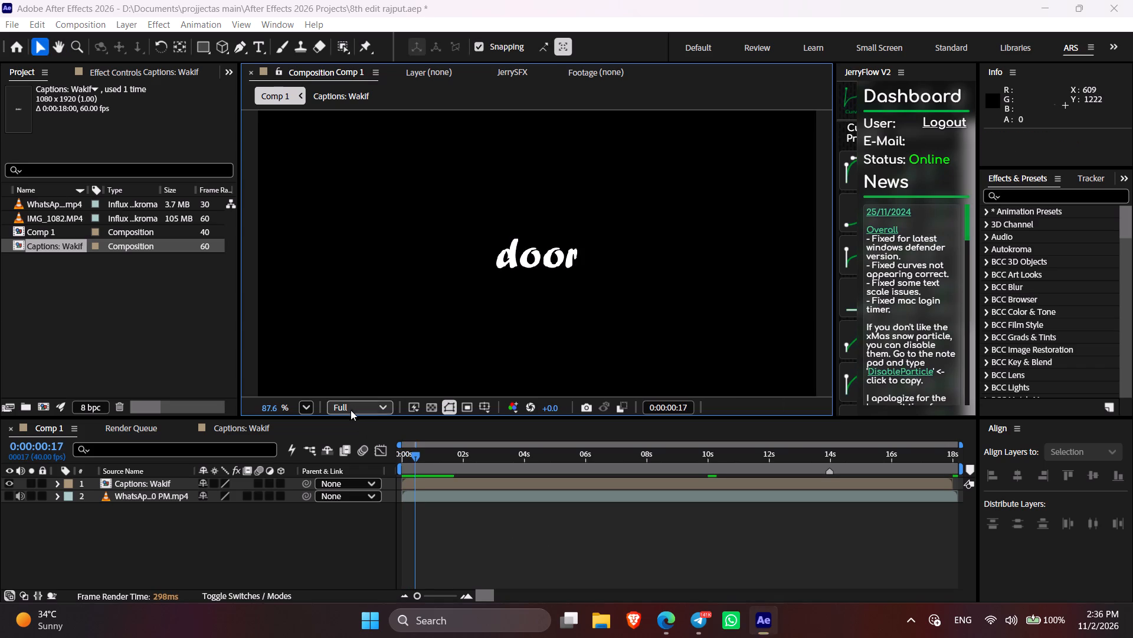
pyautogui.moveTo(351, 410); pyautogui.dragTo(347, 506)
# Preview Comp 1 from the start and again from about 8 seconds to check the caption timing.
pyautogui.moveTo(432, 466); pyautogui.dragTo(378, 460)
pyautogui.press('space')
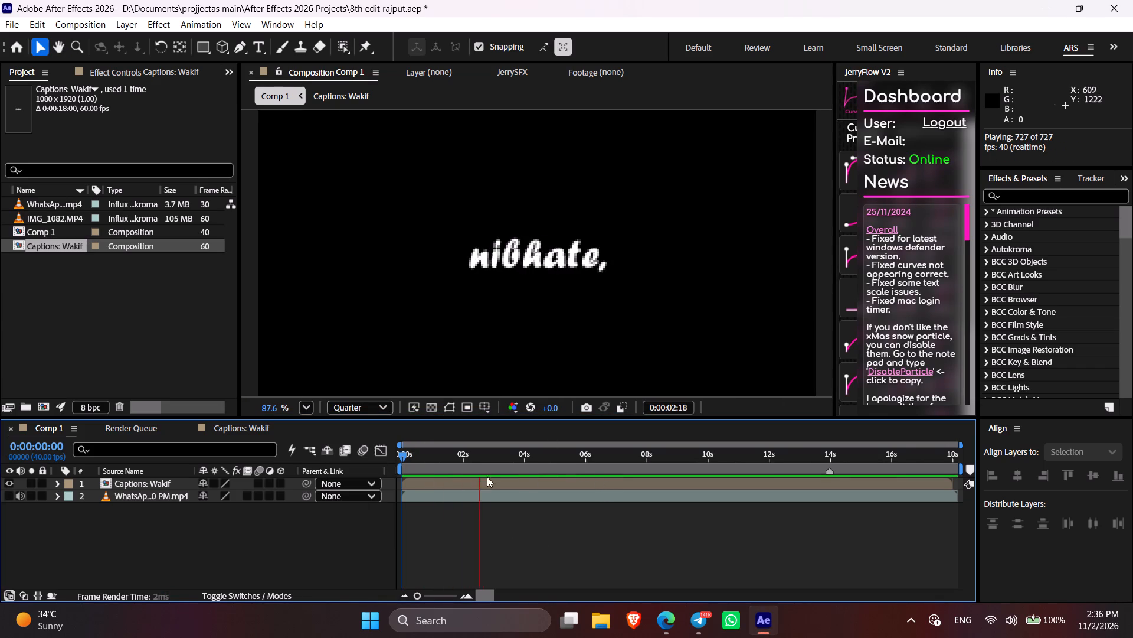
pyautogui.press('space')
pyautogui.moveTo(391, 454); pyautogui.dragTo(366, 452)
pyautogui.moveTo(417, 455); pyautogui.dragTo(379, 455)
pyautogui.press('space')
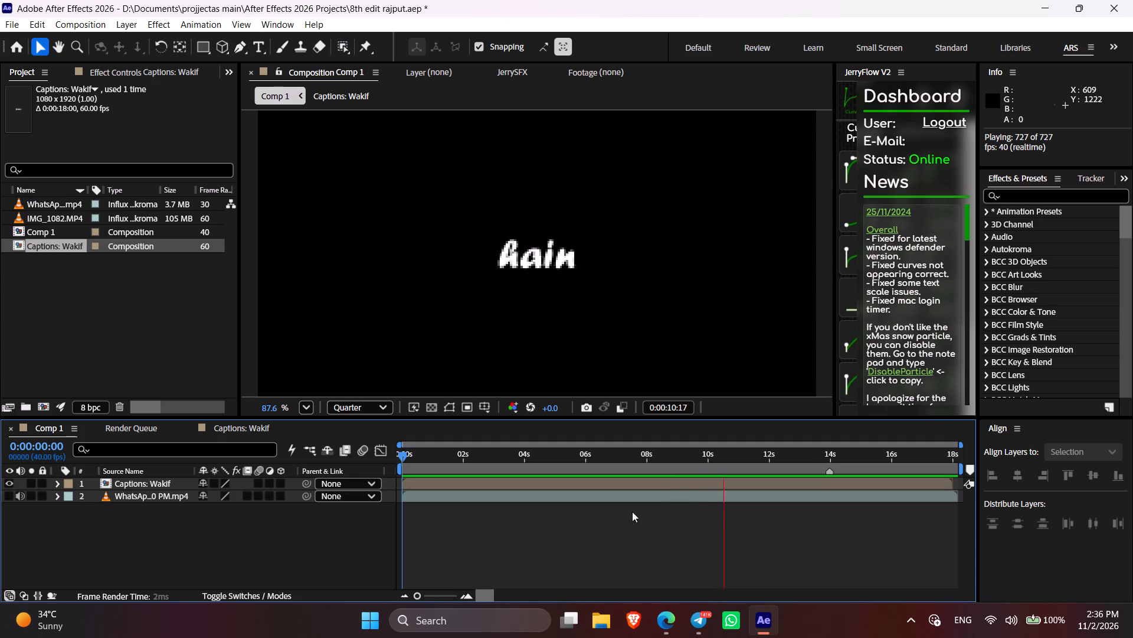
pyautogui.press('space')
pyautogui.click(663, 464)
pyautogui.press('space')
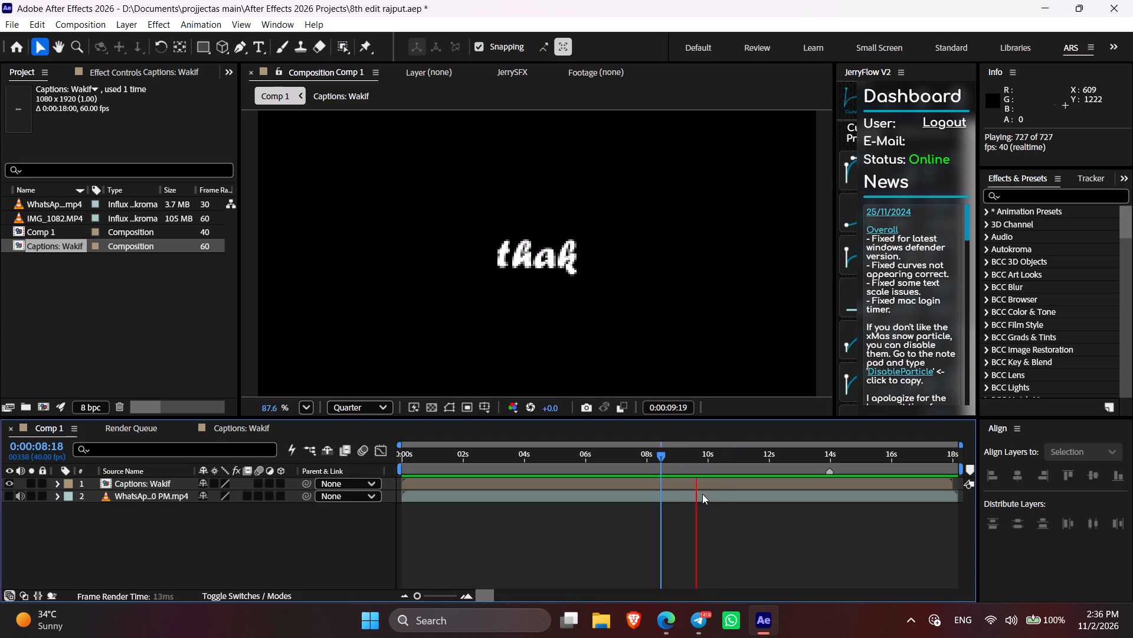
pyautogui.press('space')
pyautogui.click(666, 467)
pyautogui.click(720, 563)
pyautogui.press('Delete')
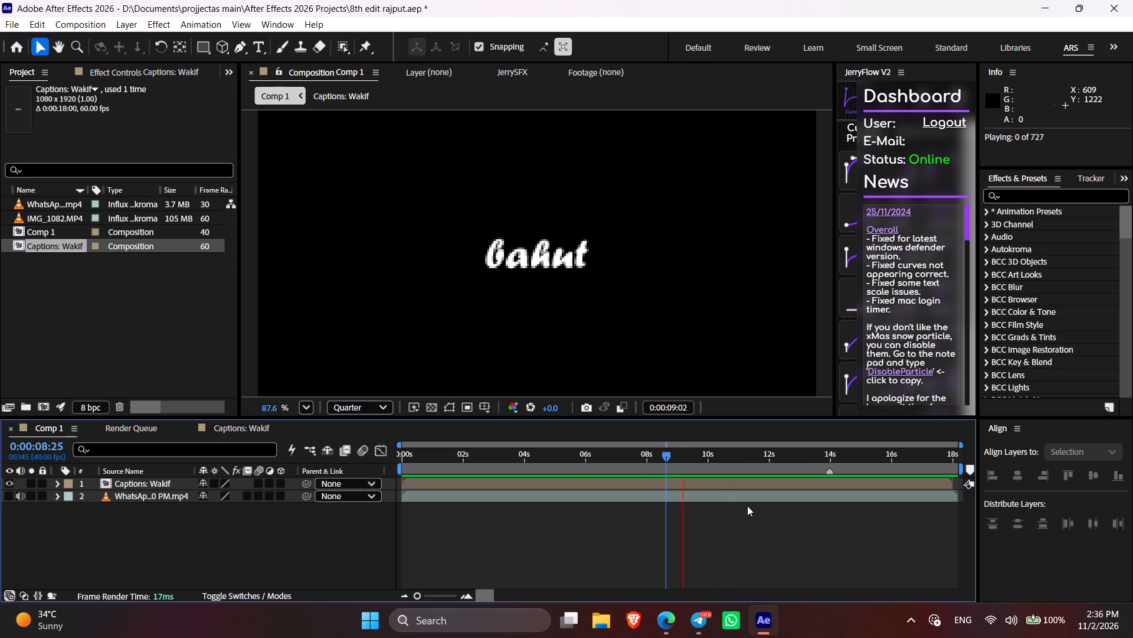
pyautogui.press('Delete')
# Add a composition marker to Comp 1 and place it at 0:00:10:07.
pyautogui.click(715, 462)
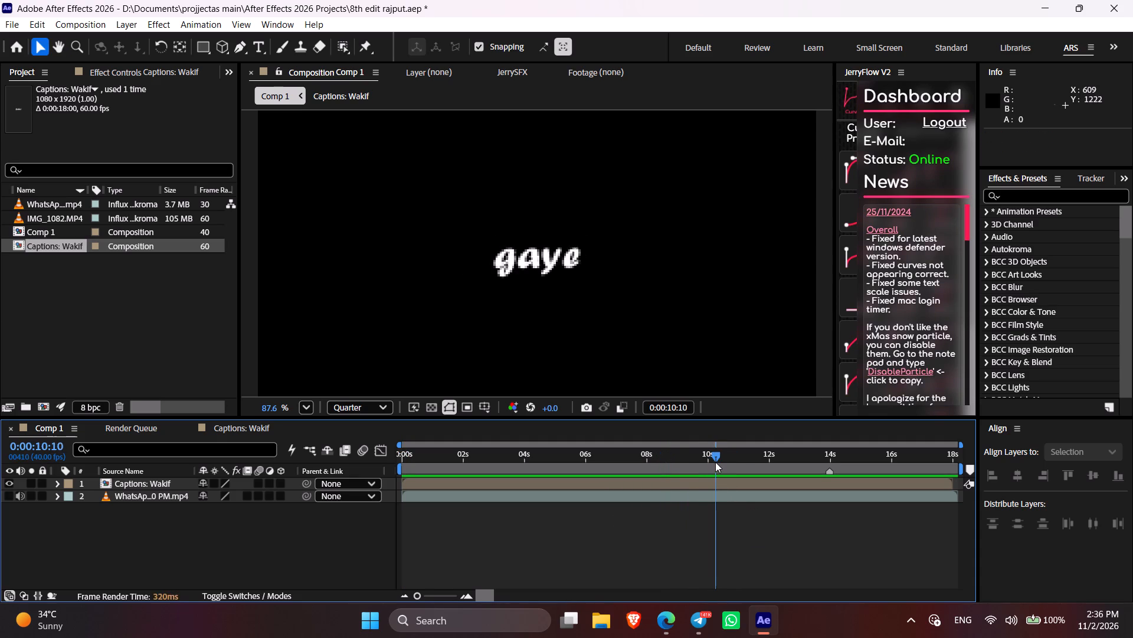
pyautogui.press('*')
pyautogui.press('Delete')
pyautogui.press('Delete')
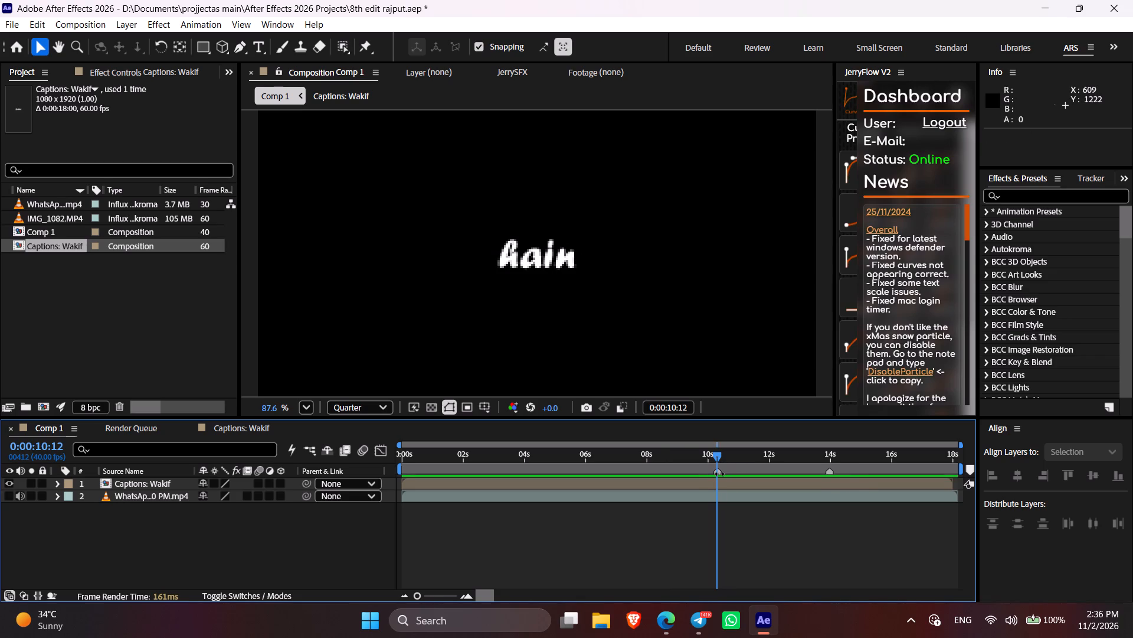
pyautogui.moveTo(719, 475); pyautogui.dragTo(716, 481)
# Inside Captions: Wakif, split the Captions layer at 0:00:09:36, where the word "thak" begins.
pyautogui.keyDown('shift'); pyautogui.click(713, 454); pyautogui.keyUp('shift')
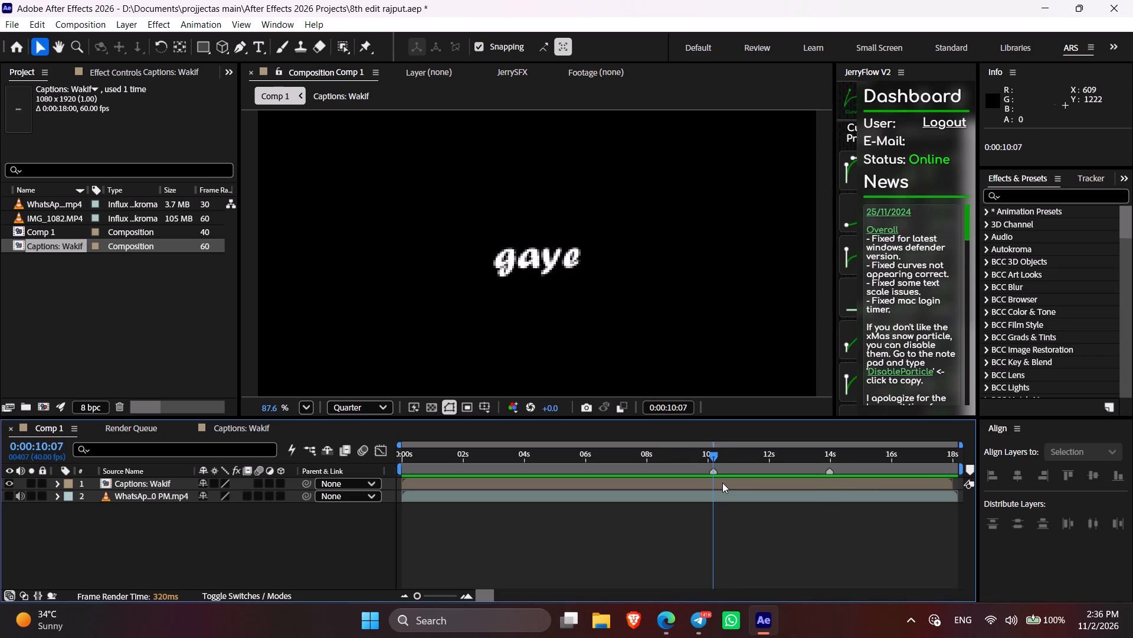
pyautogui.doubleClick(722, 484)
pyautogui.write('jjjk')
pyautogui.click(827, 483)
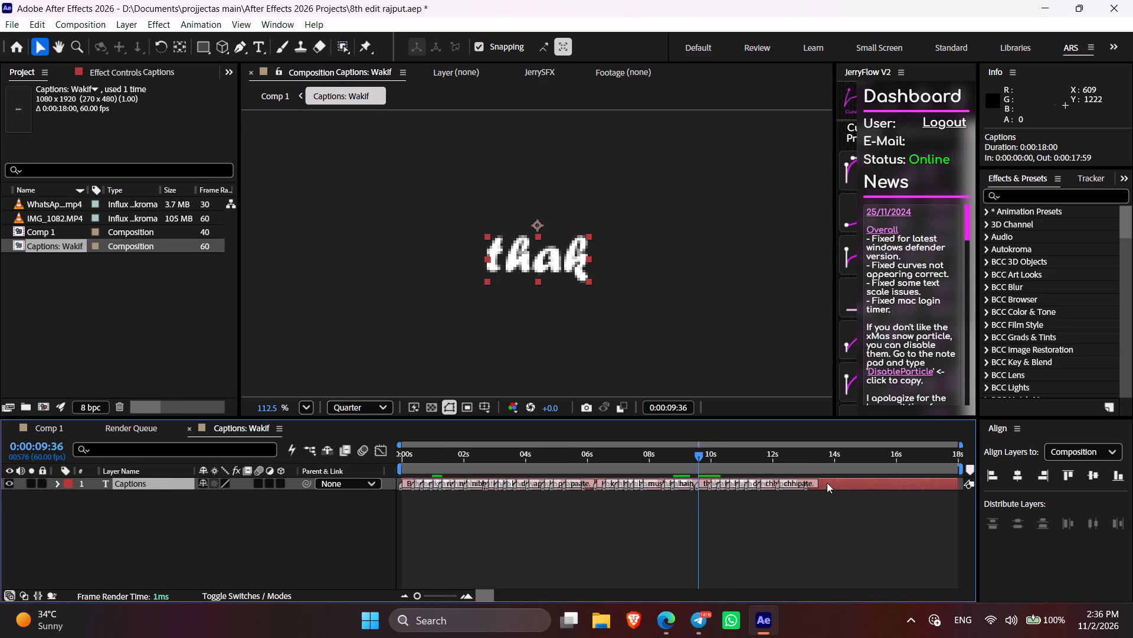
pyautogui.hotkey('ctrl', 'shift', 'd')
# Move the second part of the split Captions layer so it starts at 0:00:10:11, matching the Comp 1 marker.
pyautogui.click(60, 429)
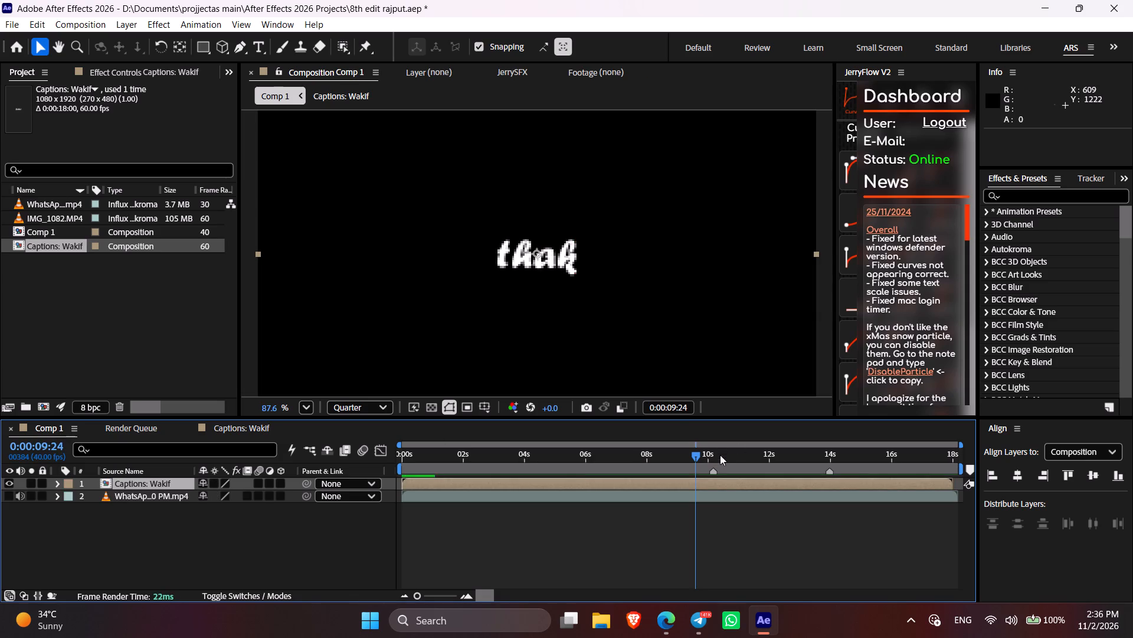
pyautogui.keyDown('shift'); pyautogui.click(720, 455); pyautogui.keyUp('shift')
pyautogui.doubleClick(729, 480)
pyautogui.click(840, 487)
pyautogui.press('[')
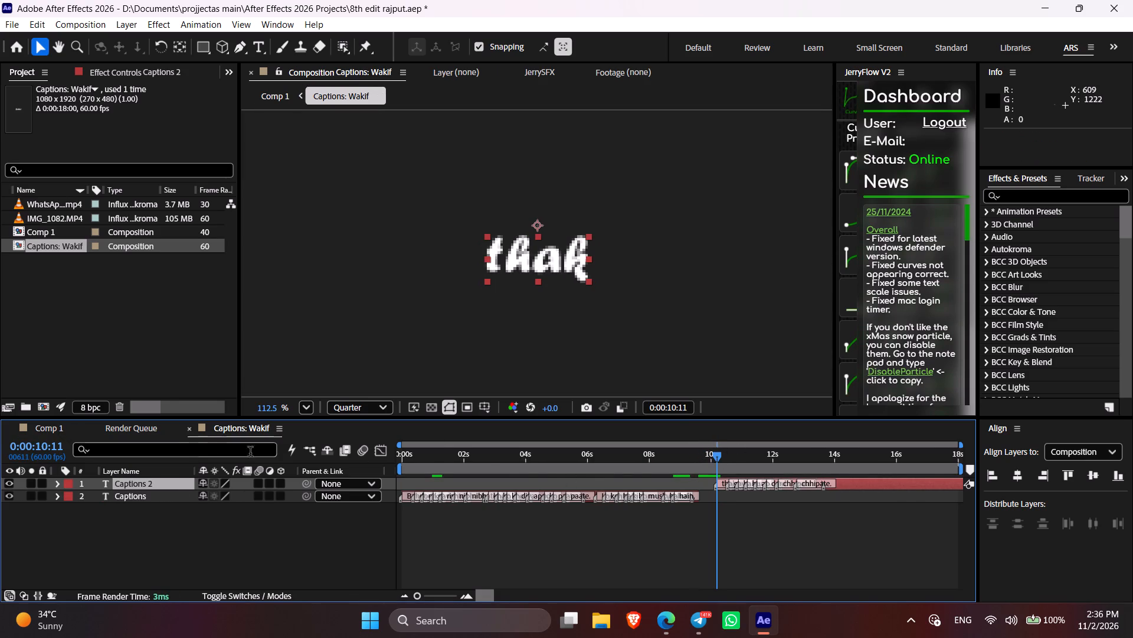
# Preview Comp 1 from just before and after 10 seconds to check the retimed captions.
pyautogui.click(47, 428)
pyautogui.press('space')
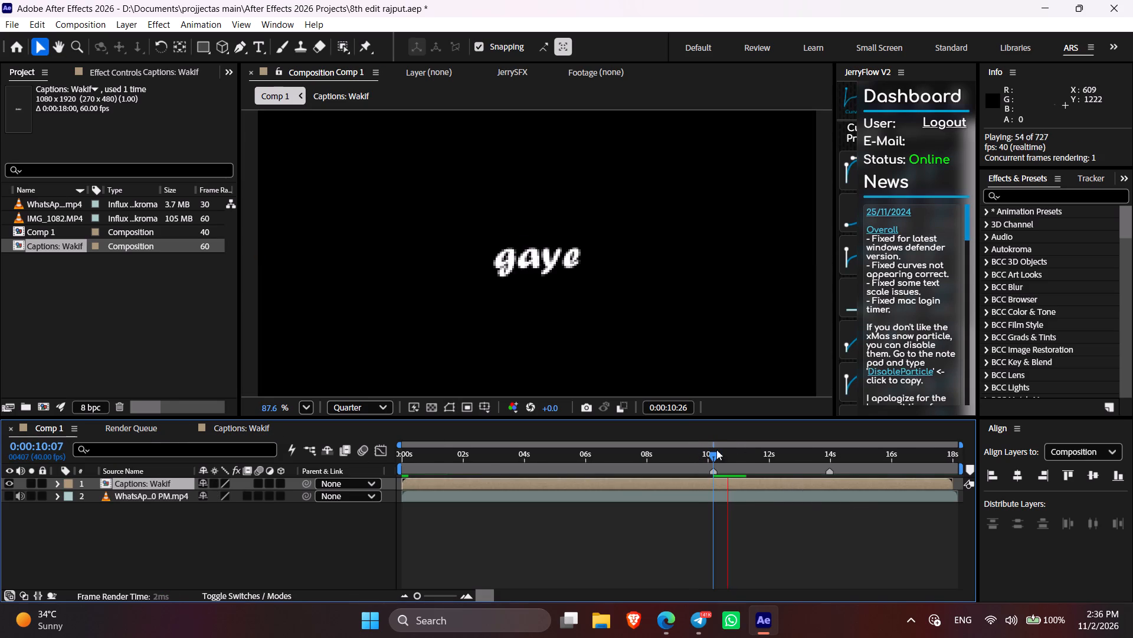
pyautogui.press('space')
pyautogui.click(702, 453)
pyautogui.press('space')
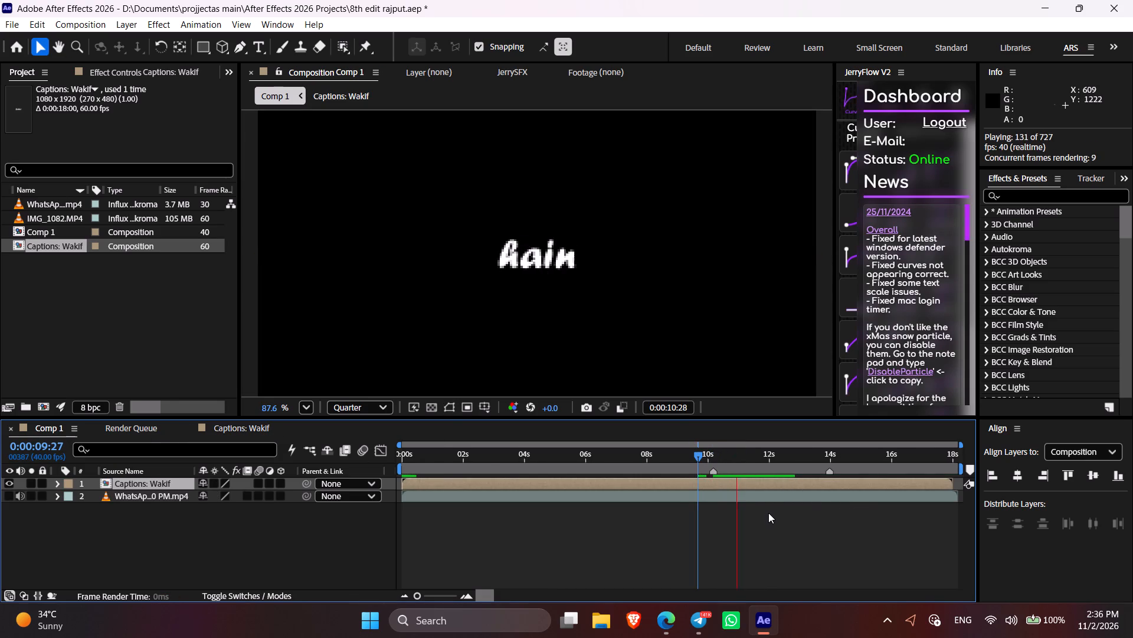
pyautogui.press('space')
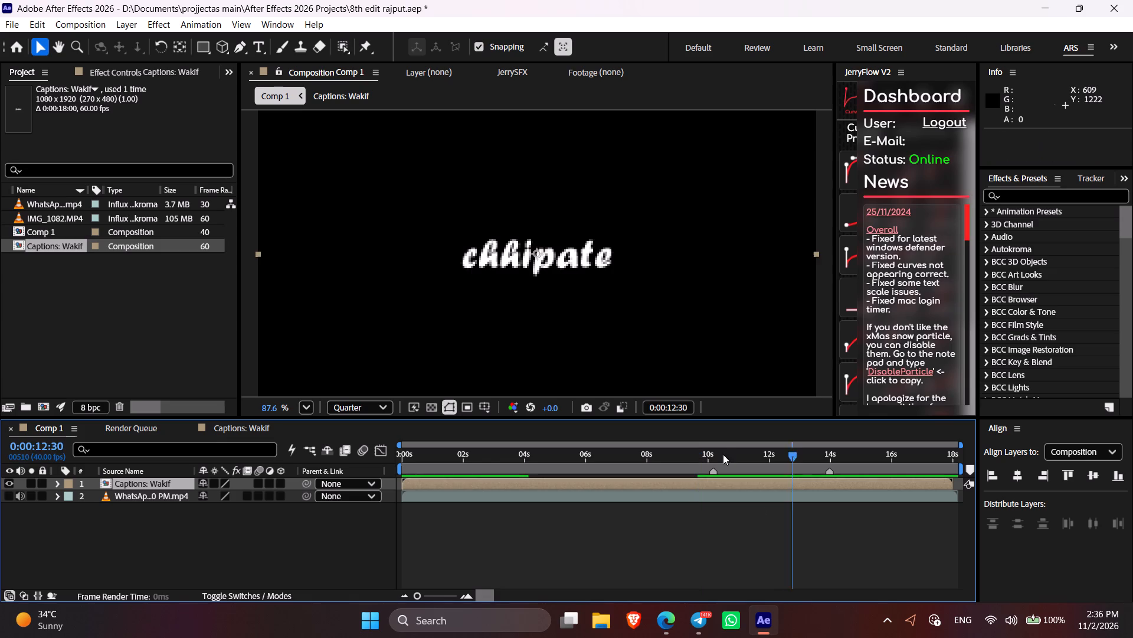
pyautogui.click(722, 454)
pyautogui.press('space')
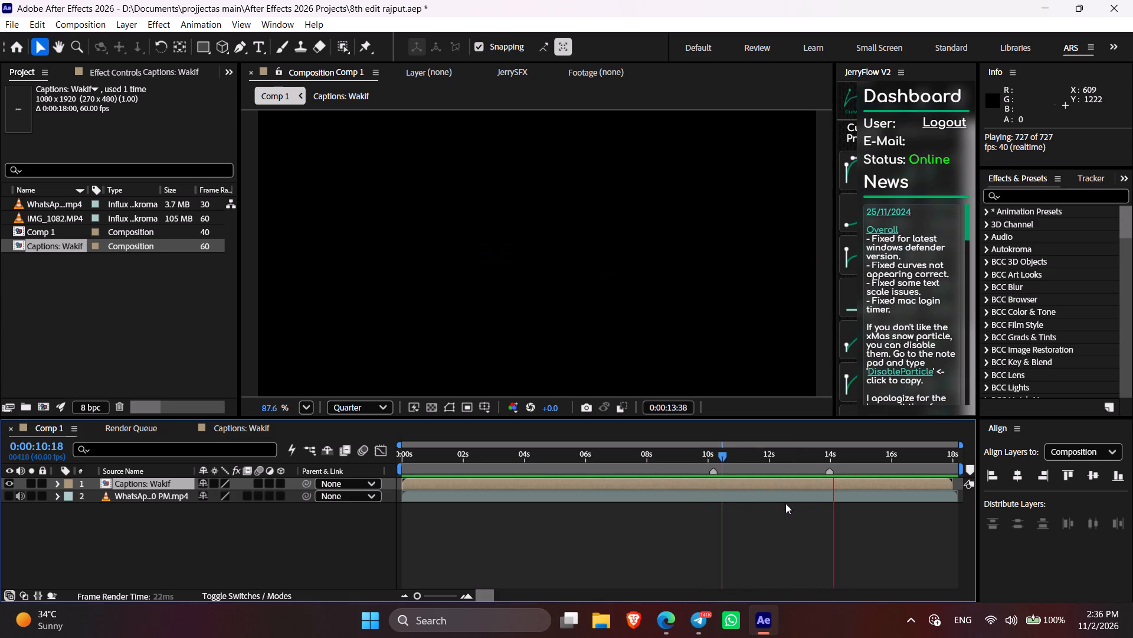
pyautogui.press('space')
# Split the Captions: Wakif layer in Comp 1 at 0:00:13:38 and delete the portion after it.
pyautogui.keyDown('shift'); pyautogui.click(832, 452); pyautogui.keyUp('shift')
pyautogui.hotkey('ctrl', 'shift', 'd')
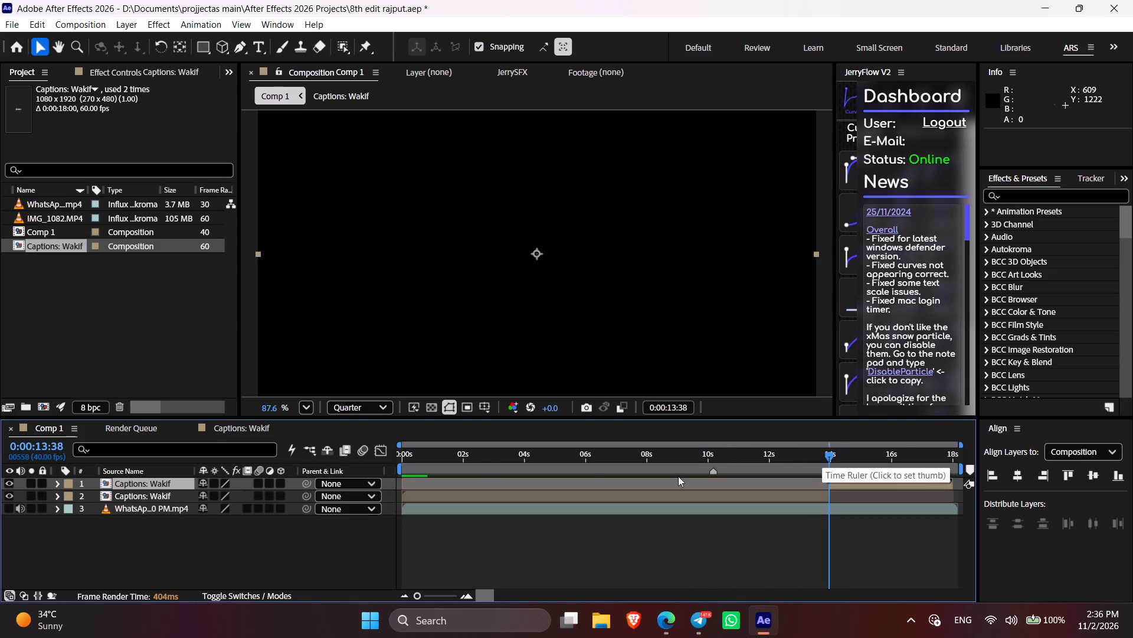
pyautogui.press('BackSpace')
# Preview Comp 1 from the start and again from 0:00:13:14 to check the captions through to their end.
pyautogui.moveTo(441, 455); pyautogui.dragTo(311, 457)
pyautogui.press('space')
pyautogui.press('space')
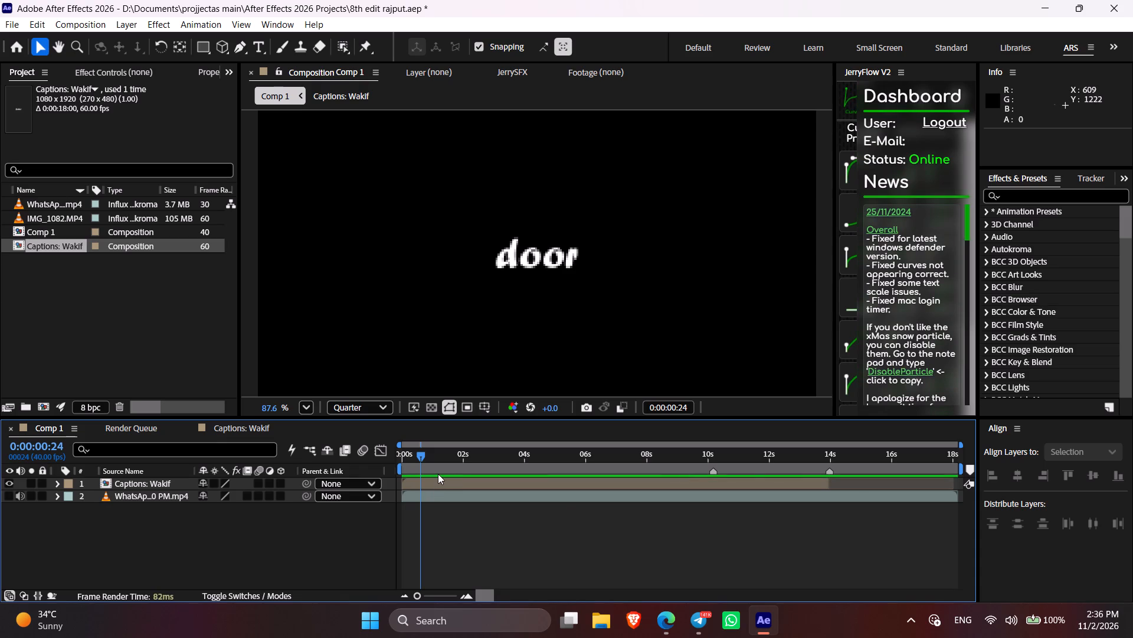
pyautogui.click(562, 548)
pyautogui.press('space')
pyautogui.press('space')
pyautogui.moveTo(415, 454); pyautogui.dragTo(363, 451)
pyautogui.press('space')
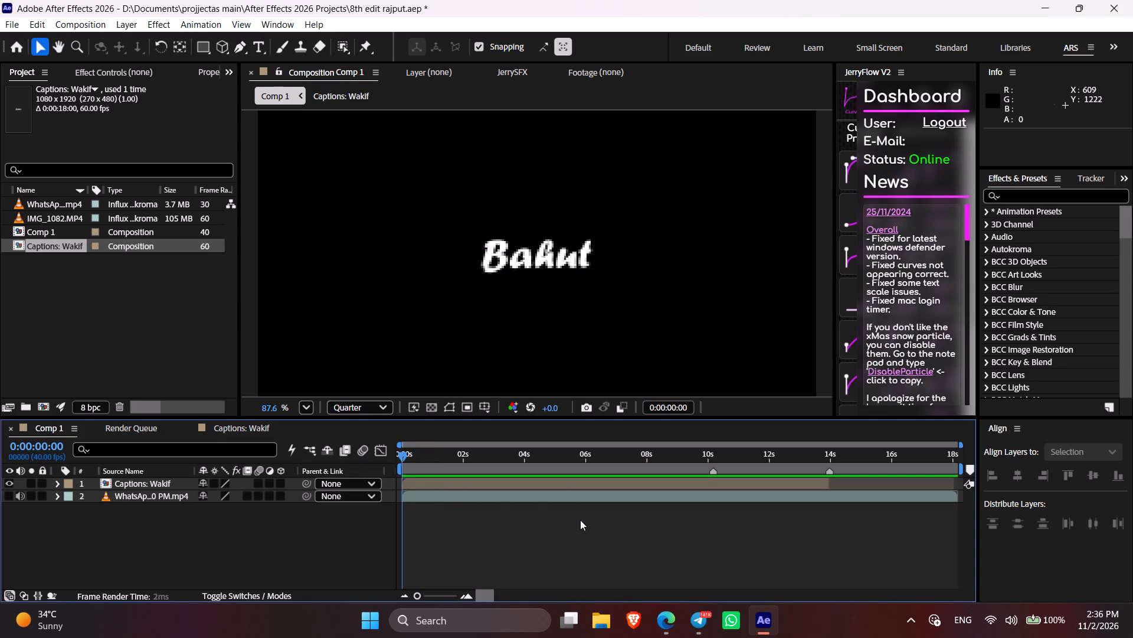
pyautogui.press('space')
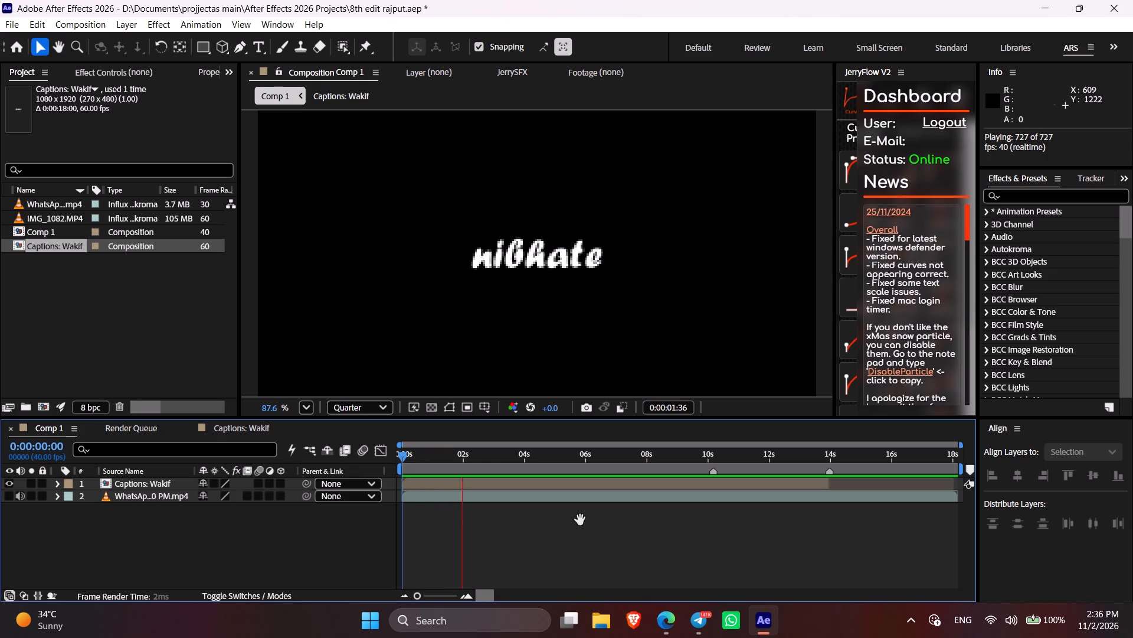
pyautogui.press('space')
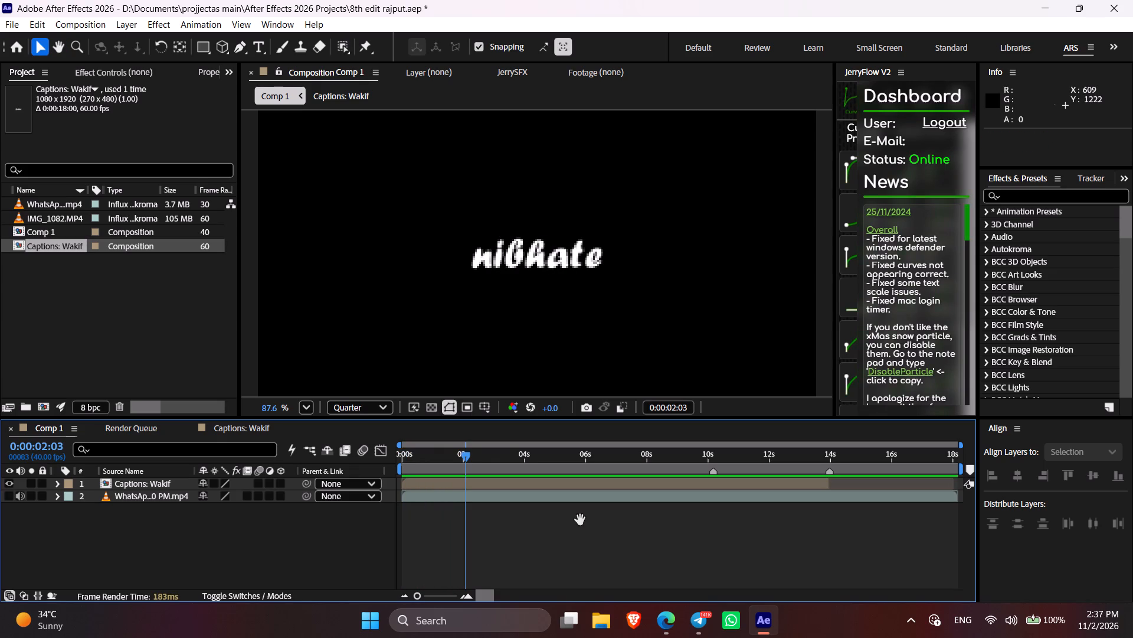
pyautogui.press('space')
pyautogui.moveTo(421, 462); pyautogui.dragTo(383, 461)
pyautogui.press('space')
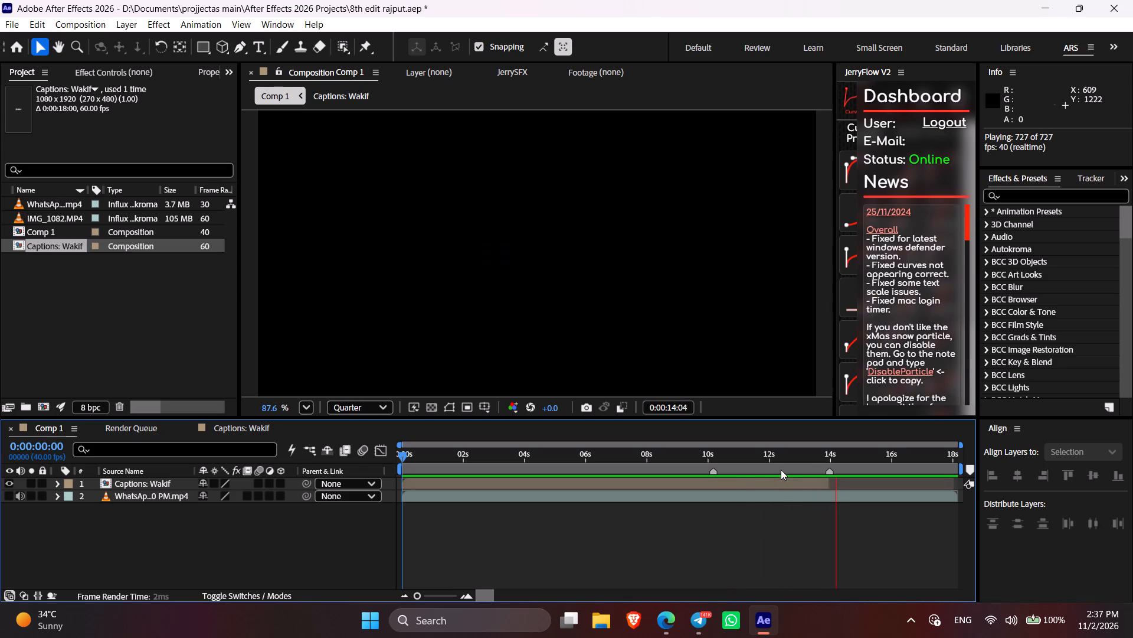
pyautogui.press('space')
pyautogui.click(807, 467)
pyautogui.press('space')
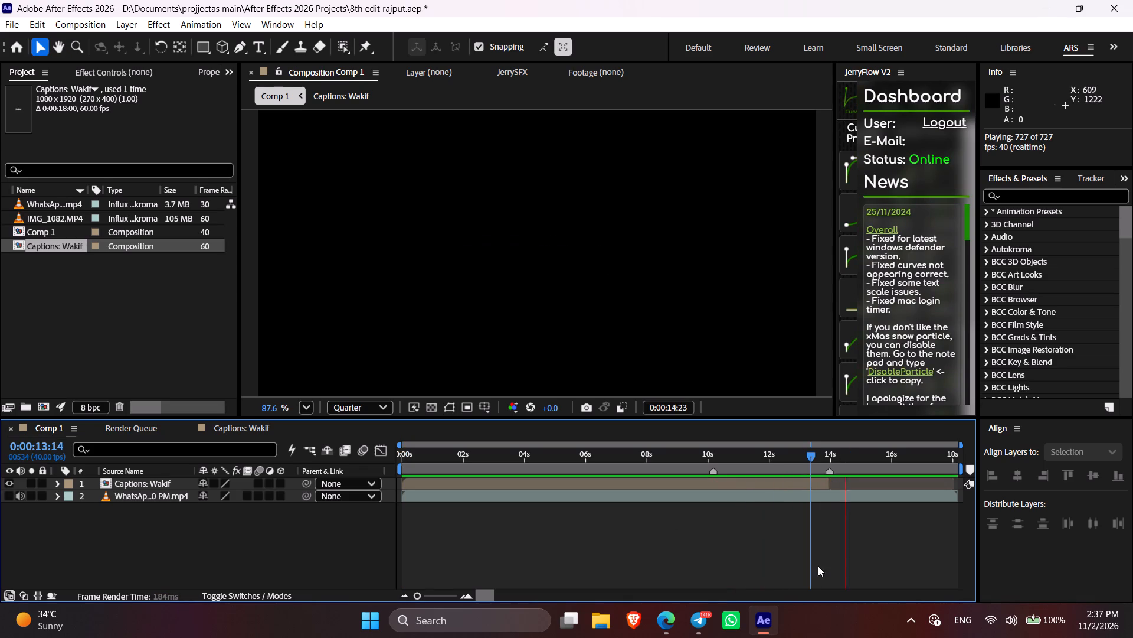
pyautogui.press('space')
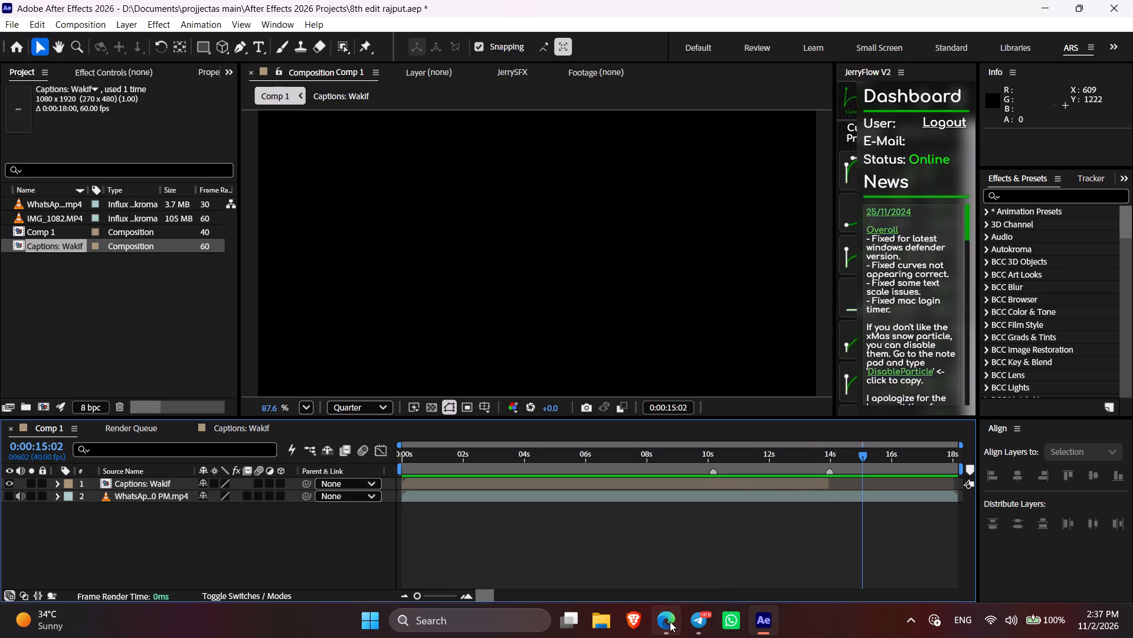
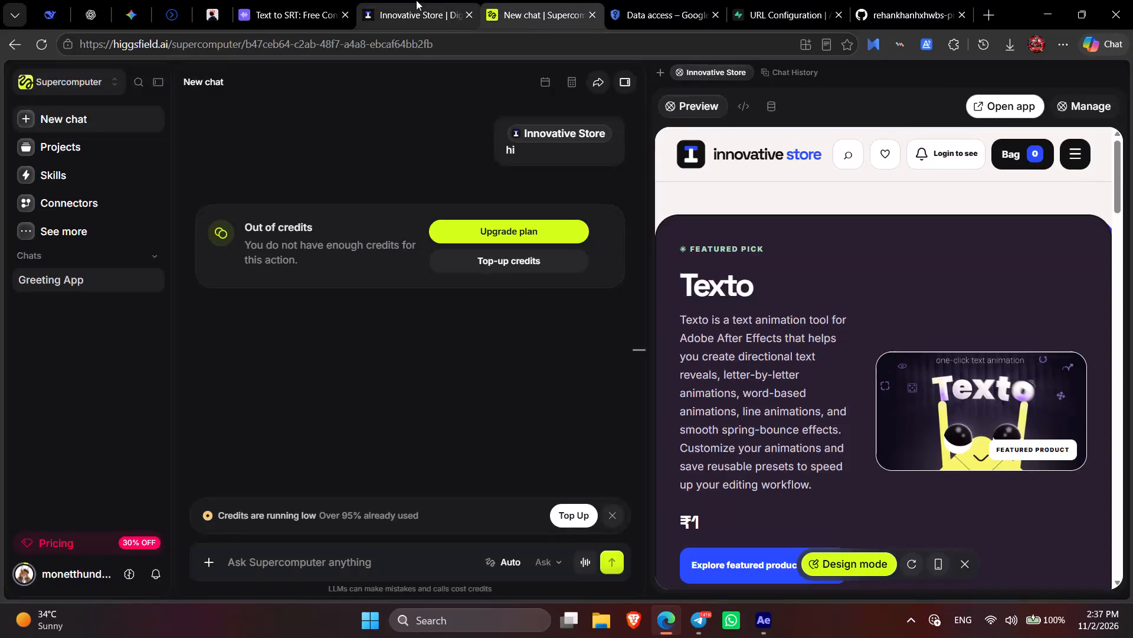
# Reload the Innovative Store site in the browser and look over its home page.
pyautogui.click(416, 0)
pyautogui.click(44, 44)
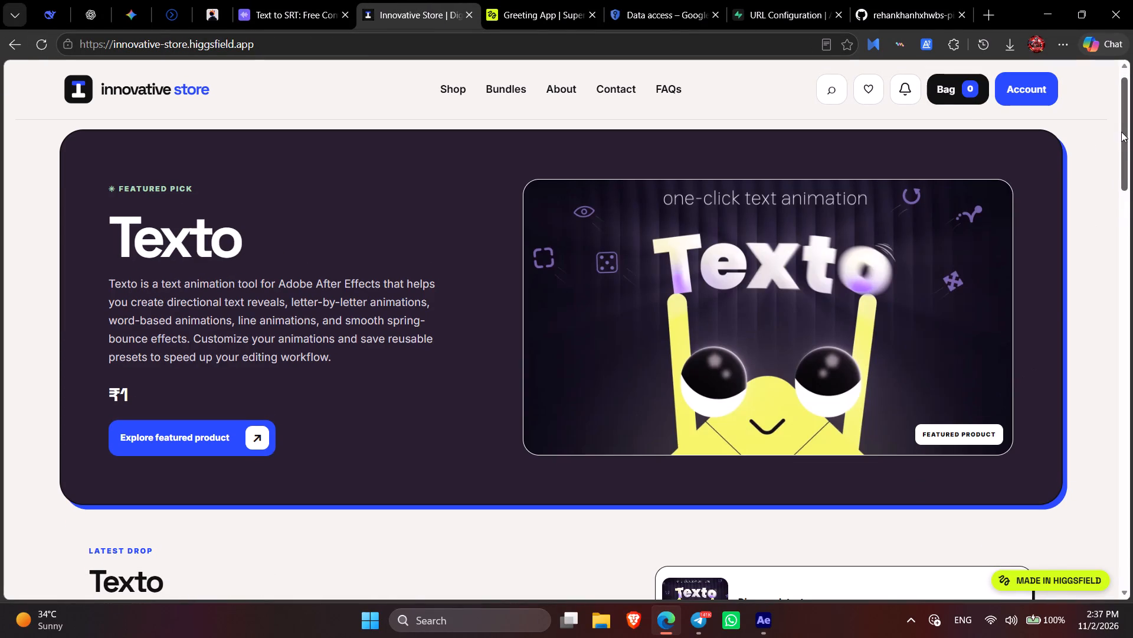
pyautogui.moveTo(1121, 132); pyautogui.dragTo(1132, 71)
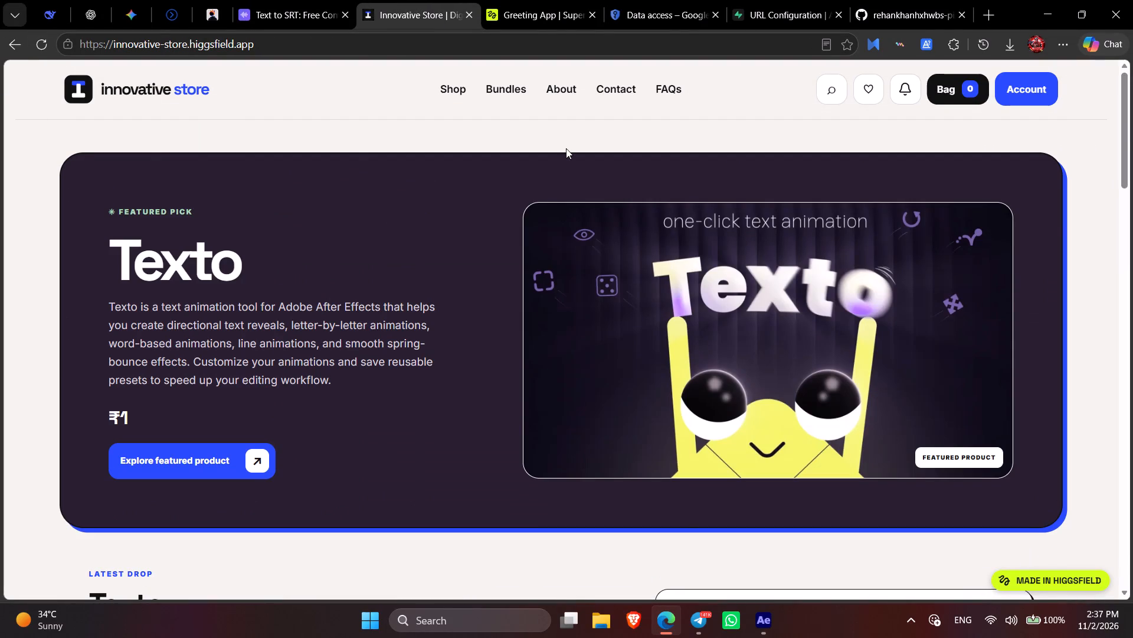
pyautogui.click(536, 21)
pyautogui.click(418, 0)
pyautogui.moveTo(1130, 149); pyautogui.dragTo(1132, 217)
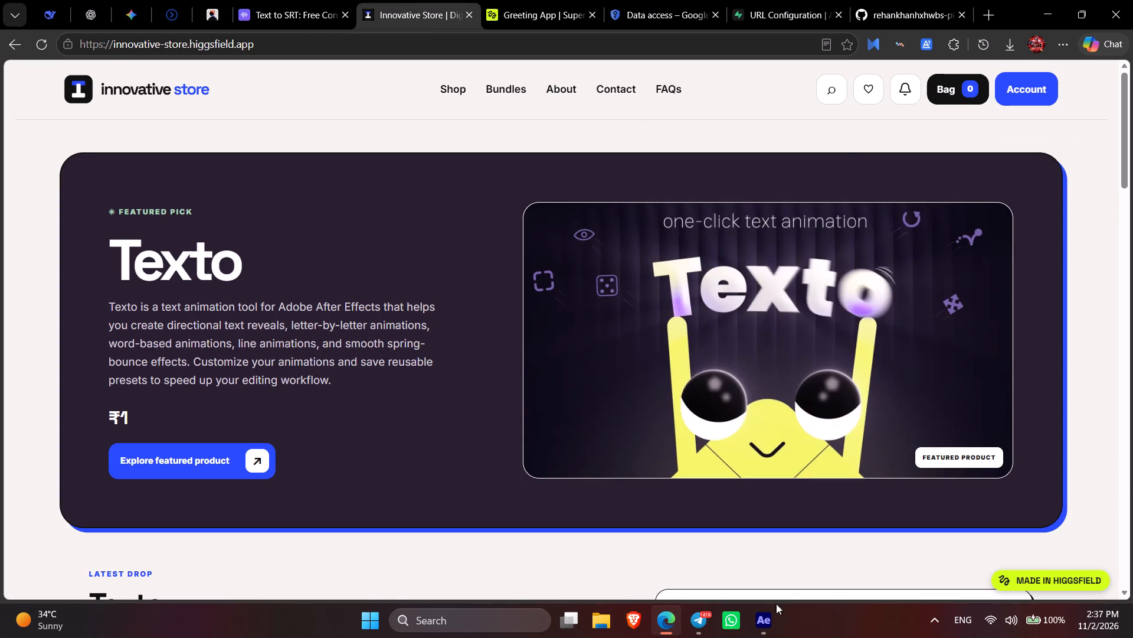
pyautogui.click(757, 637)
pyautogui.click(664, 615)
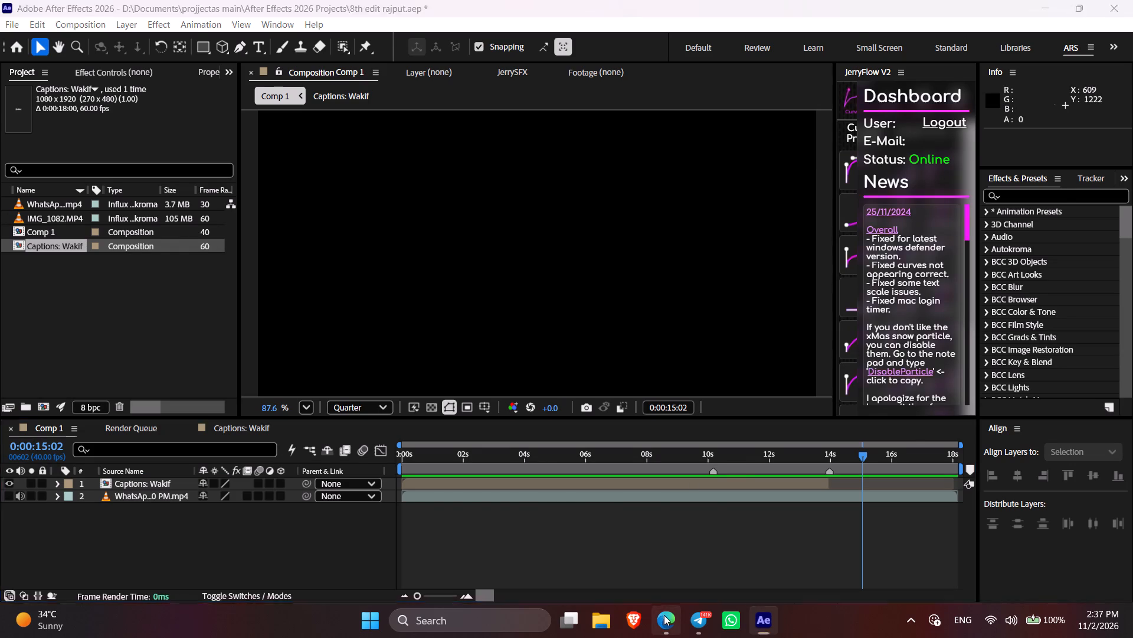
# Look through the product catalog on the innovative-store.shop store page.
pyautogui.click(198, 0)
pyautogui.scroll(1, 612, 453)
pyautogui.scroll(-1, 612, 453)
pyautogui.scroll(3, 612, 453)
pyautogui.scroll(-2, 612, 453)
pyautogui.scroll(2, 612, 453)
pyautogui.click(202, 118)
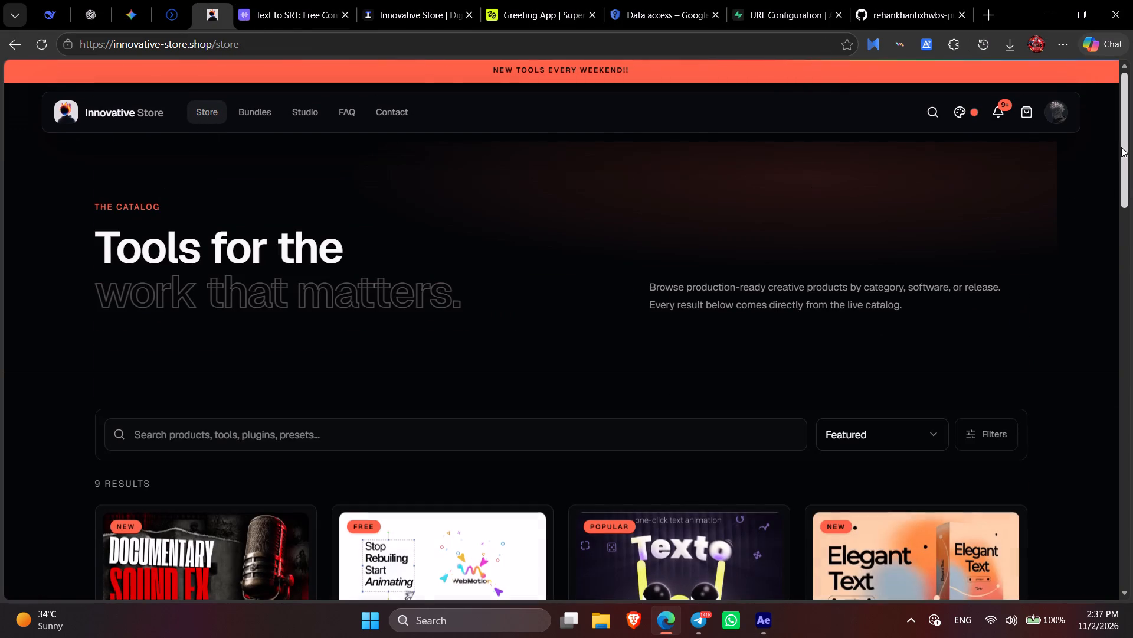
pyautogui.click(871, 450)
pyautogui.click(856, 442)
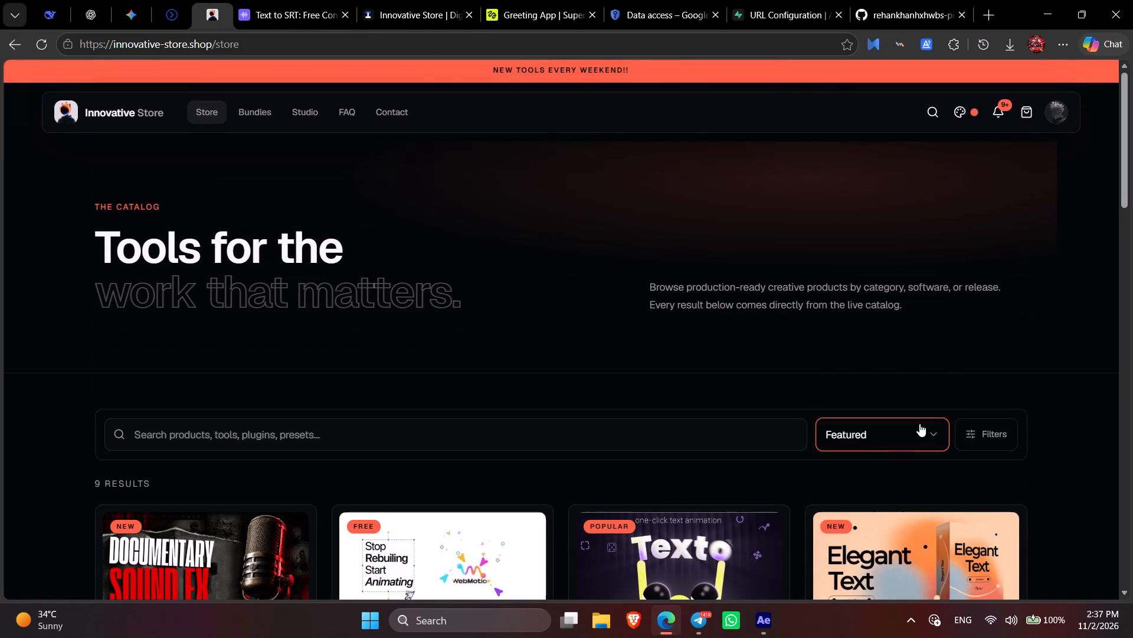
pyautogui.moveTo(1123, 159); pyautogui.dragTo(1132, 235)
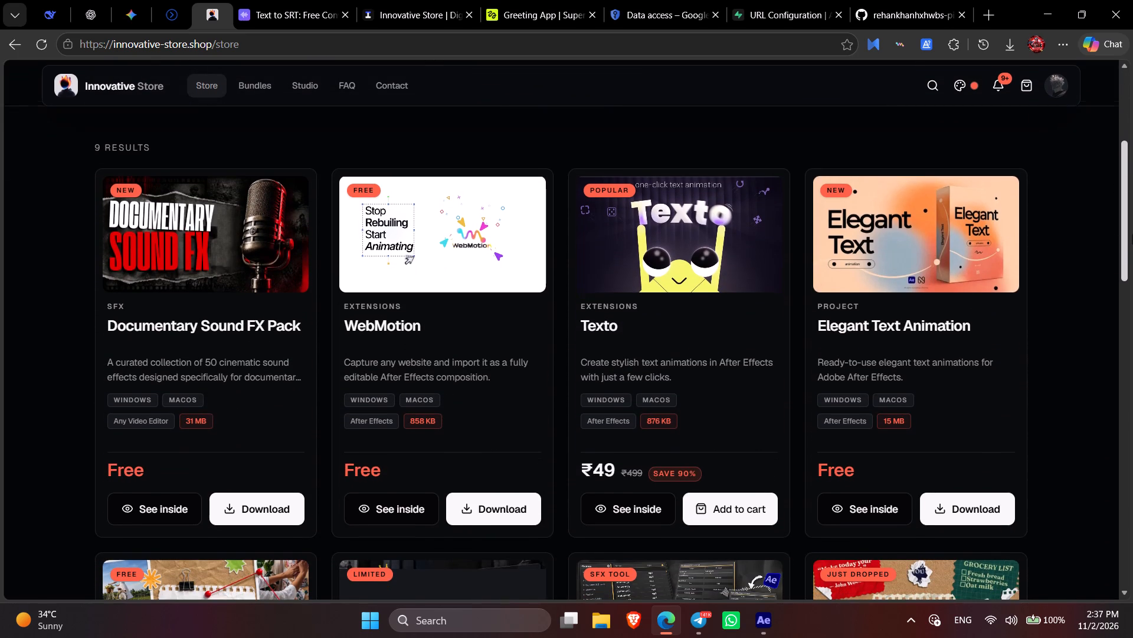
pyautogui.moveTo(1132, 235); pyautogui.dragTo(1127, 226)
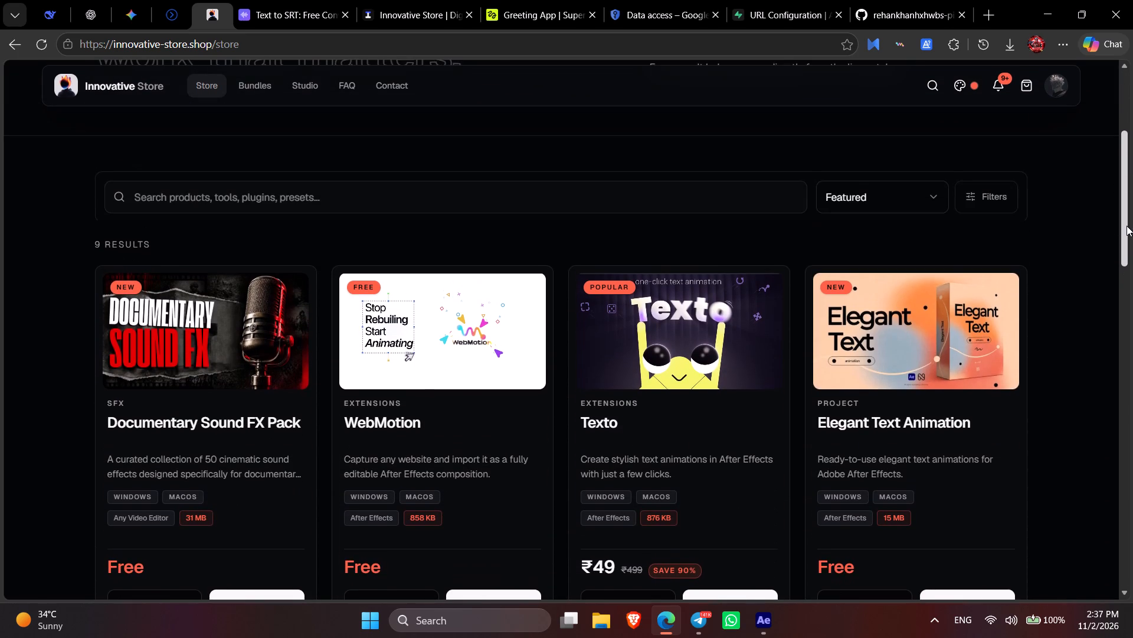
pyautogui.moveTo(1127, 226); pyautogui.dragTo(1128, 227)
pyautogui.click(172, 0)
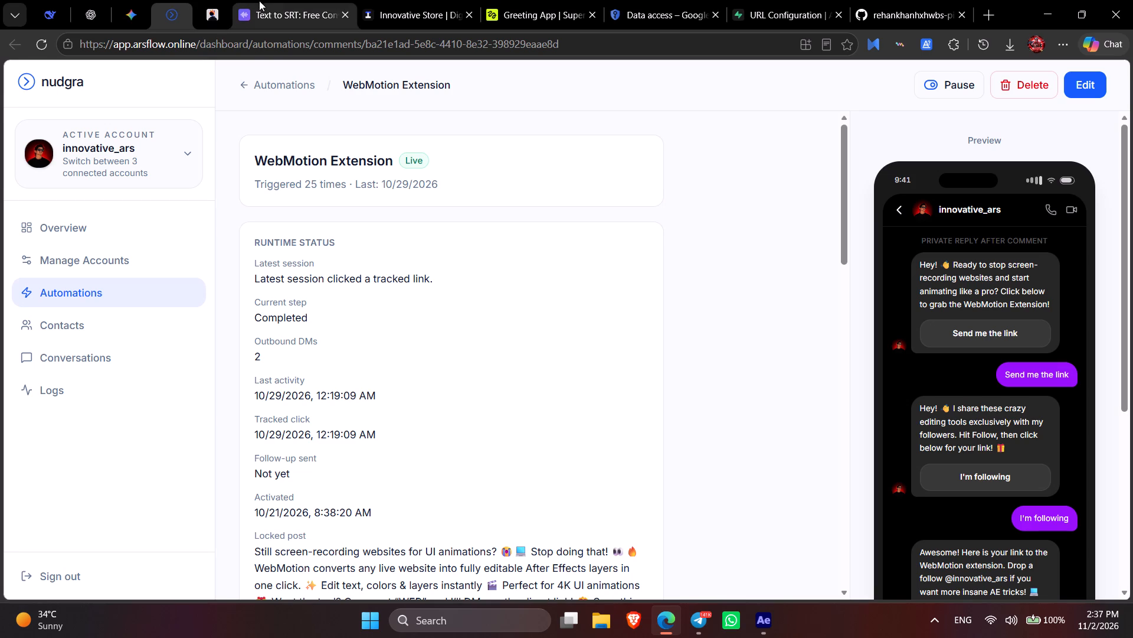
# Switch to After Effects and preview Comp 1 from 0:00:03:10 and again from the start to check the captions.
pyautogui.click(771, 620)
pyautogui.click(626, 555)
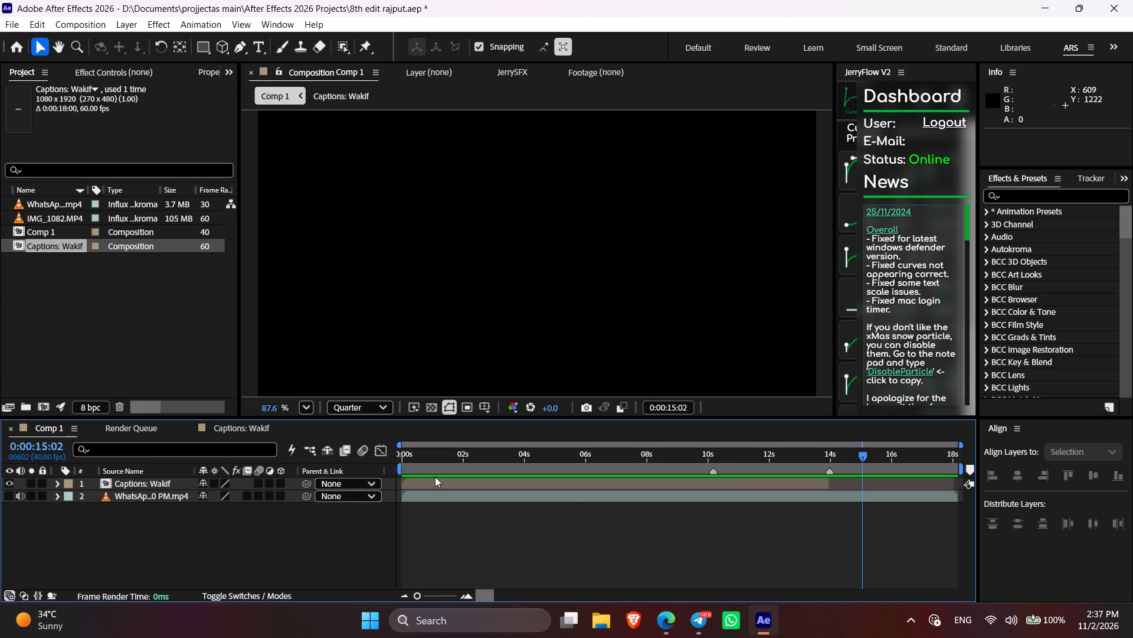
pyautogui.moveTo(409, 460); pyautogui.dragTo(391, 458)
pyautogui.press('Delete')
pyautogui.press('Delete')
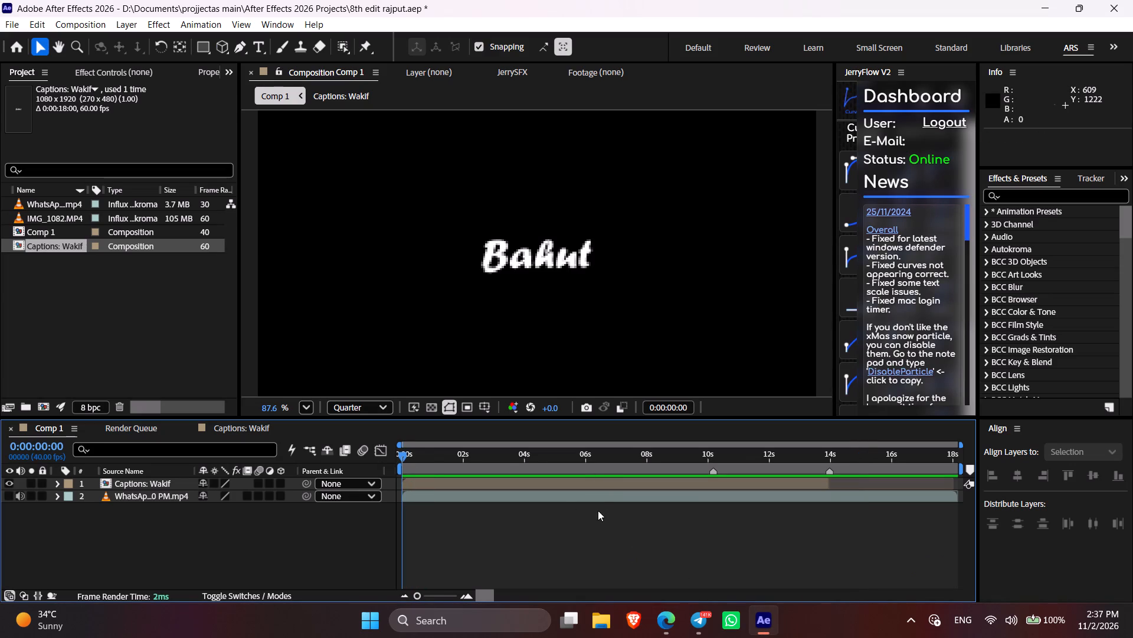
pyautogui.click(593, 515)
pyautogui.click(502, 462)
pyautogui.press('space')
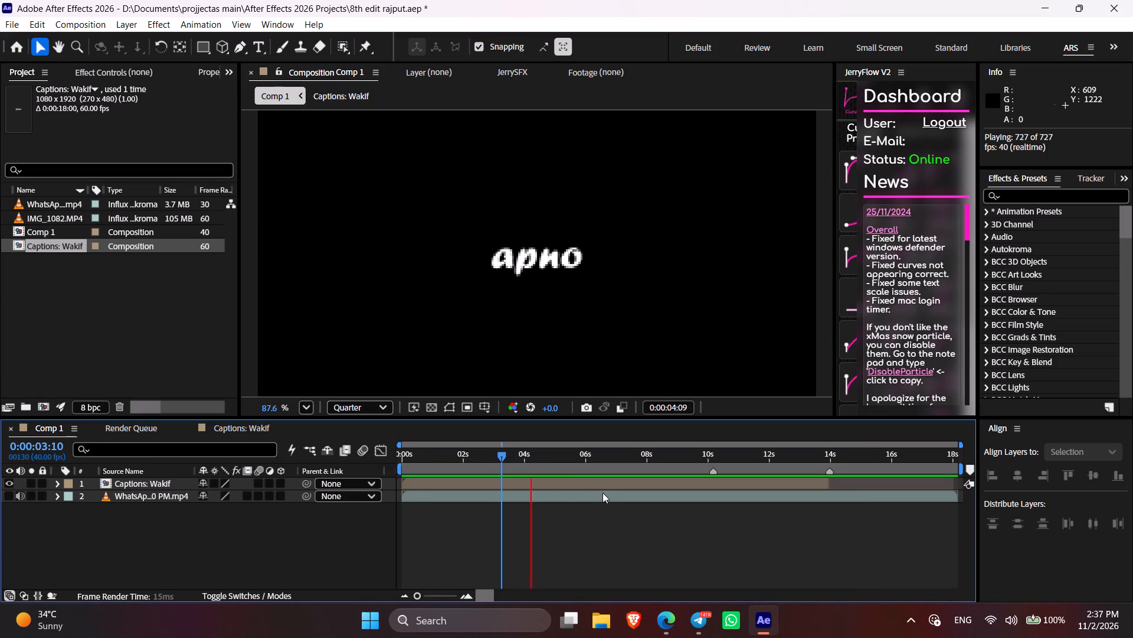
pyautogui.press('space')
pyautogui.moveTo(411, 459); pyautogui.dragTo(384, 459)
pyautogui.press('space')
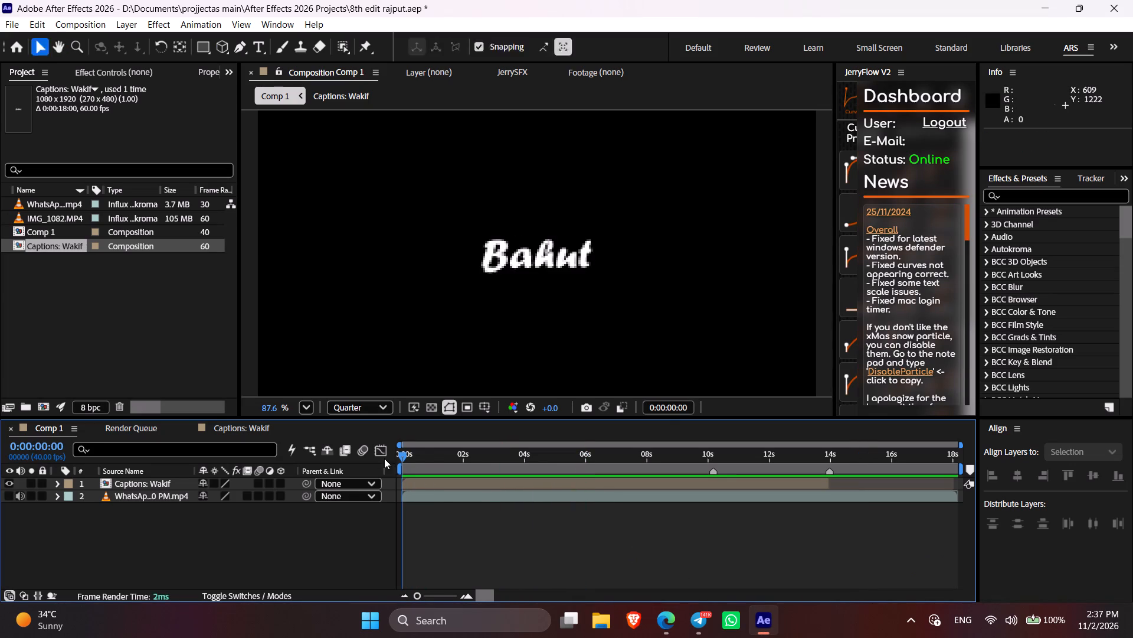
pyautogui.press('space')
pyautogui.click(496, 538)
pyautogui.moveTo(414, 452); pyautogui.dragTo(397, 452)
# Preview the opening captions of Comp 1 once more from 0:00:00:00 and return the playhead to the start.
pyautogui.click(660, 623)
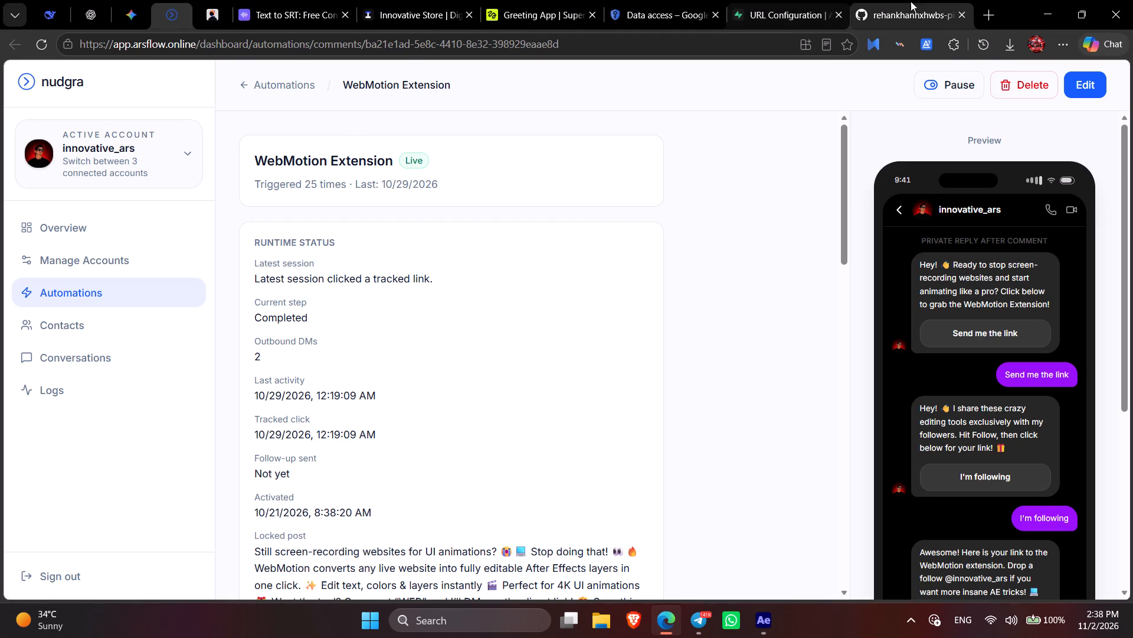
pyautogui.click(764, 637)
pyautogui.press('space')
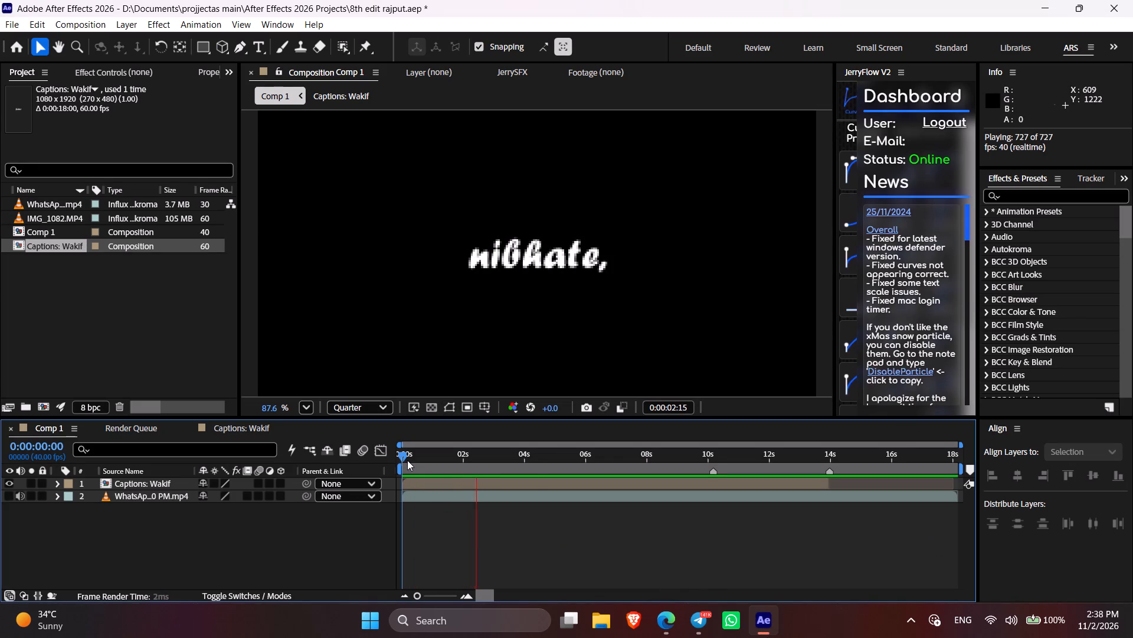
pyautogui.press('space')
pyautogui.moveTo(414, 473); pyautogui.dragTo(394, 473)
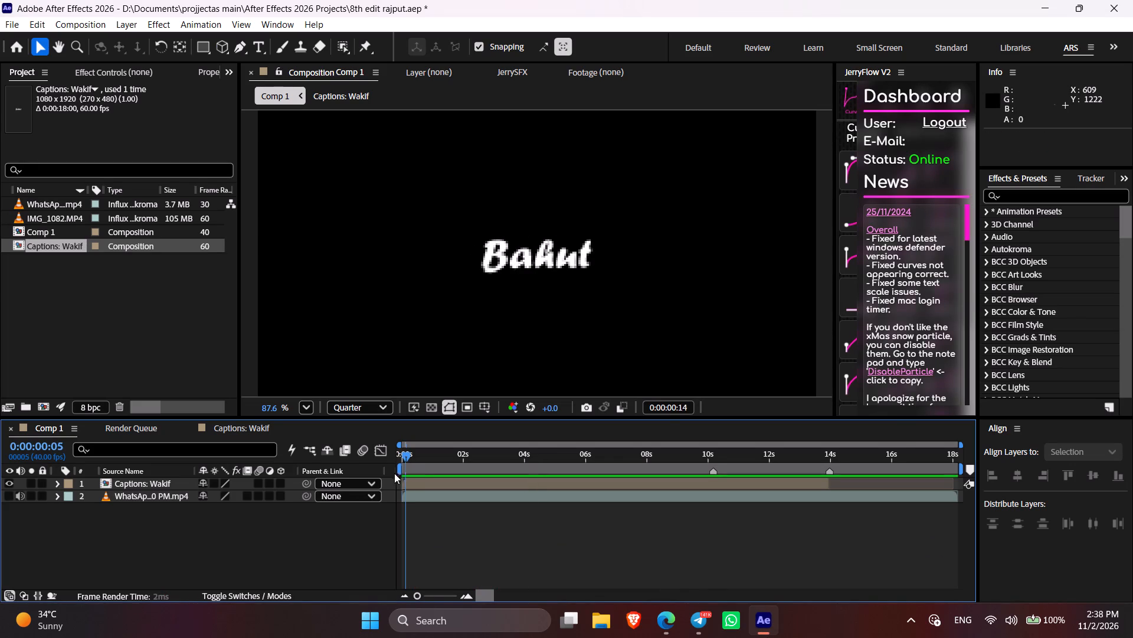
pyautogui.moveTo(394, 473); pyautogui.dragTo(390, 473)
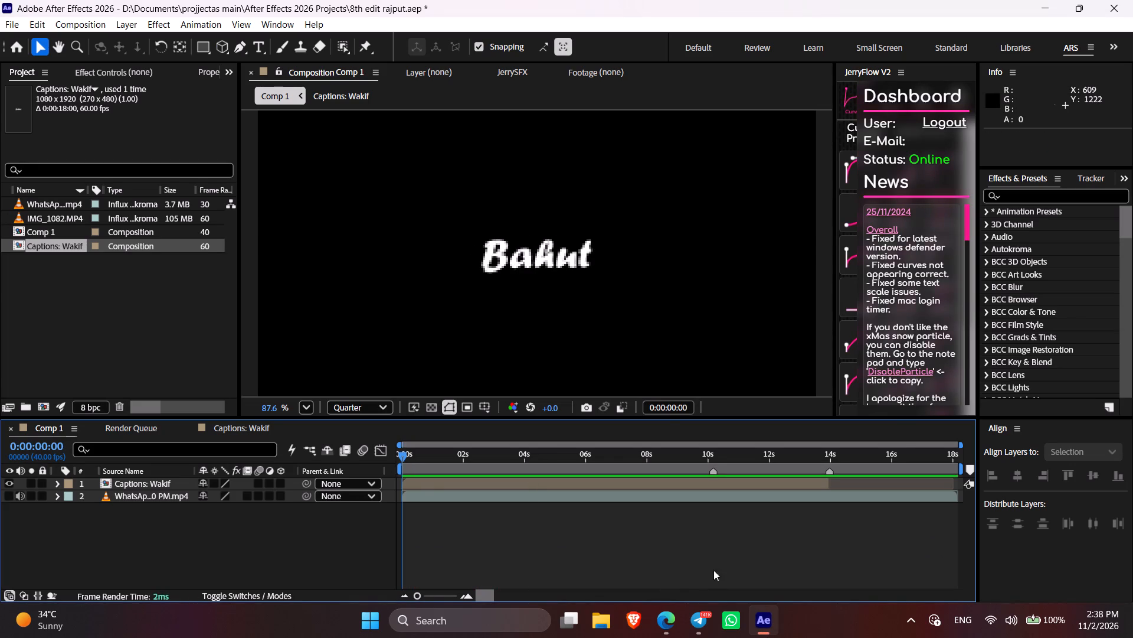
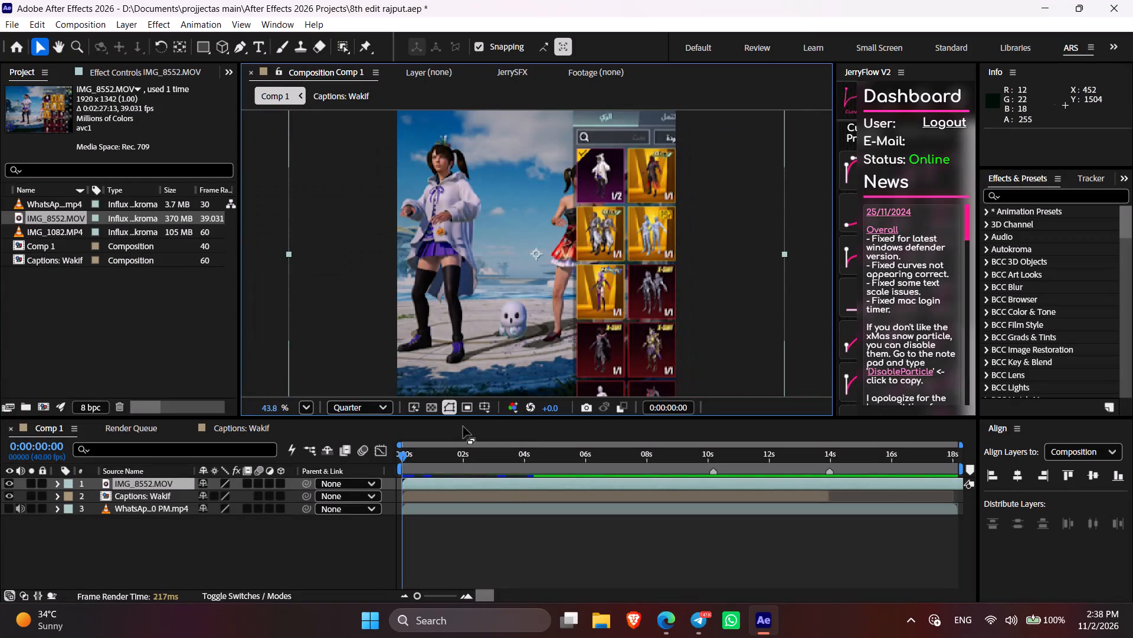
# Scrub through Comp 1 from the start to 0:00:18:06 to review the IMG_8552.MOV footage, and return the playhead to 0:00:00:00.
pyautogui.moveTo(408, 453); pyautogui.dragTo(621, 479)
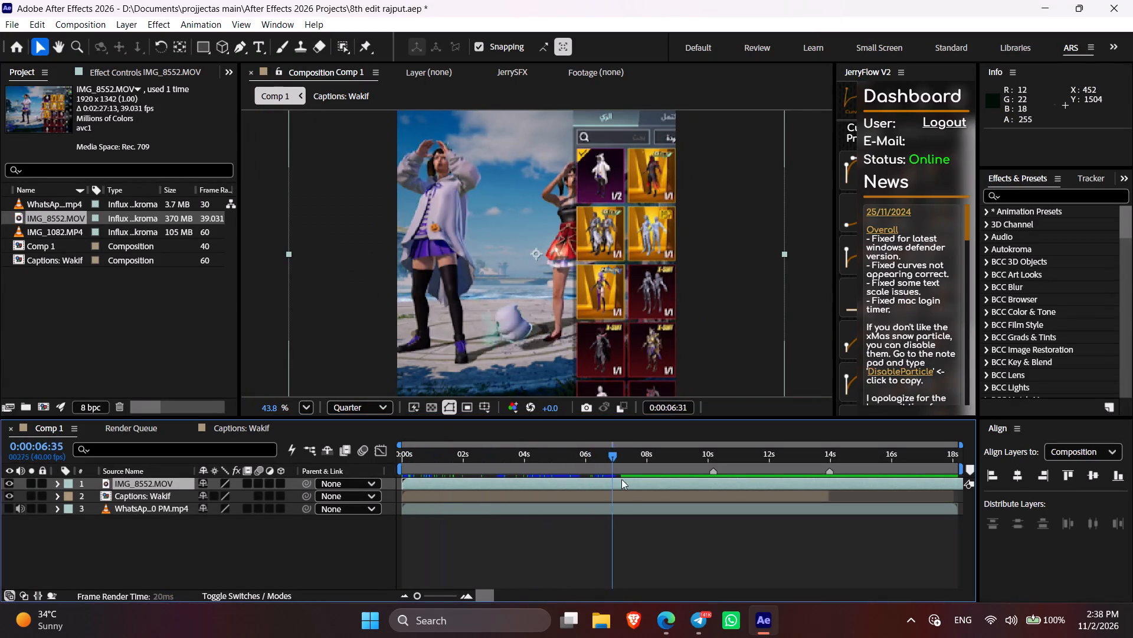
pyautogui.moveTo(621, 479); pyautogui.dragTo(886, 486)
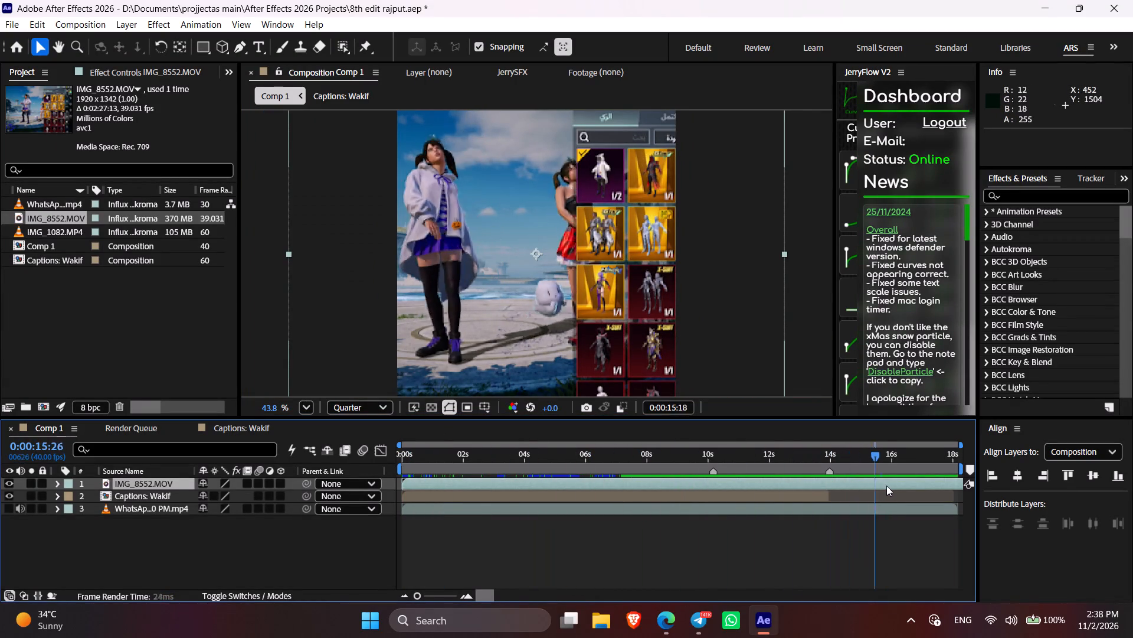
pyautogui.moveTo(886, 486); pyautogui.dragTo(972, 484)
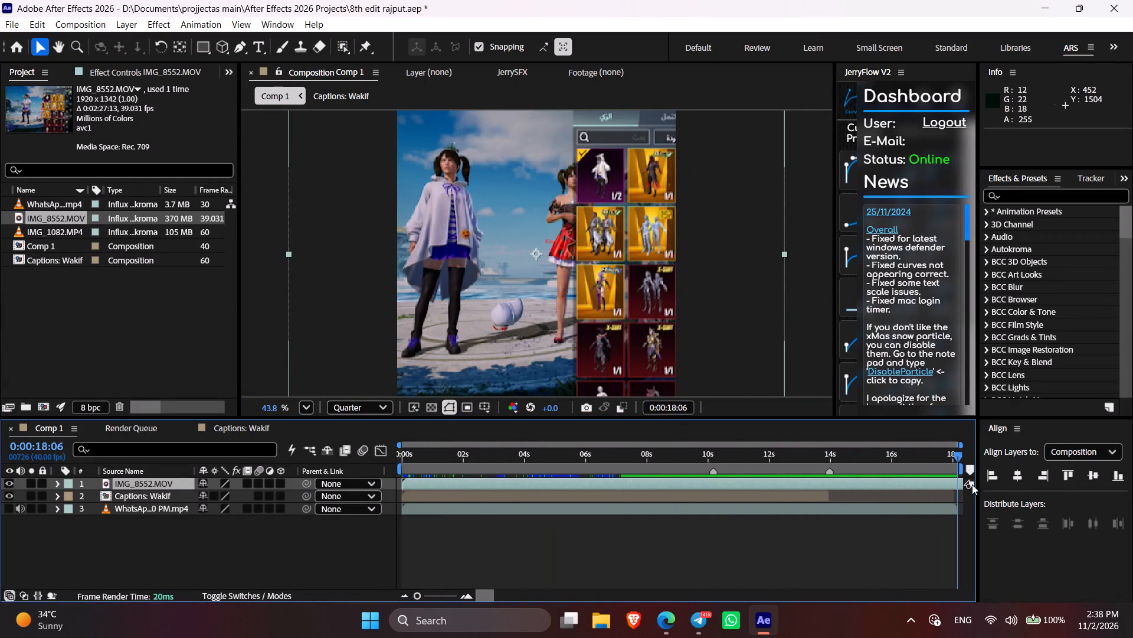
pyautogui.moveTo(972, 484); pyautogui.dragTo(320, 484)
pyautogui.click(309, 408)
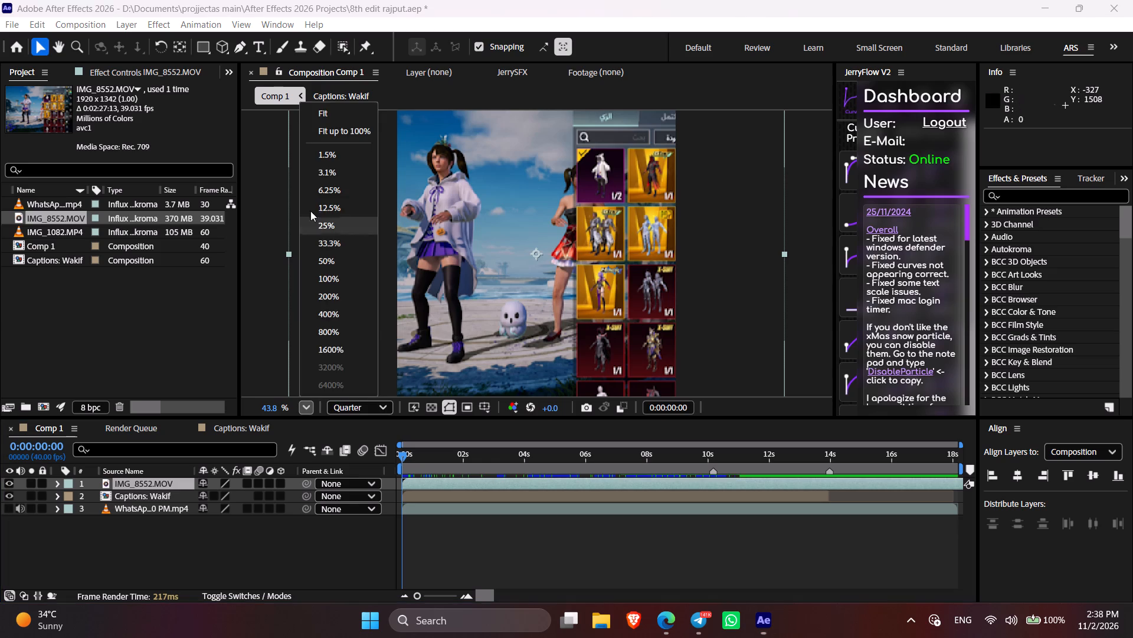
pyautogui.click(336, 121)
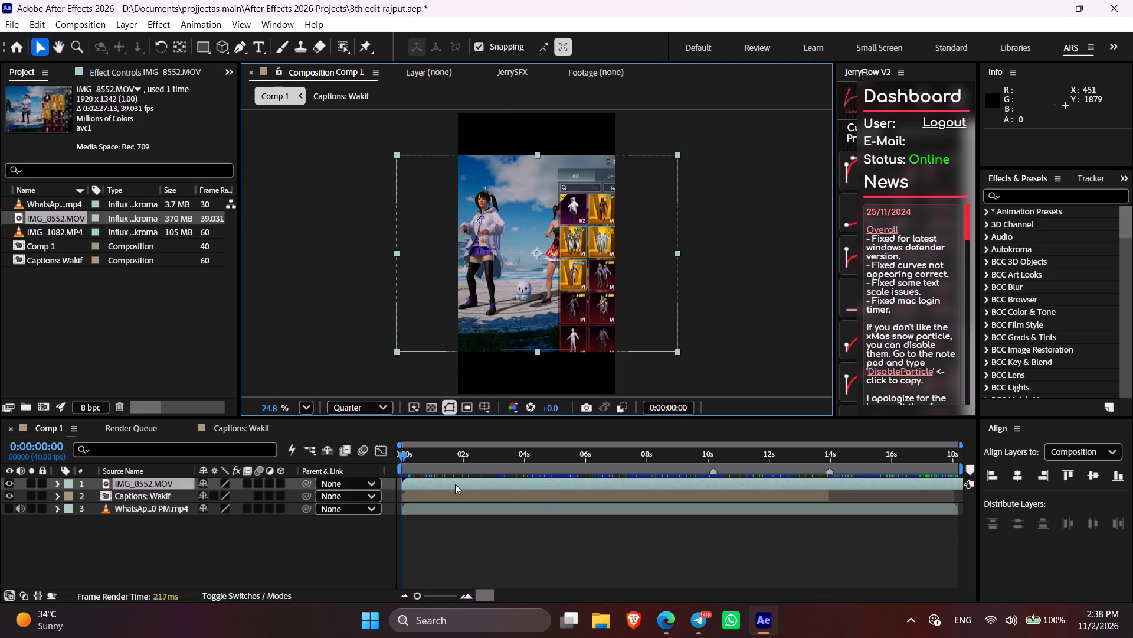
# Open the IMG_8552.MOV layer on its own, scrub through its full-length footage, and return to Comp 1 with the playhead at 0:00:03:38.
pyautogui.doubleClick(455, 484)
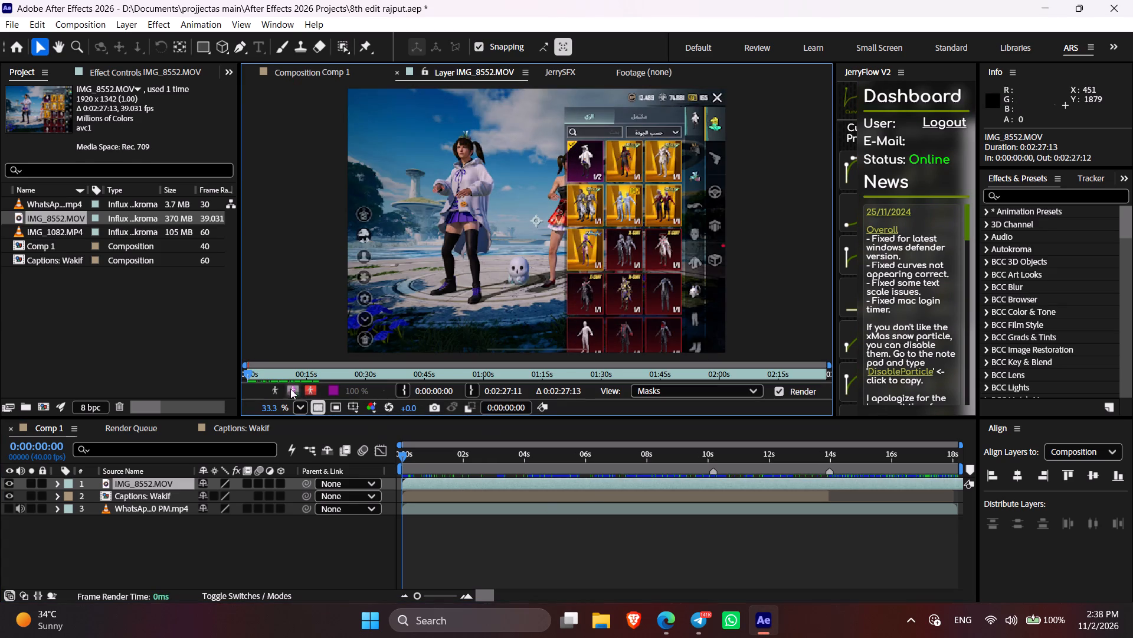
pyautogui.moveTo(254, 372); pyautogui.dragTo(545, 369)
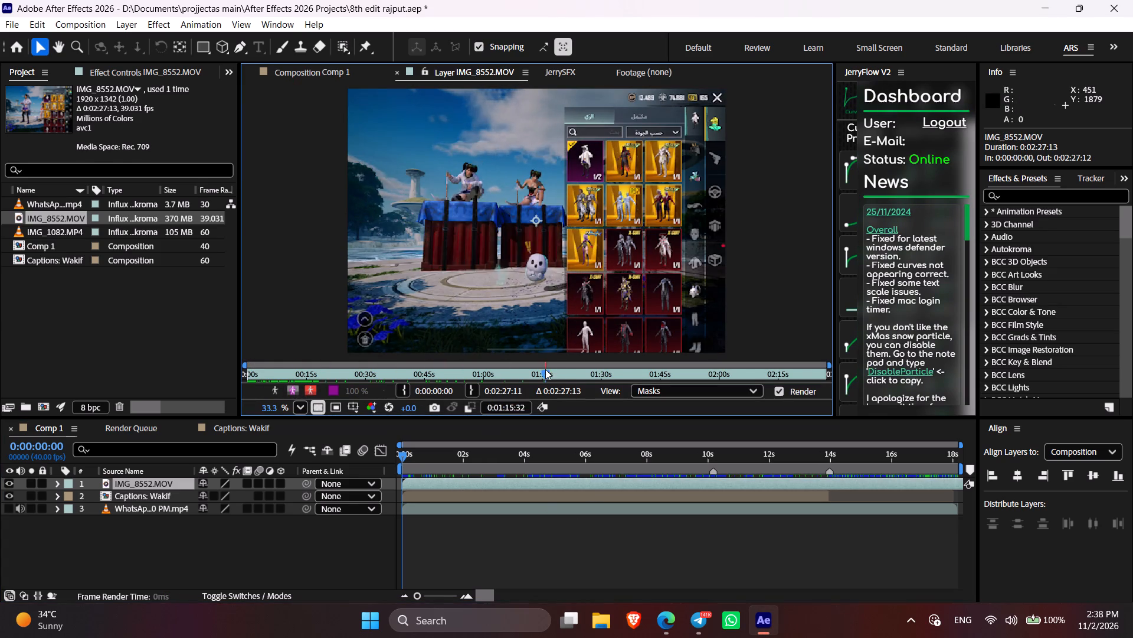
pyautogui.moveTo(545, 369); pyautogui.dragTo(667, 378)
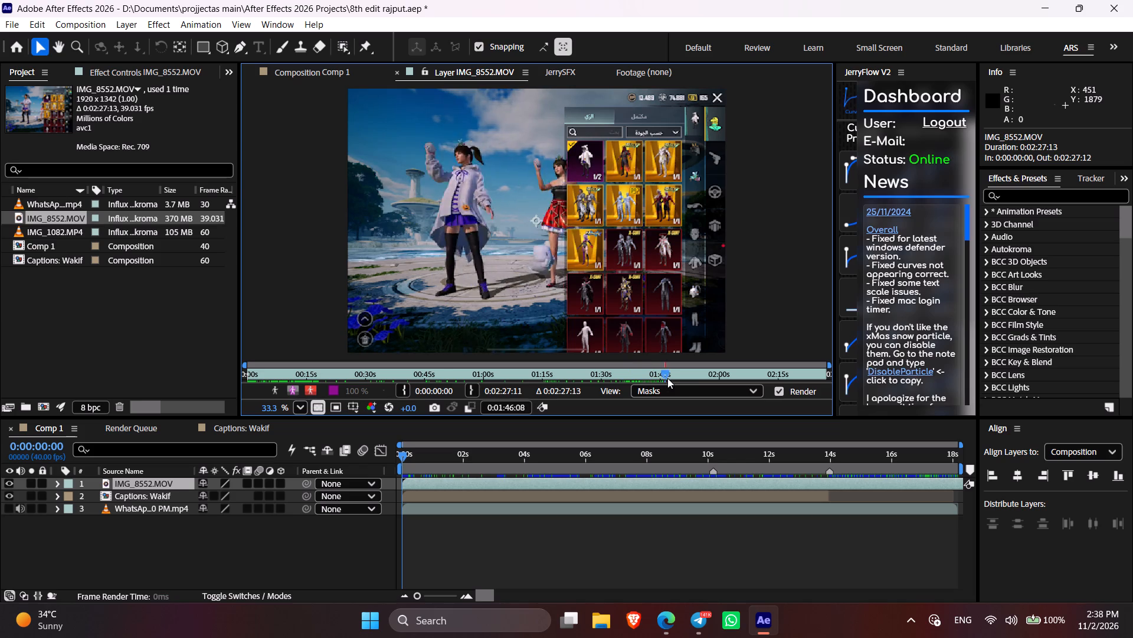
pyautogui.moveTo(667, 378); pyautogui.dragTo(733, 371)
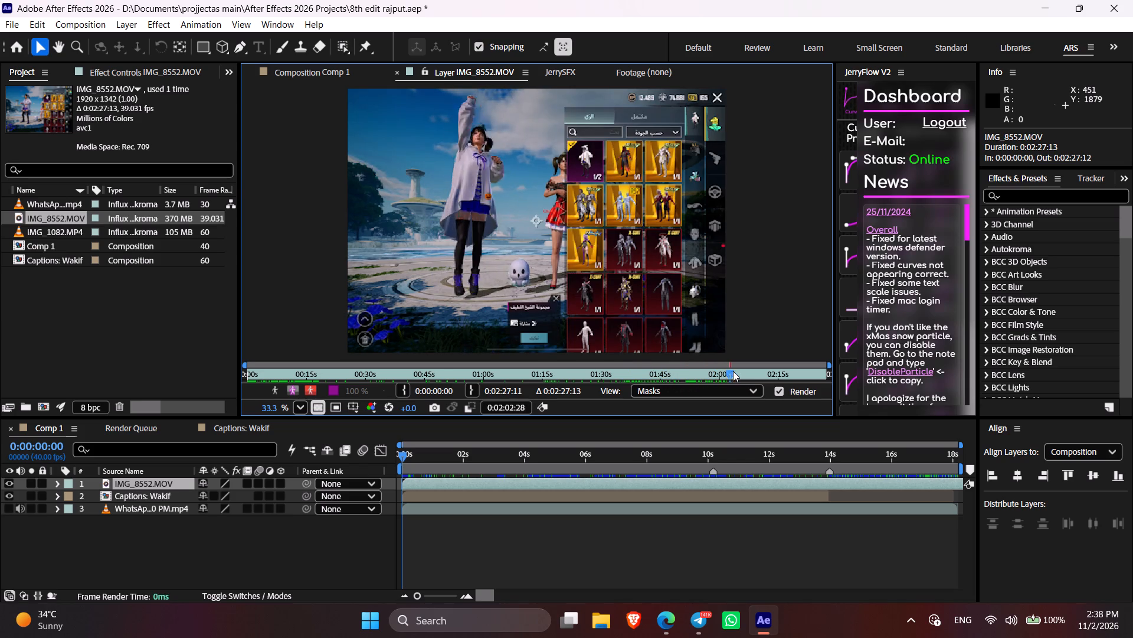
pyautogui.moveTo(733, 371); pyautogui.dragTo(811, 383)
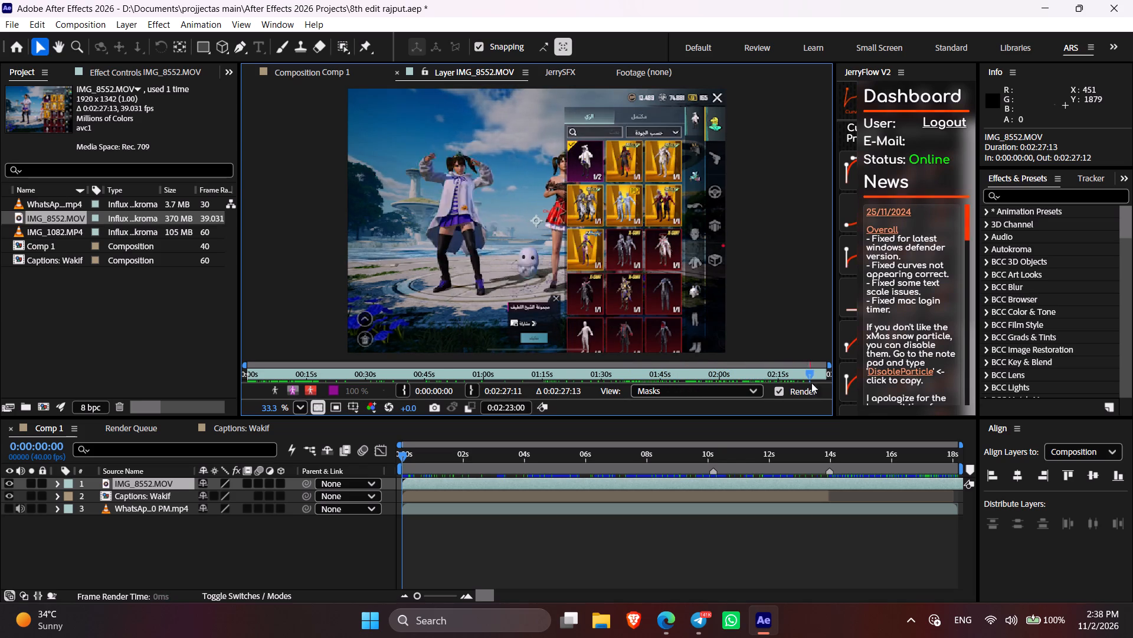
pyautogui.moveTo(811, 383); pyautogui.dragTo(283, 372)
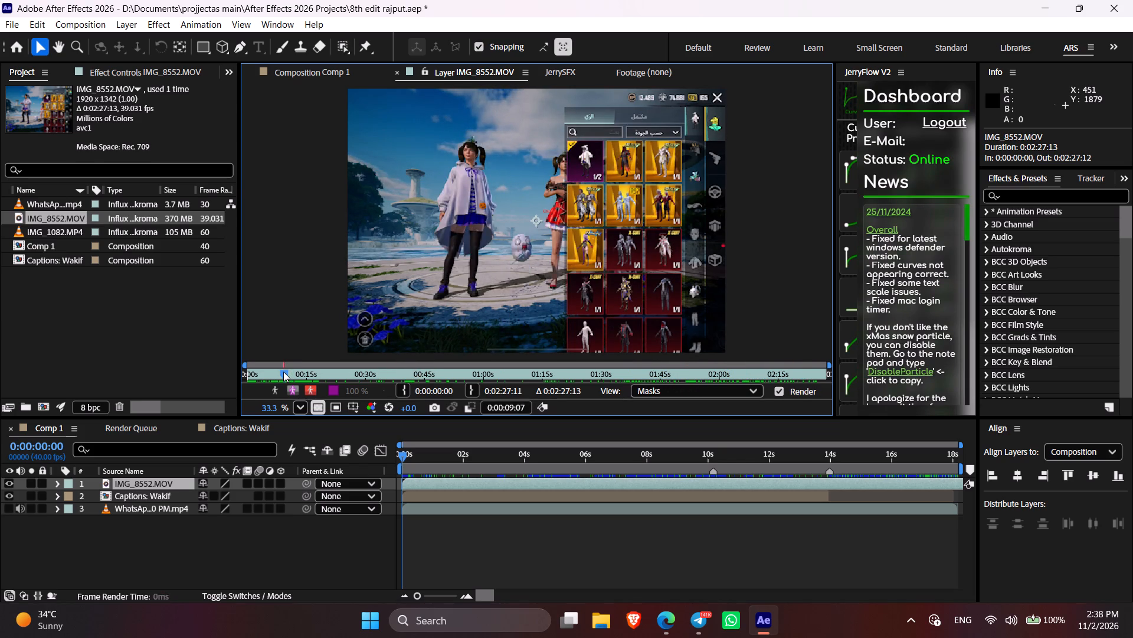
pyautogui.moveTo(283, 372); pyautogui.dragTo(316, 377)
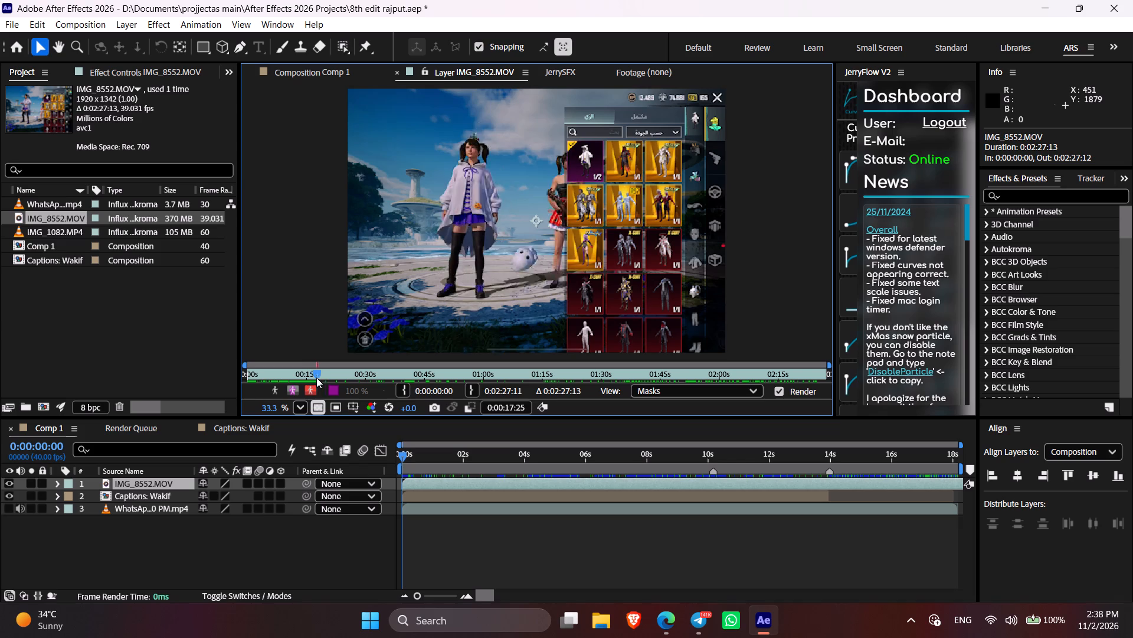
pyautogui.moveTo(316, 377); pyautogui.dragTo(263, 376)
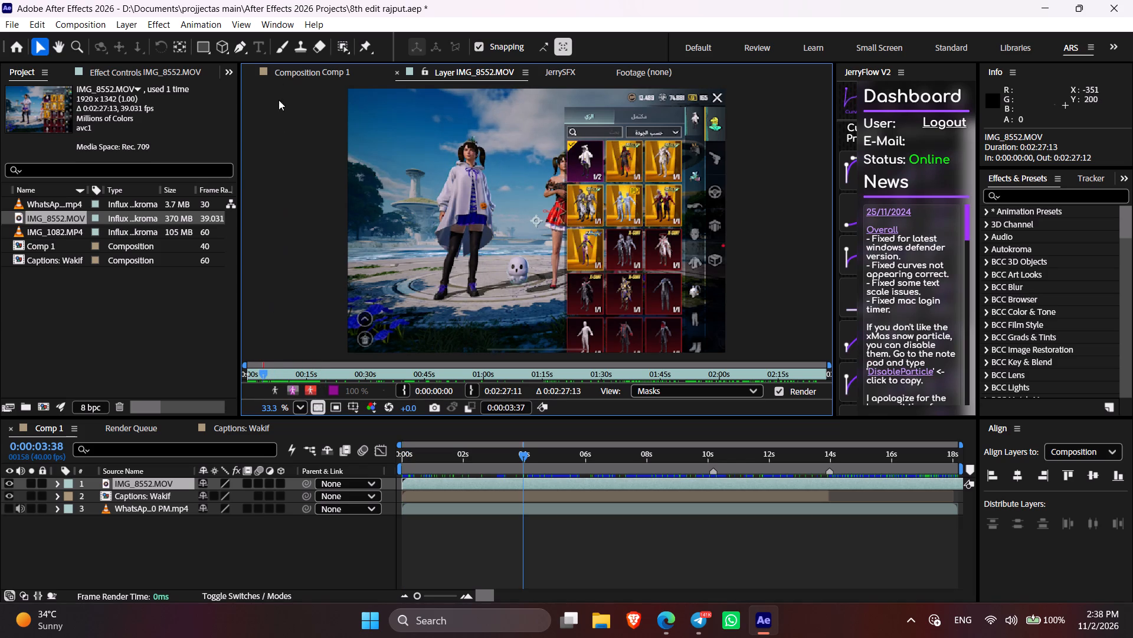
pyautogui.click(281, 70)
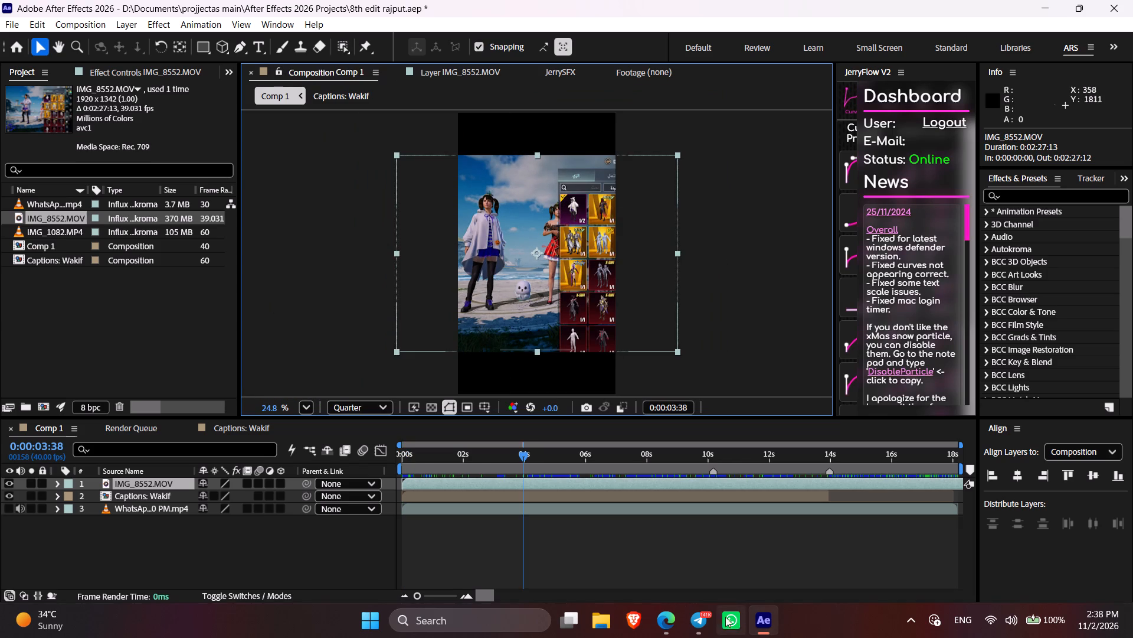
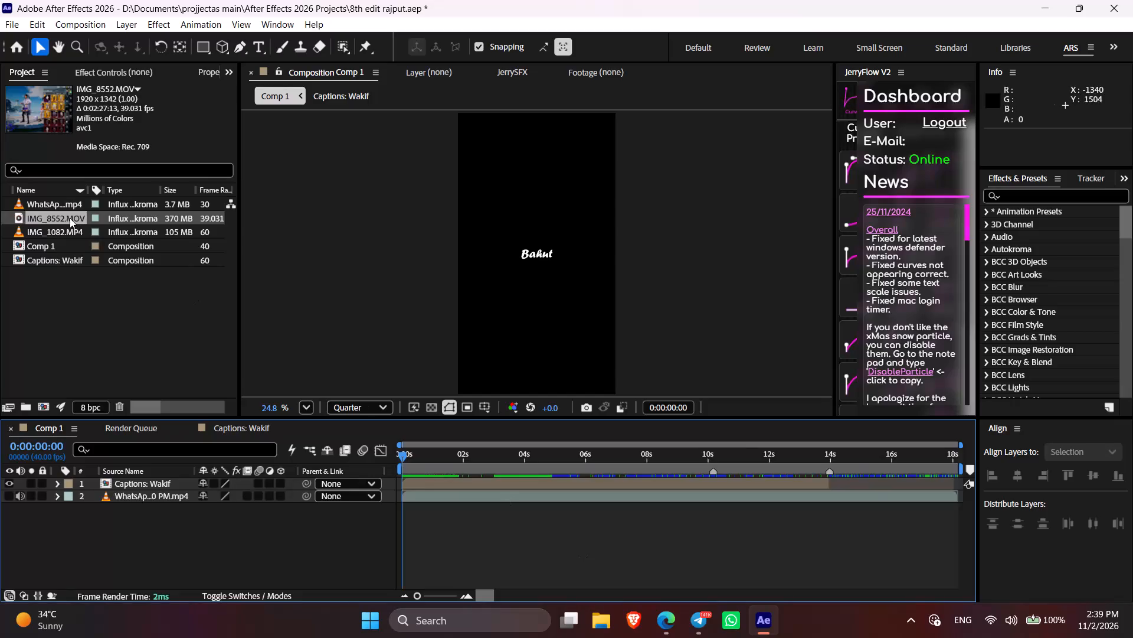
# Delete the IMG_8552.MOV footage item from the project.
pyautogui.click(66, 217)
pyautogui.click(158, 333)
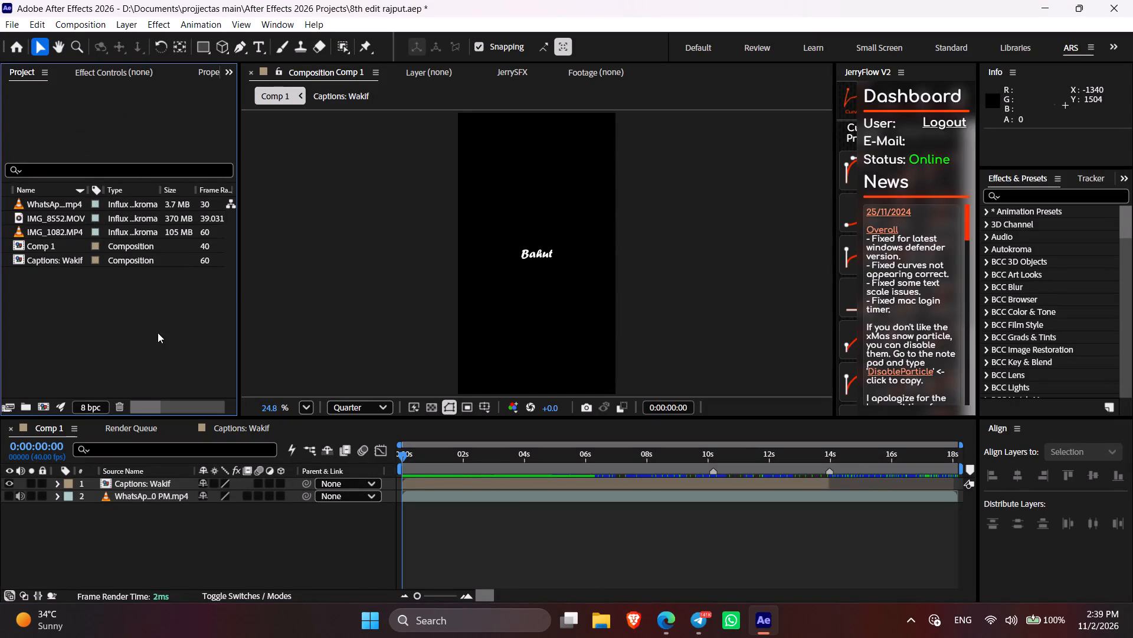
pyautogui.click(58, 222)
pyautogui.press('Delete')
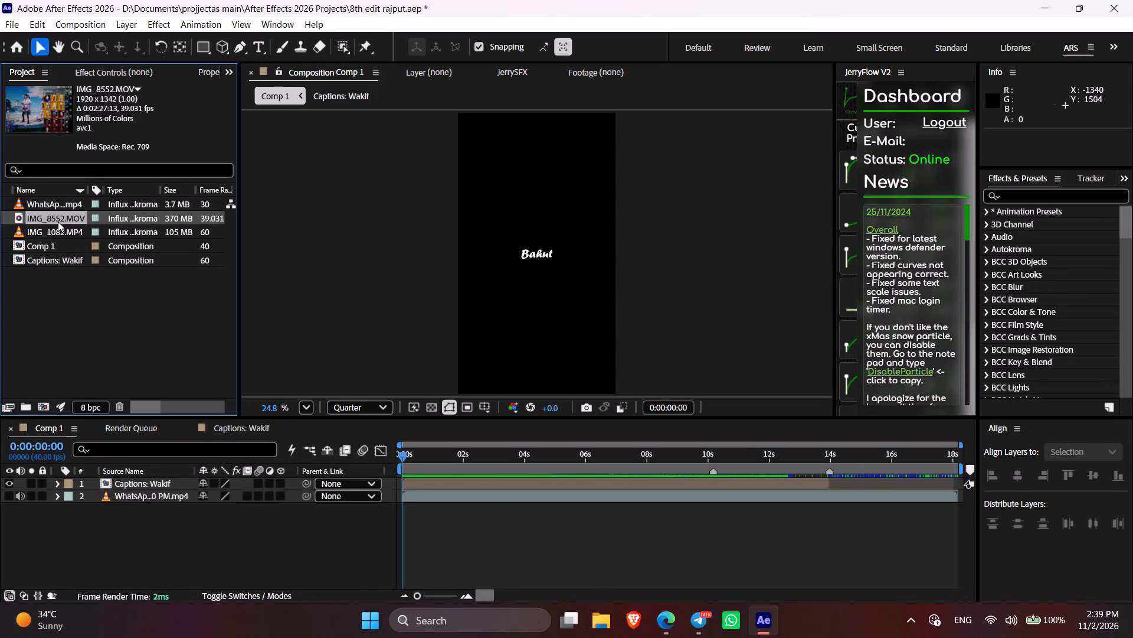
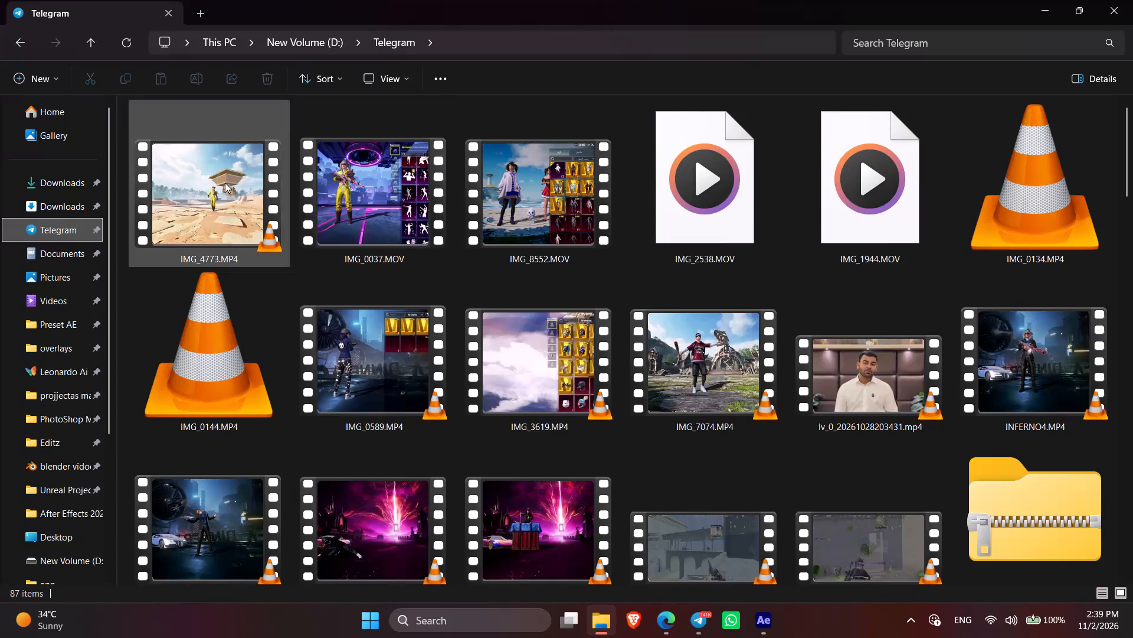
# Add IMG_4773.MP4 from the Telegram folder to the top of Comp 1 and fit it to the composition height.
pyautogui.click(224, 184)
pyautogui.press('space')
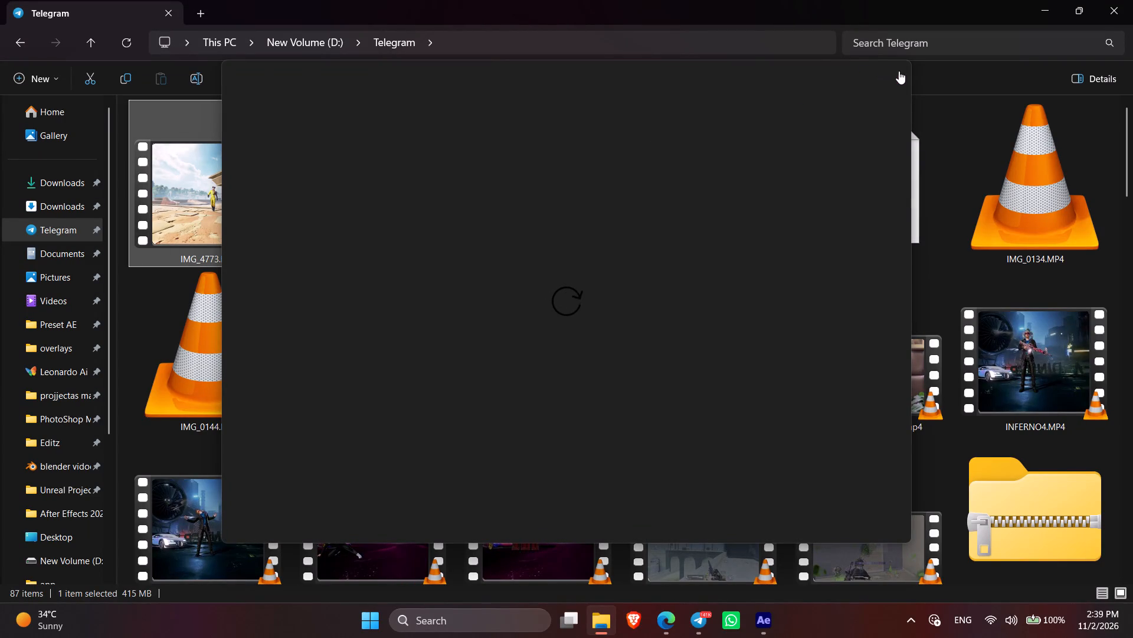
pyautogui.click(899, 71)
pyautogui.moveTo(182, 199); pyautogui.dragTo(656, 576)
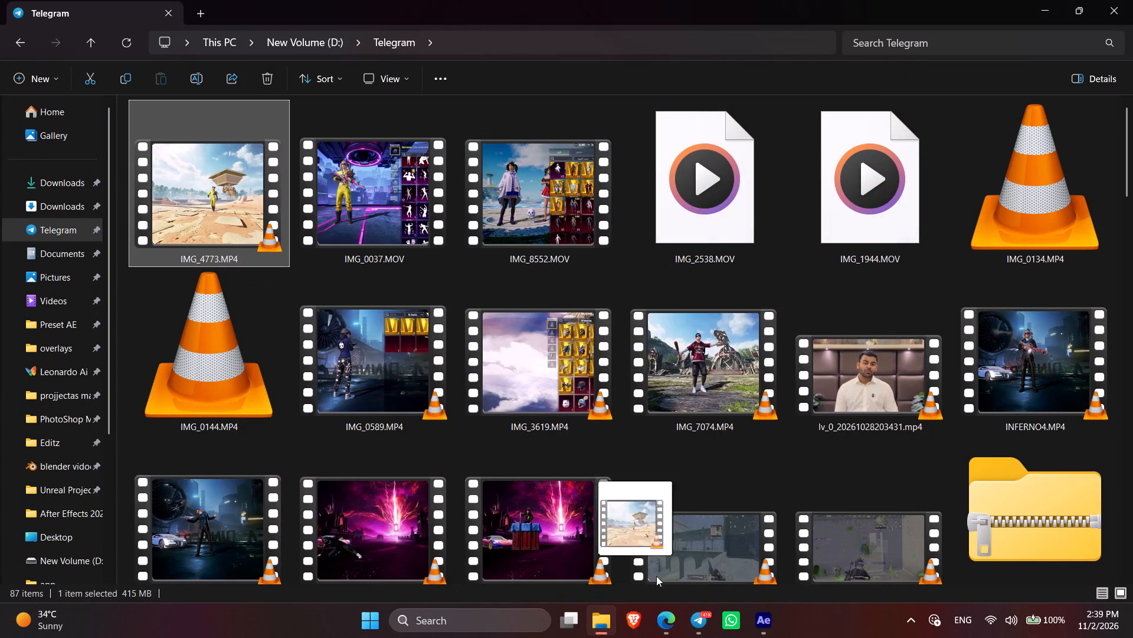
pyautogui.moveTo(656, 576); pyautogui.dragTo(528, 535)
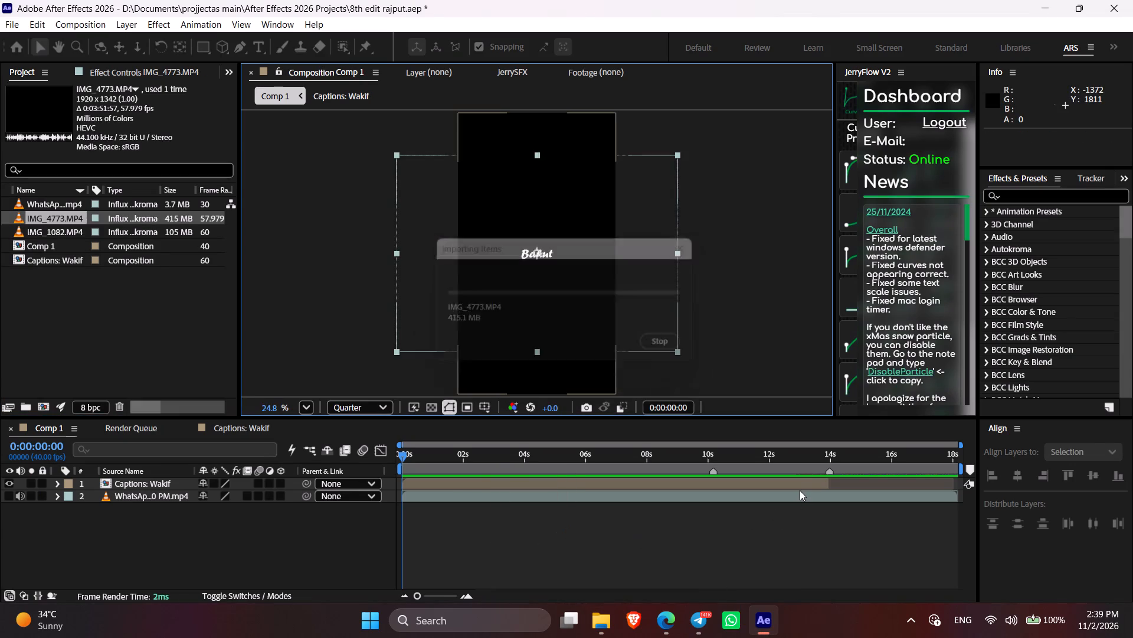
pyautogui.hotkey('ctrl', 'alt', 'shift', 'g')
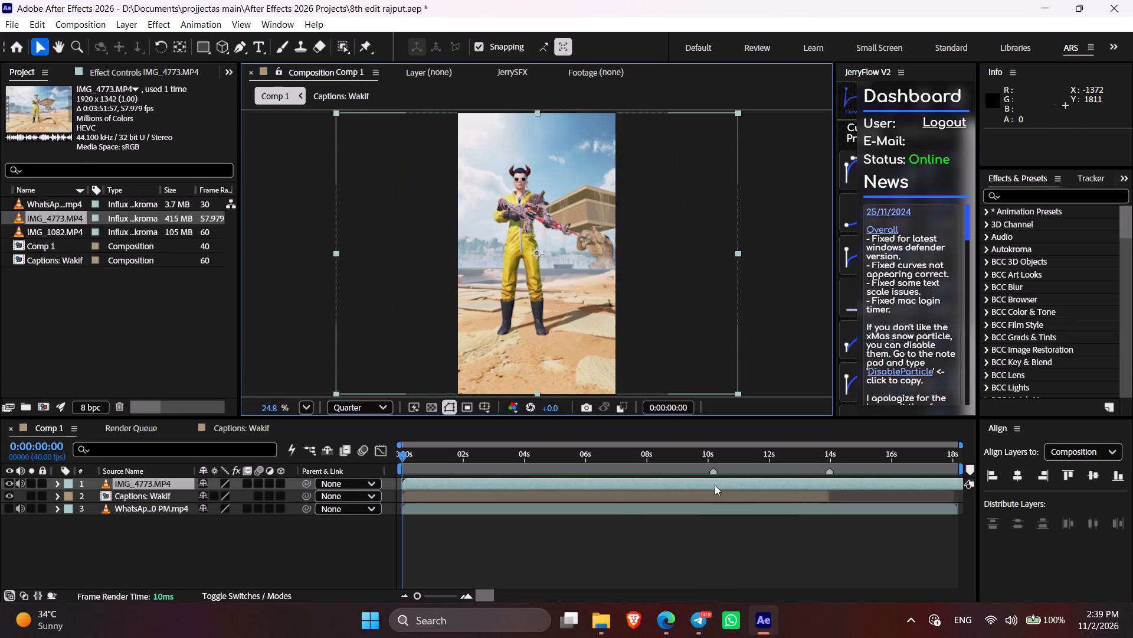
# Open the IMG_4773.MP4 layer on its own and scrub from the start to about 0:00:14:44 to review its footage.
pyautogui.doubleClick(642, 483)
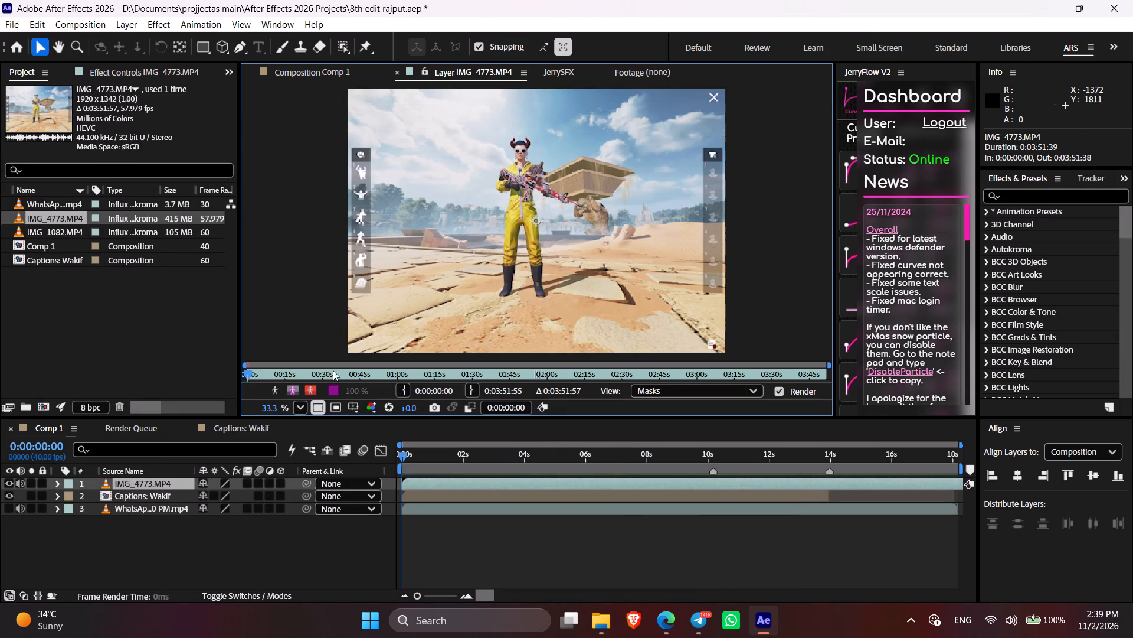
pyautogui.moveTo(271, 375); pyautogui.dragTo(284, 378)
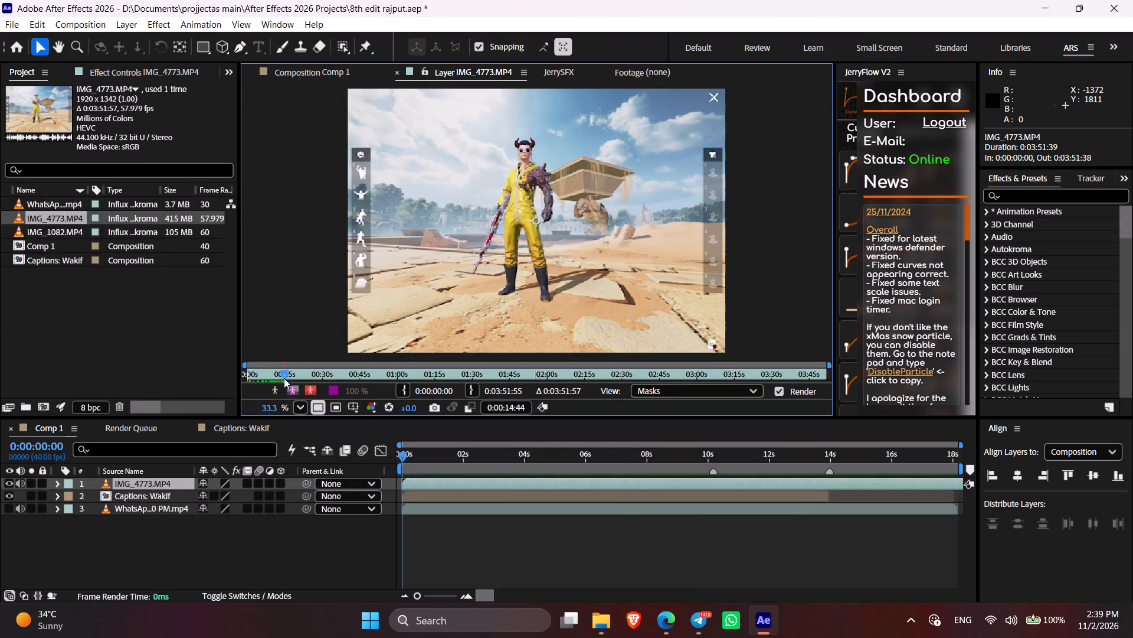
# Scrub back and forth through the full-length IMG_4773.MP4 layer footage to look for a suitable character emote section.
pyautogui.moveTo(284, 378); pyautogui.dragTo(294, 381)
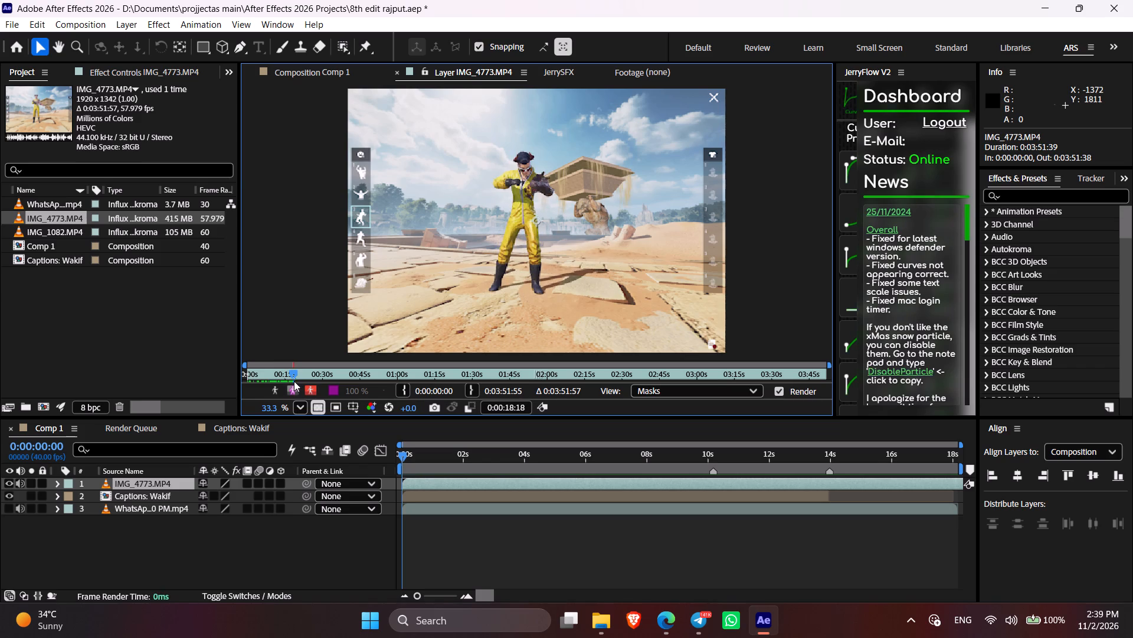
pyautogui.moveTo(294, 381); pyautogui.dragTo(317, 385)
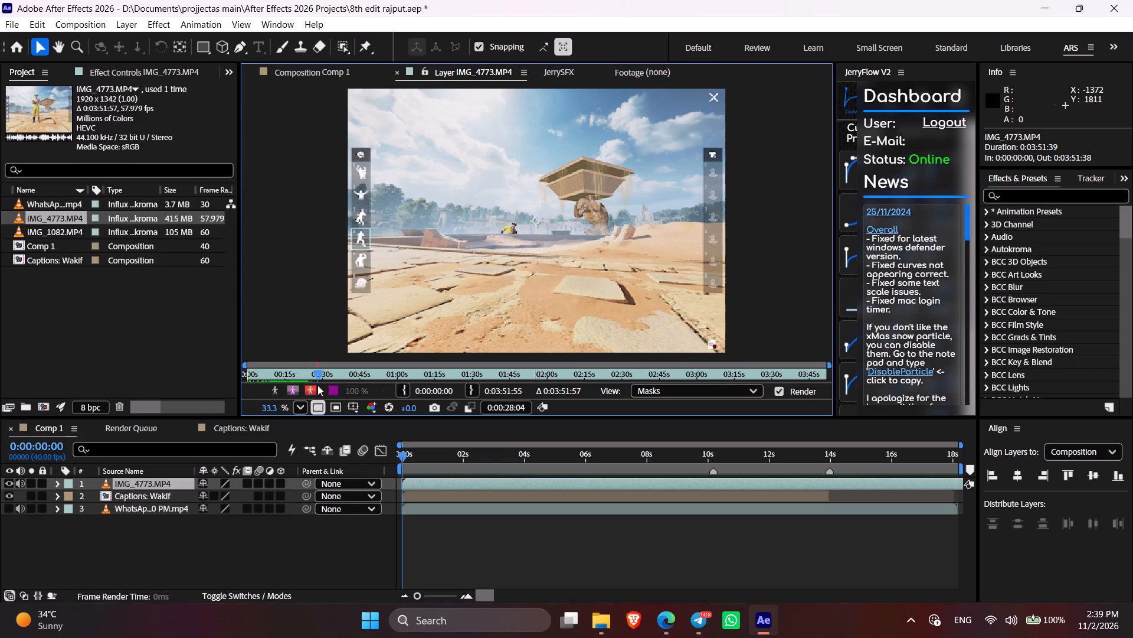
pyautogui.moveTo(317, 385); pyautogui.dragTo(283, 379)
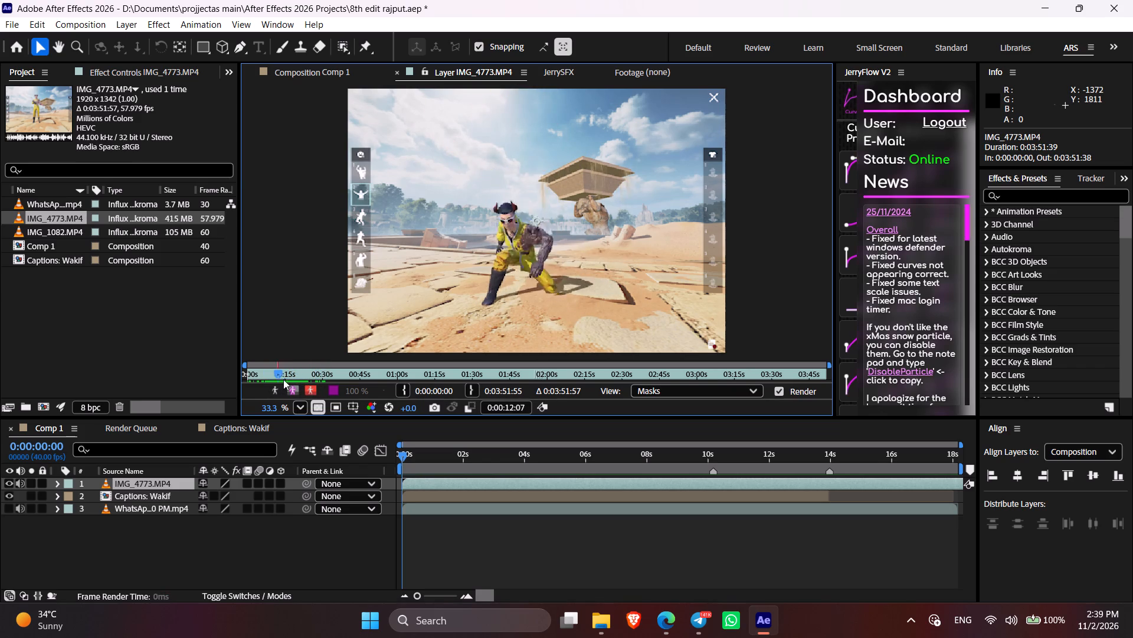
pyautogui.moveTo(283, 379); pyautogui.dragTo(424, 370)
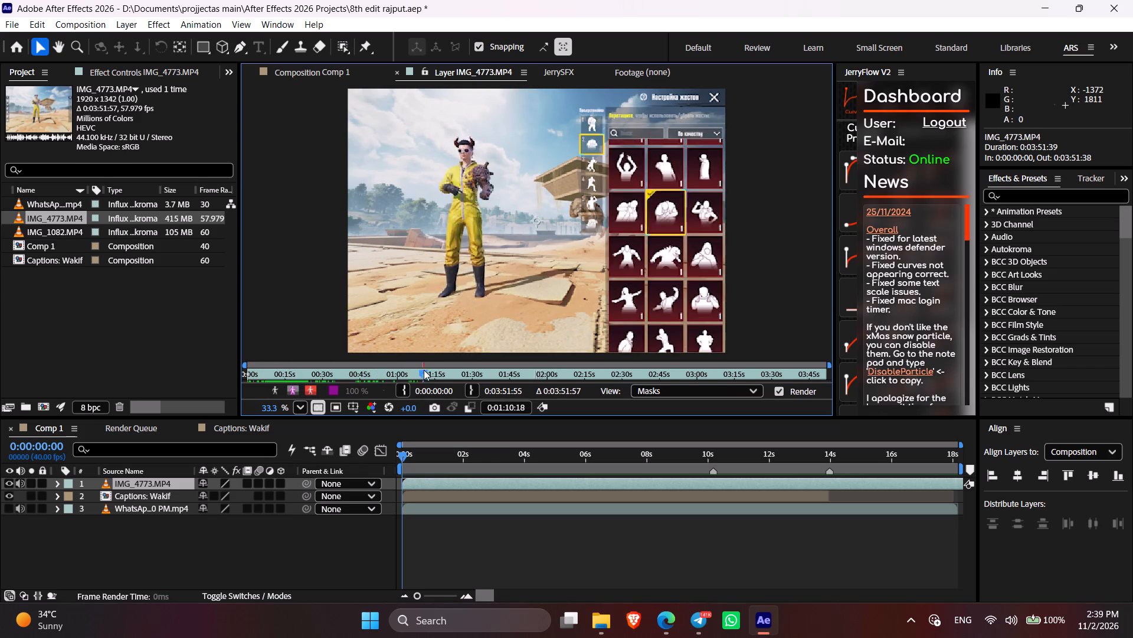
pyautogui.moveTo(424, 370); pyautogui.dragTo(472, 376)
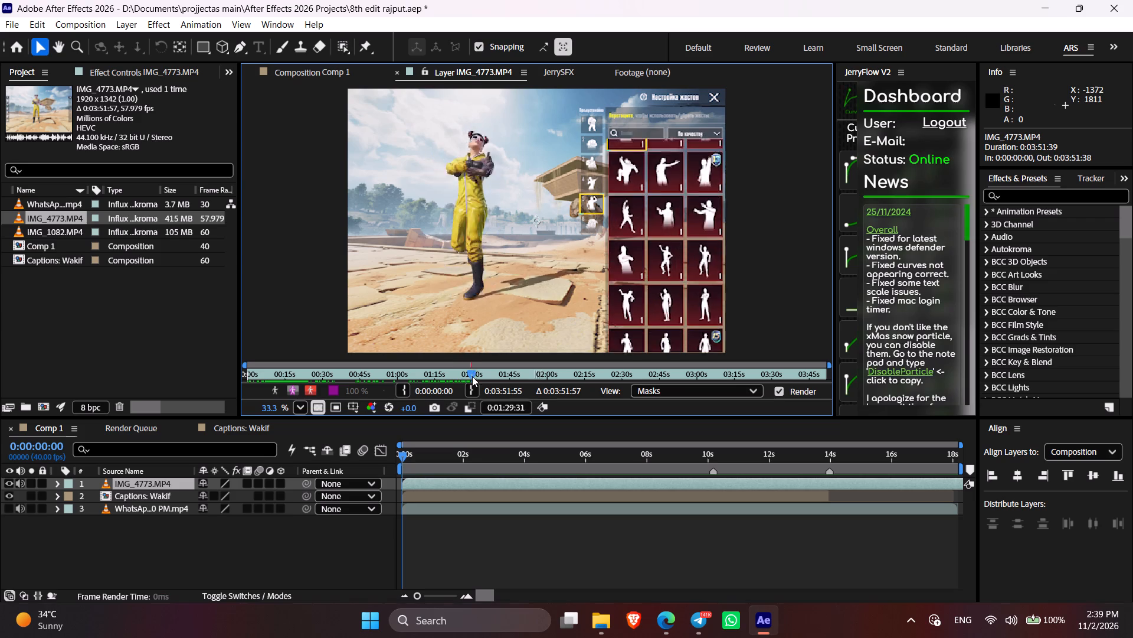
pyautogui.moveTo(472, 376); pyautogui.dragTo(567, 367)
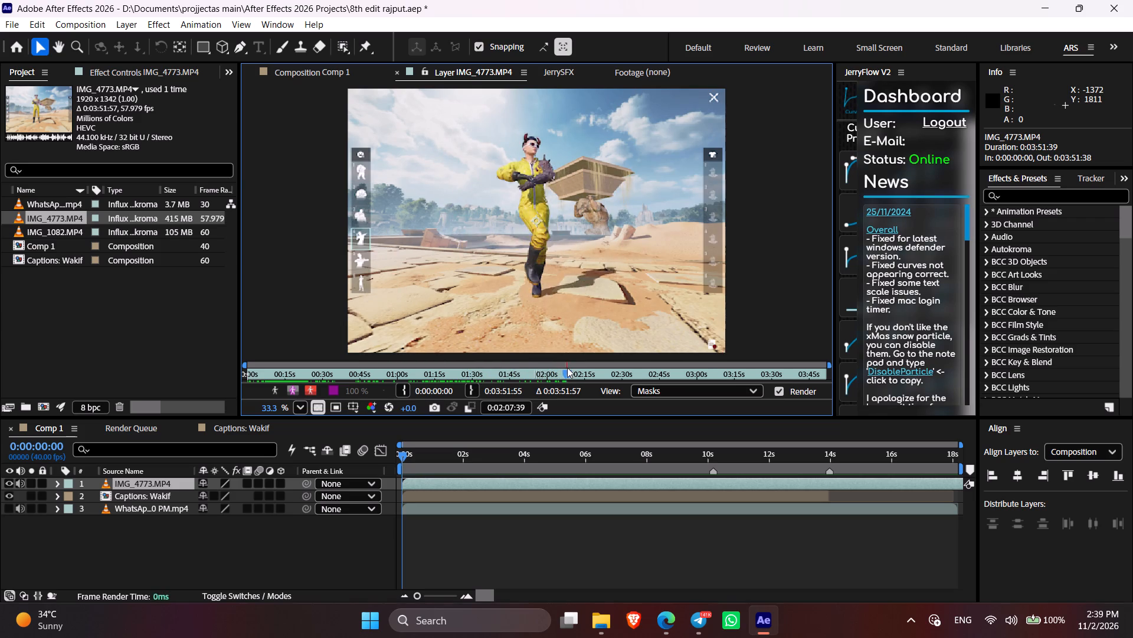
pyautogui.moveTo(567, 367); pyautogui.dragTo(597, 375)
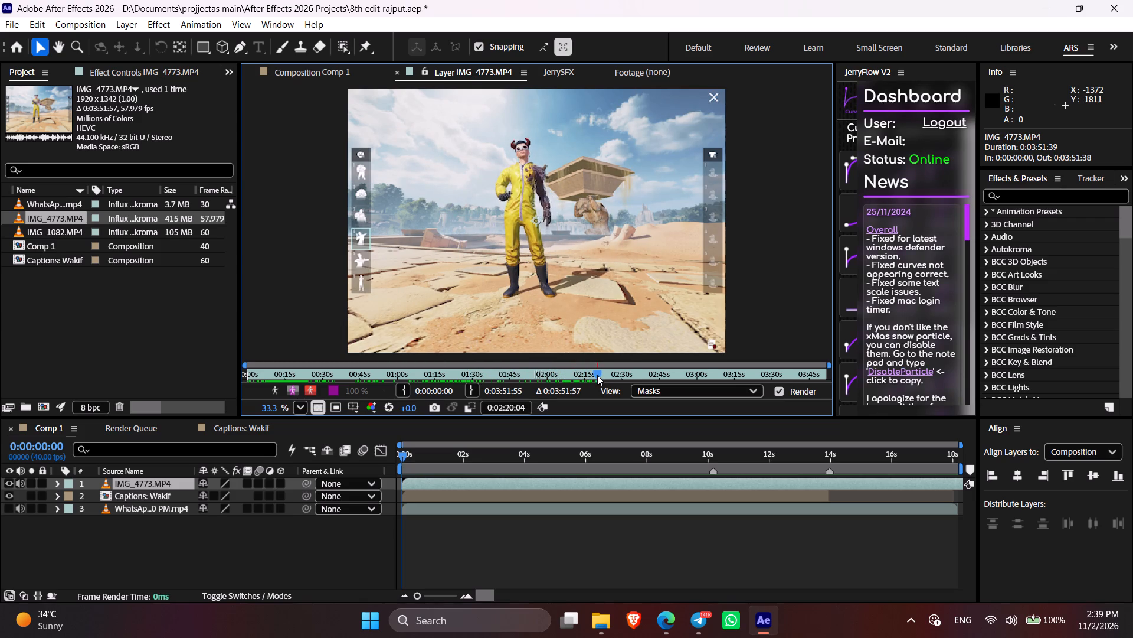
pyautogui.moveTo(597, 375); pyautogui.dragTo(699, 368)
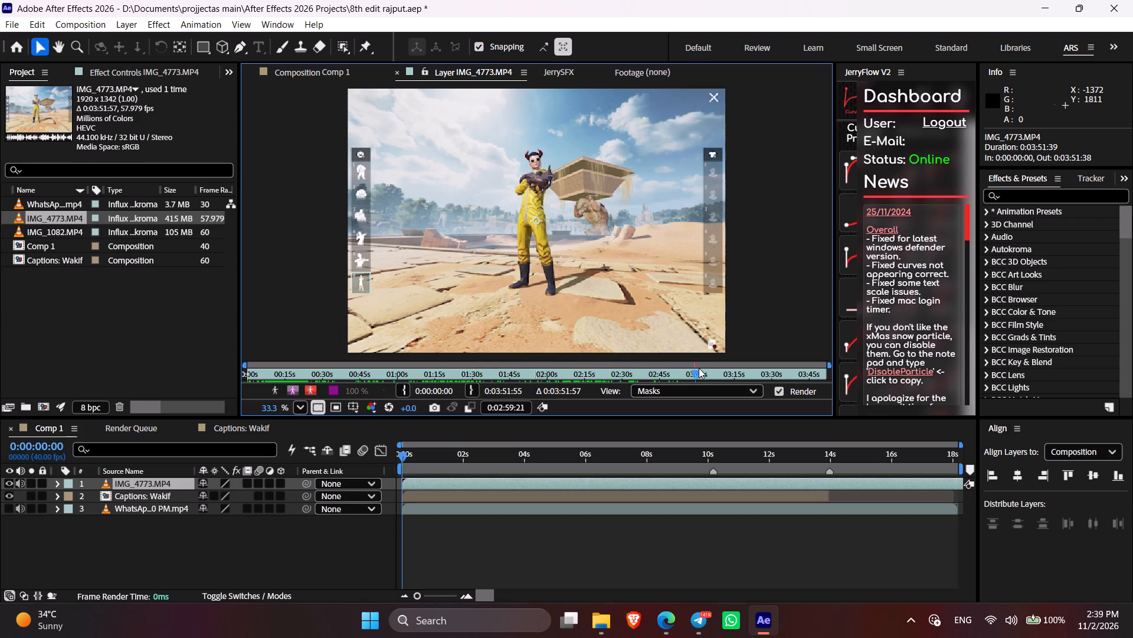
pyautogui.moveTo(699, 368); pyautogui.dragTo(777, 366)
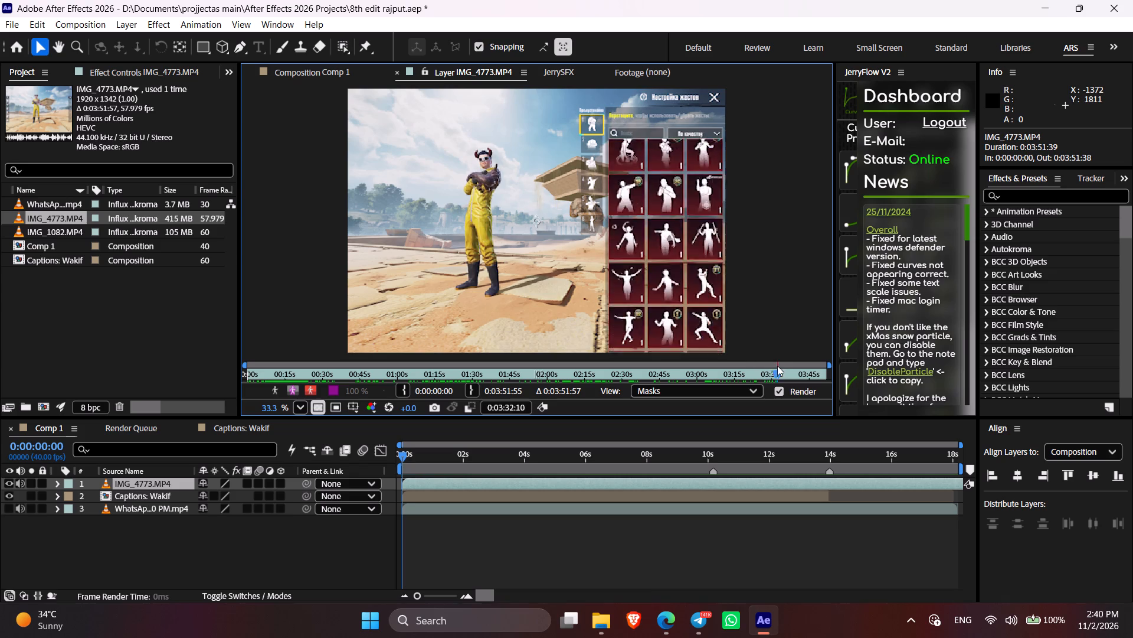
pyautogui.moveTo(777, 366); pyautogui.dragTo(556, 370)
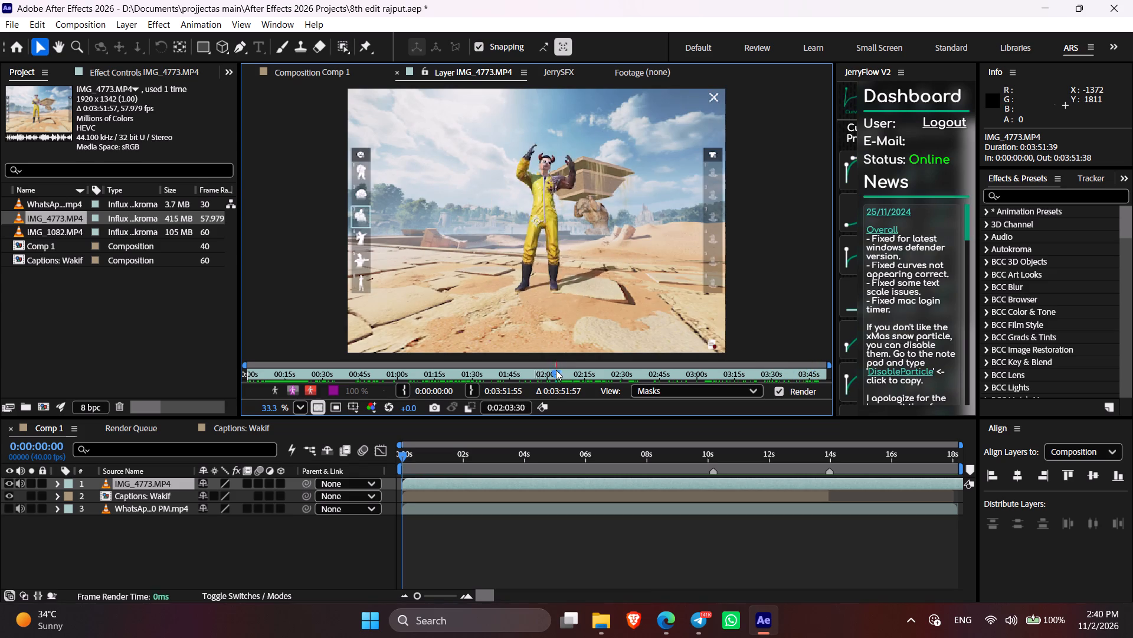
pyautogui.moveTo(556, 370); pyautogui.dragTo(476, 362)
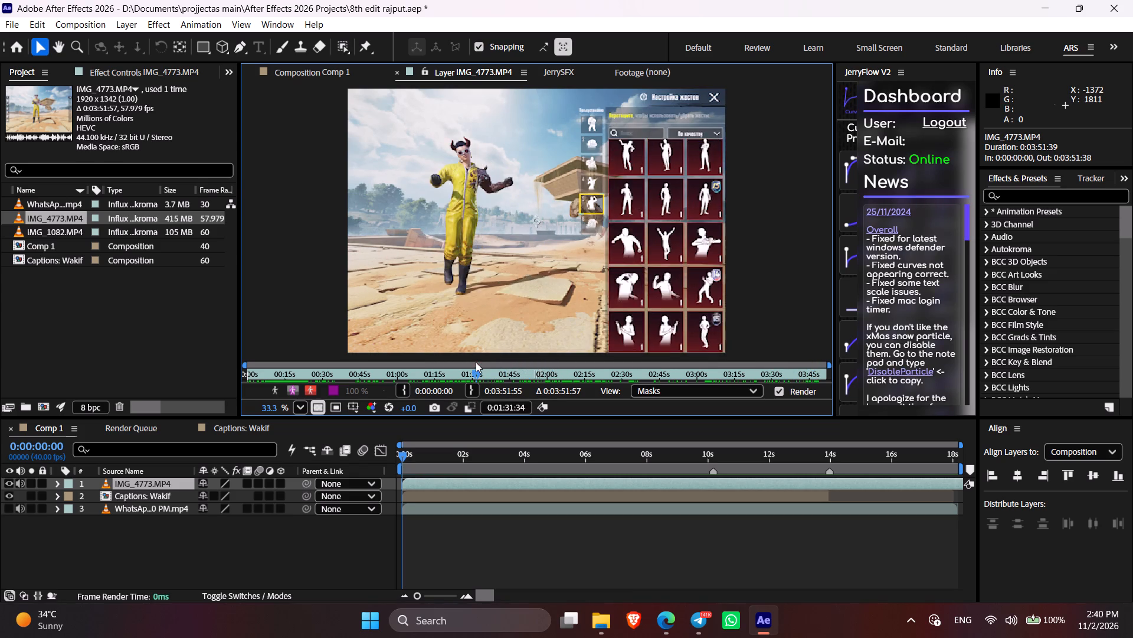
pyautogui.moveTo(476, 362); pyautogui.dragTo(388, 355)
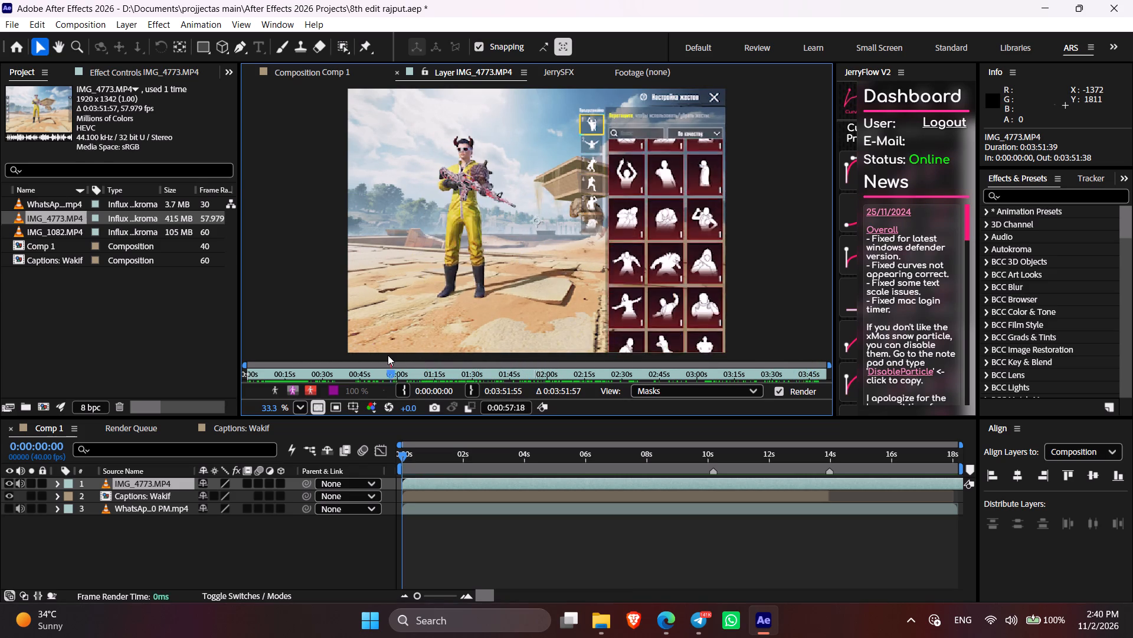
pyautogui.moveTo(388, 355); pyautogui.dragTo(314, 353)
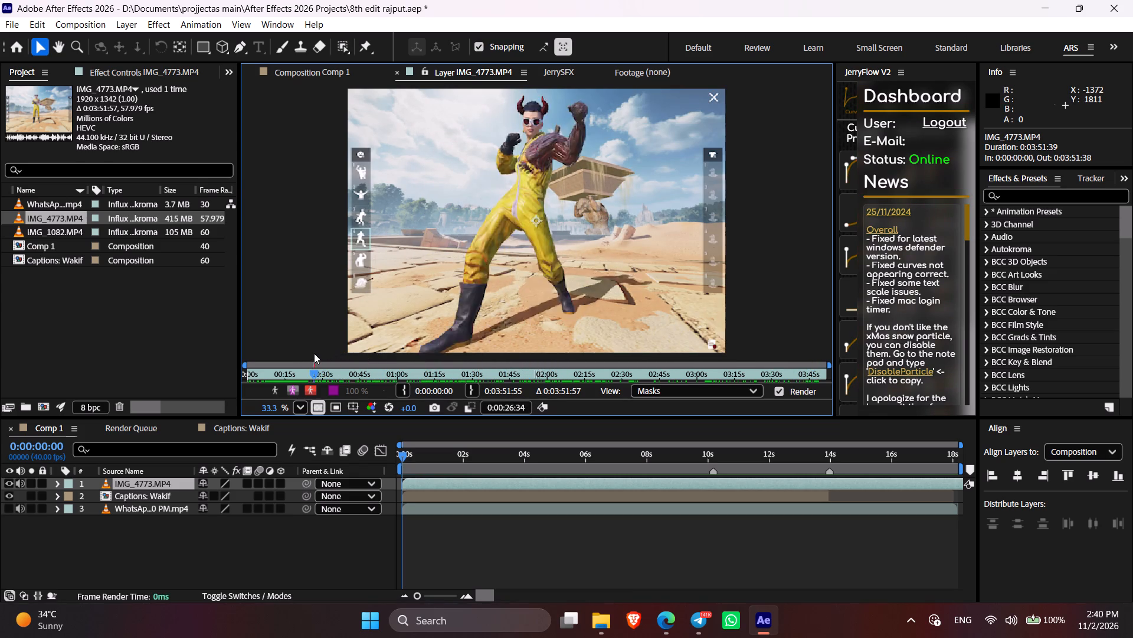
# Set the In point of the IMG_4773.MP4 layer at about 0:00:16:10 of its footage and return to the Comp 1 view.
pyautogui.moveTo(314, 353); pyautogui.dragTo(282, 352)
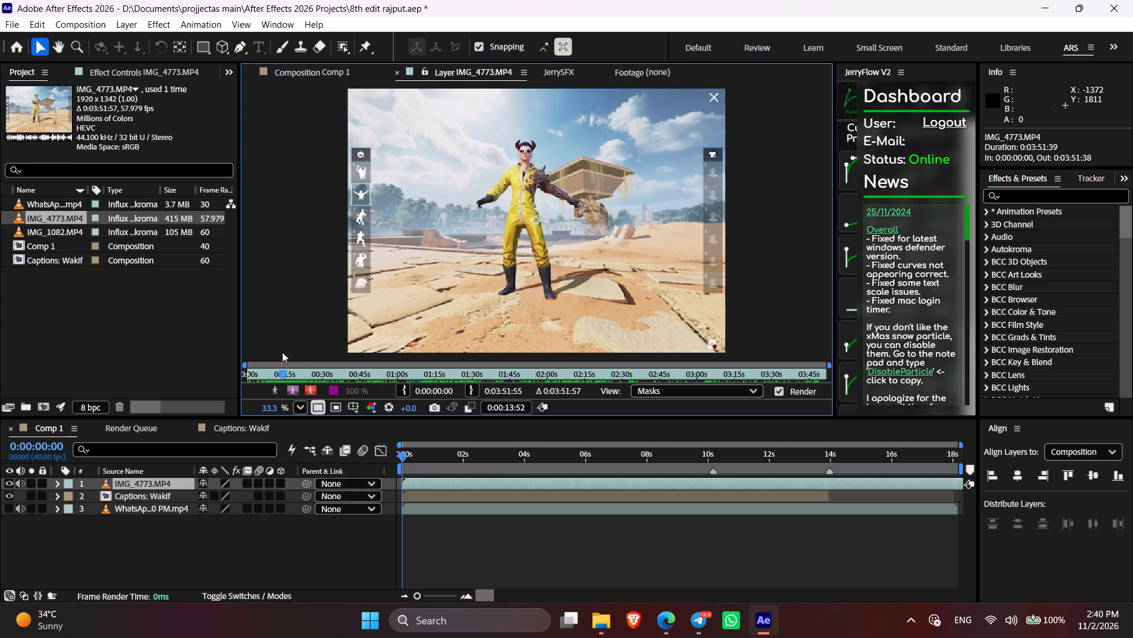
pyautogui.moveTo(282, 352); pyautogui.dragTo(287, 362)
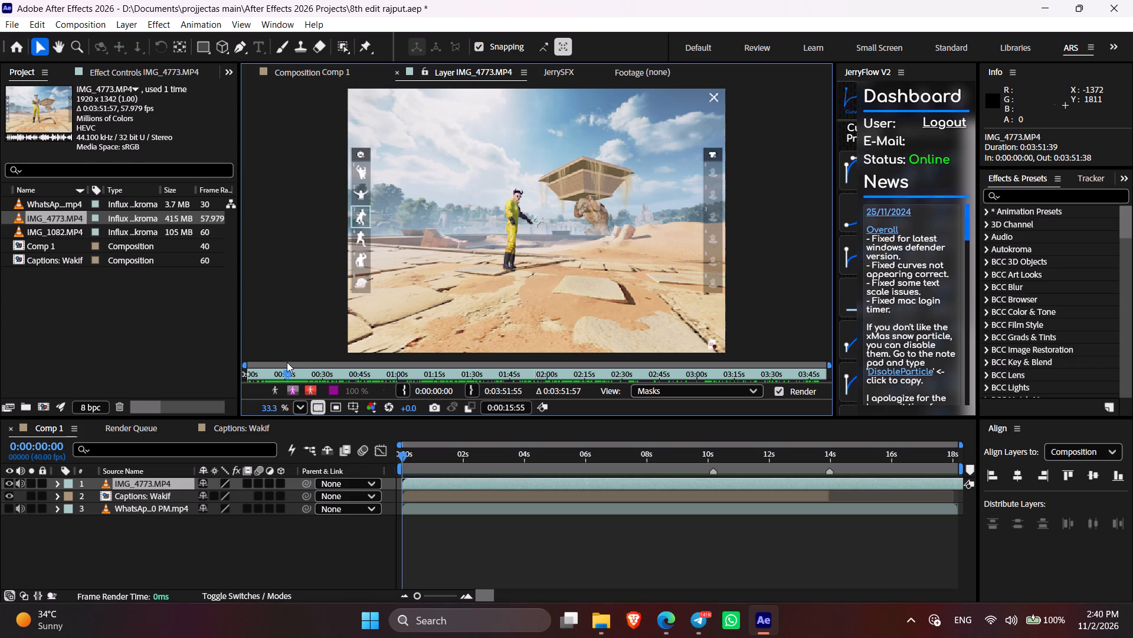
pyautogui.moveTo(287, 362); pyautogui.dragTo(288, 363)
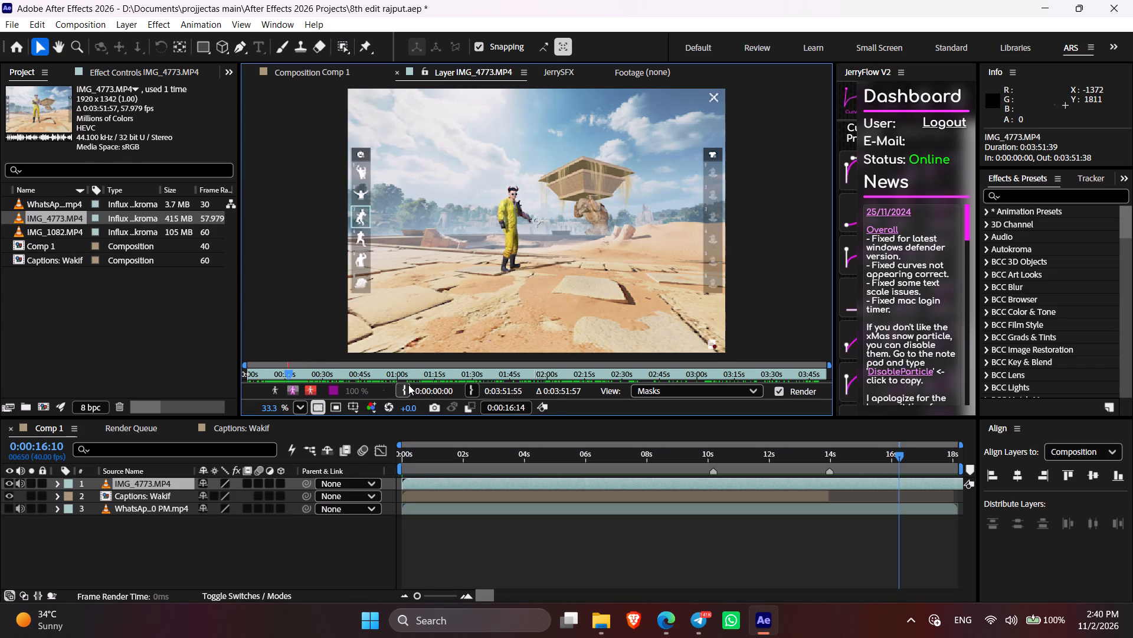
pyautogui.click(407, 385)
pyautogui.click(298, 69)
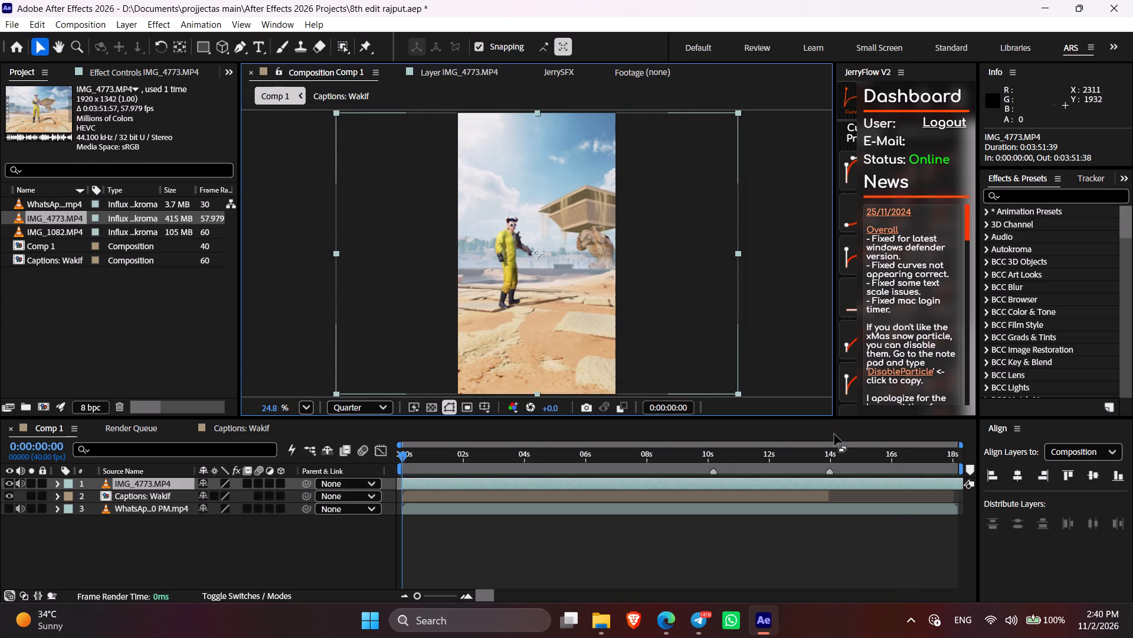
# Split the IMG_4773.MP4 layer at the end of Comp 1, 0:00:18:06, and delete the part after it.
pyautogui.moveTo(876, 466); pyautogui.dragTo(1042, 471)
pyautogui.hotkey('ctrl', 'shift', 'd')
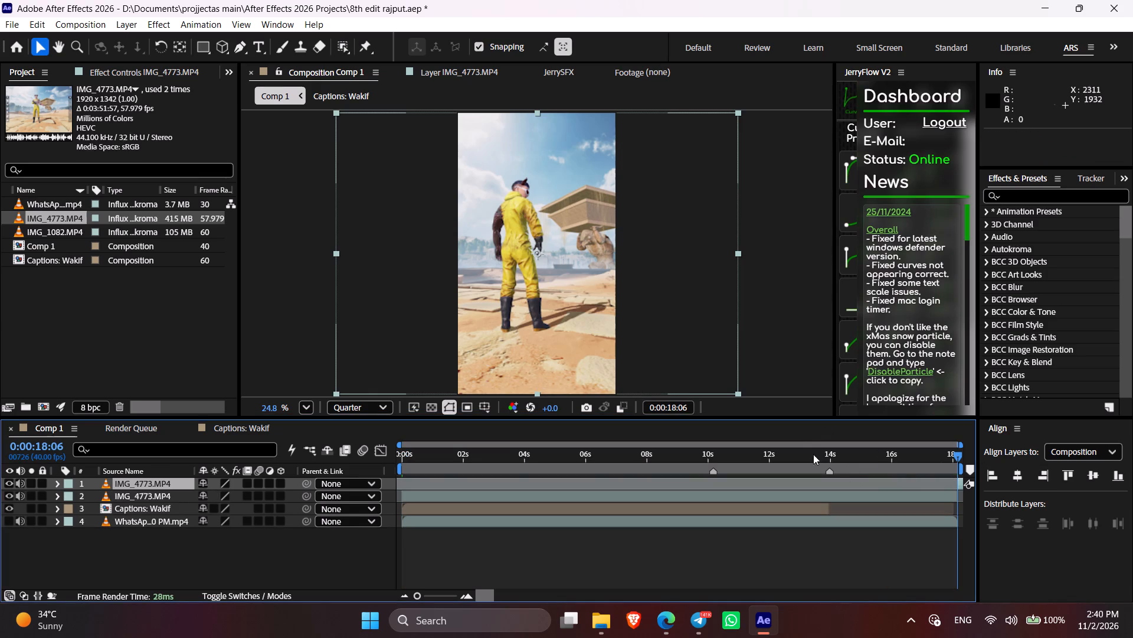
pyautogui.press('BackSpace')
# Scrub Comp 1 between 0:00:02:31 and 0:00:07:06 to review the emote footage, and return the playhead to 0:00:00:00.
pyautogui.moveTo(750, 452); pyautogui.dragTo(525, 473)
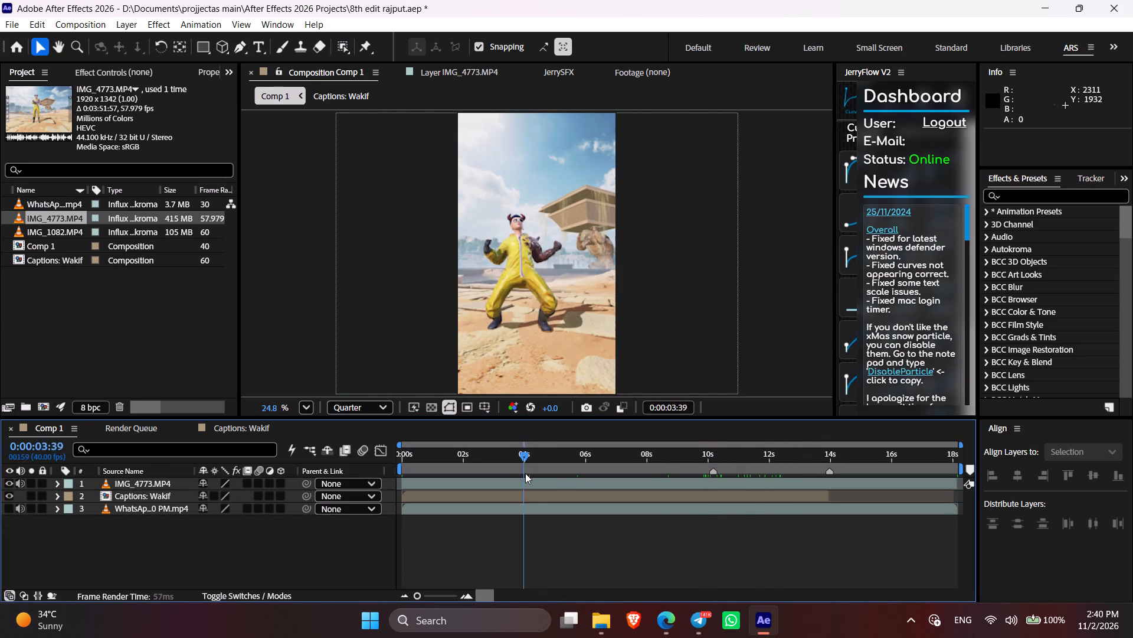
pyautogui.moveTo(525, 473); pyautogui.dragTo(624, 491)
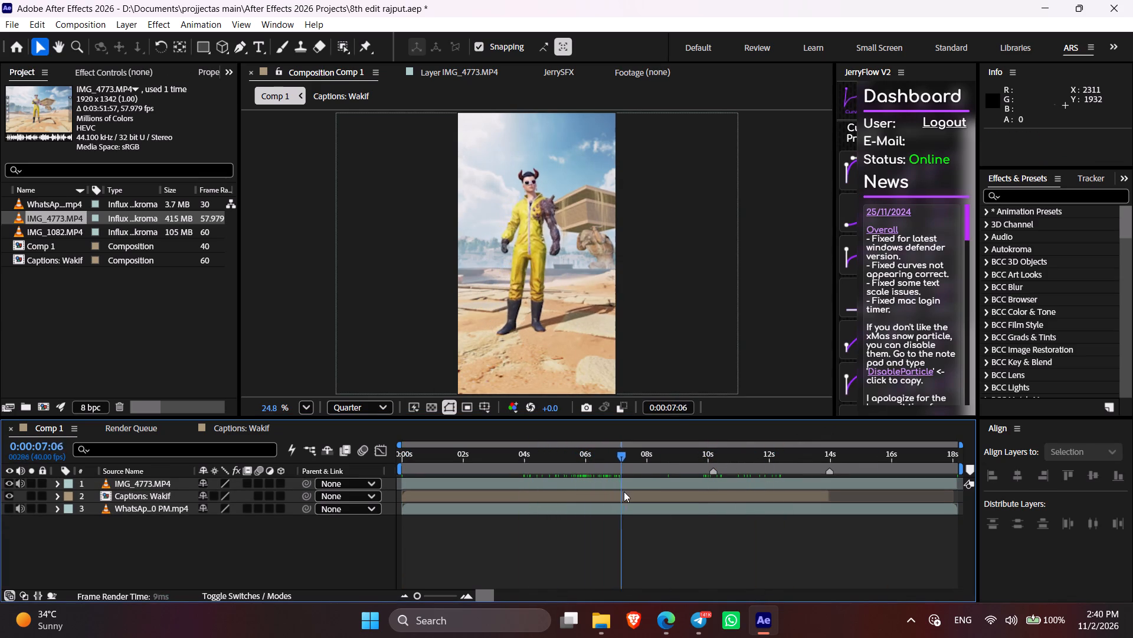
pyautogui.moveTo(624, 491); pyautogui.dragTo(531, 488)
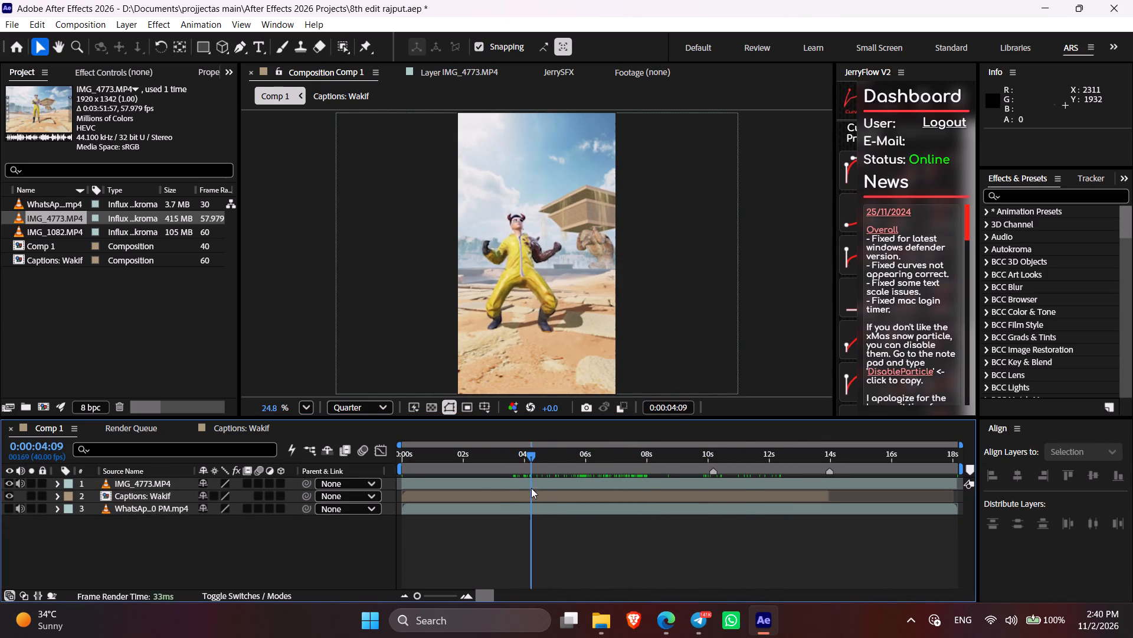
pyautogui.moveTo(531, 488); pyautogui.dragTo(487, 484)
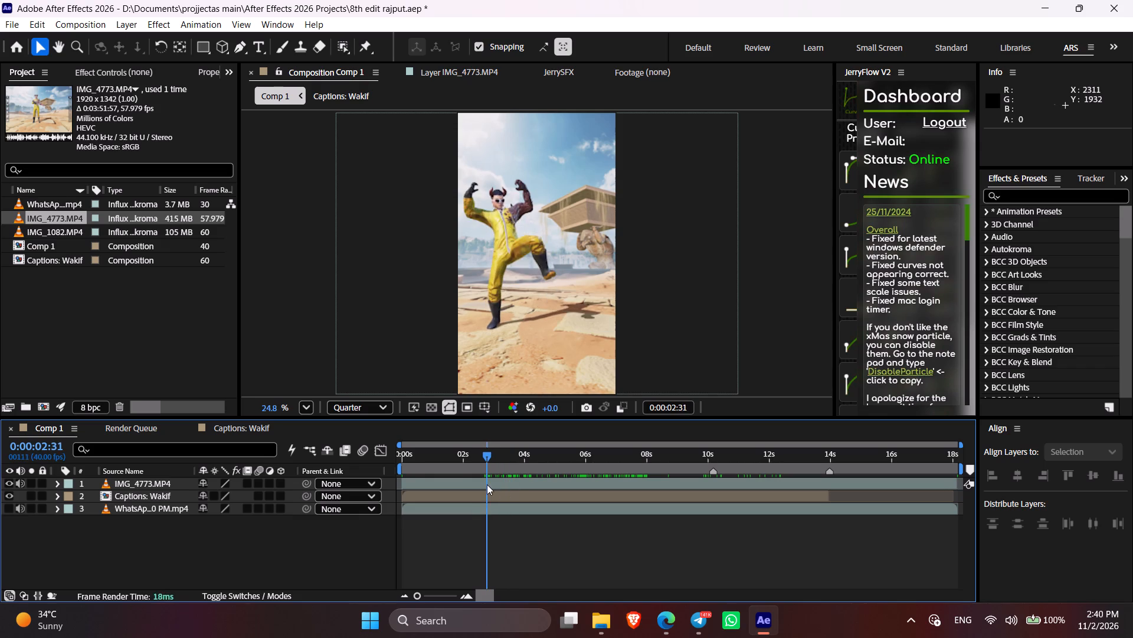
pyautogui.moveTo(487, 484); pyautogui.dragTo(369, 491)
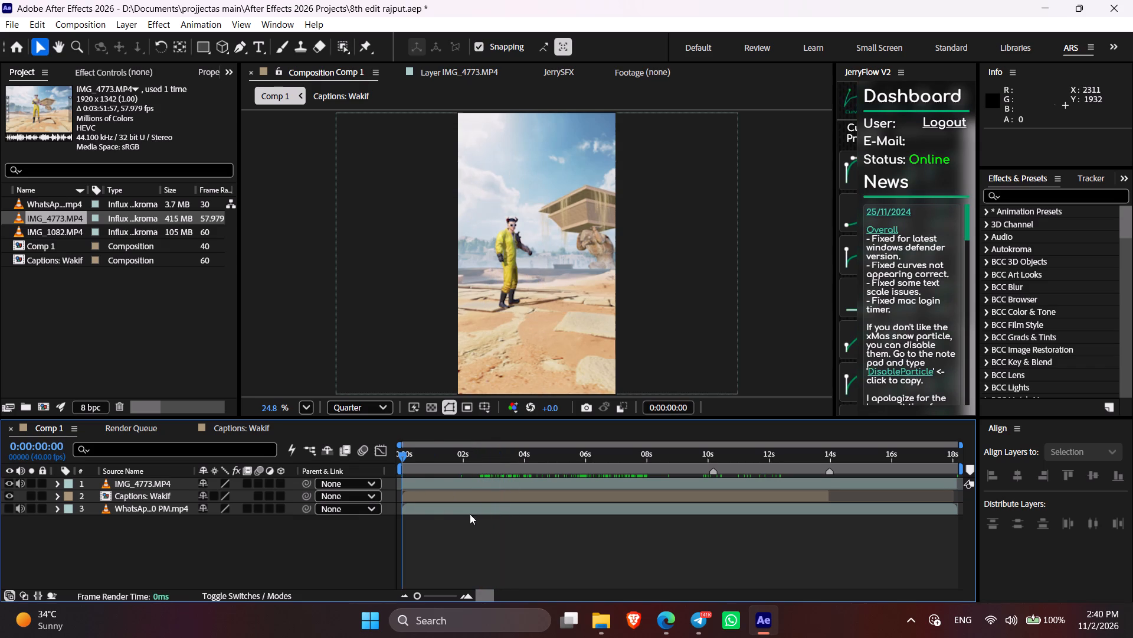
# Preview Comp 1 from the start and mute the audio of the IMG_4773.MP4 layer.
pyautogui.click(491, 526)
pyautogui.press('Delete')
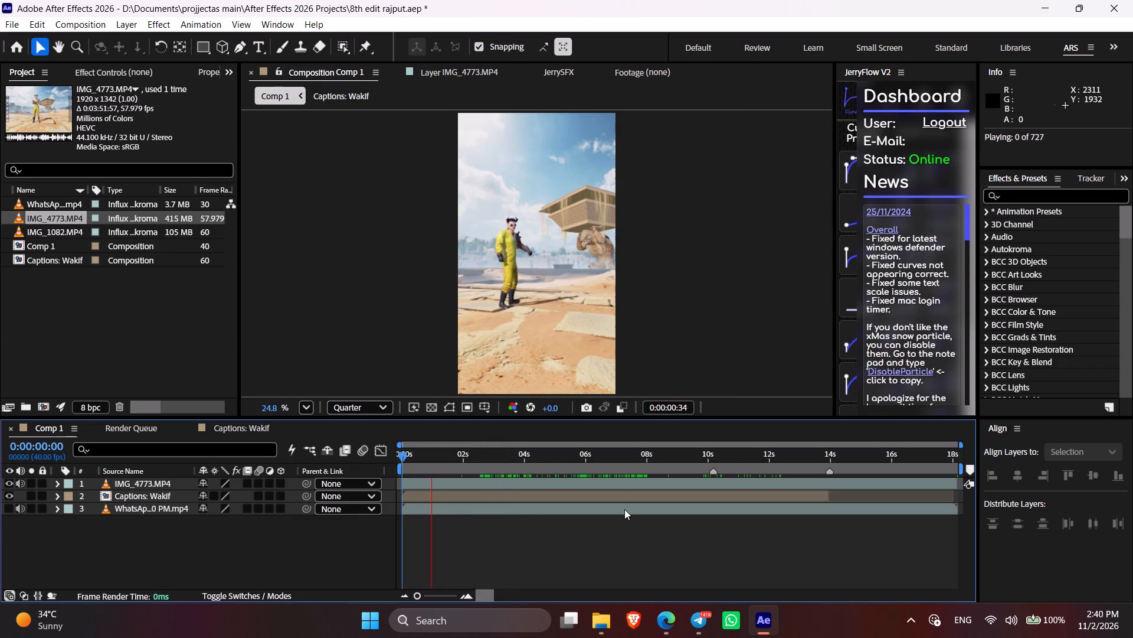
pyautogui.press('Delete')
pyautogui.click(20, 482)
pyautogui.press('Delete')
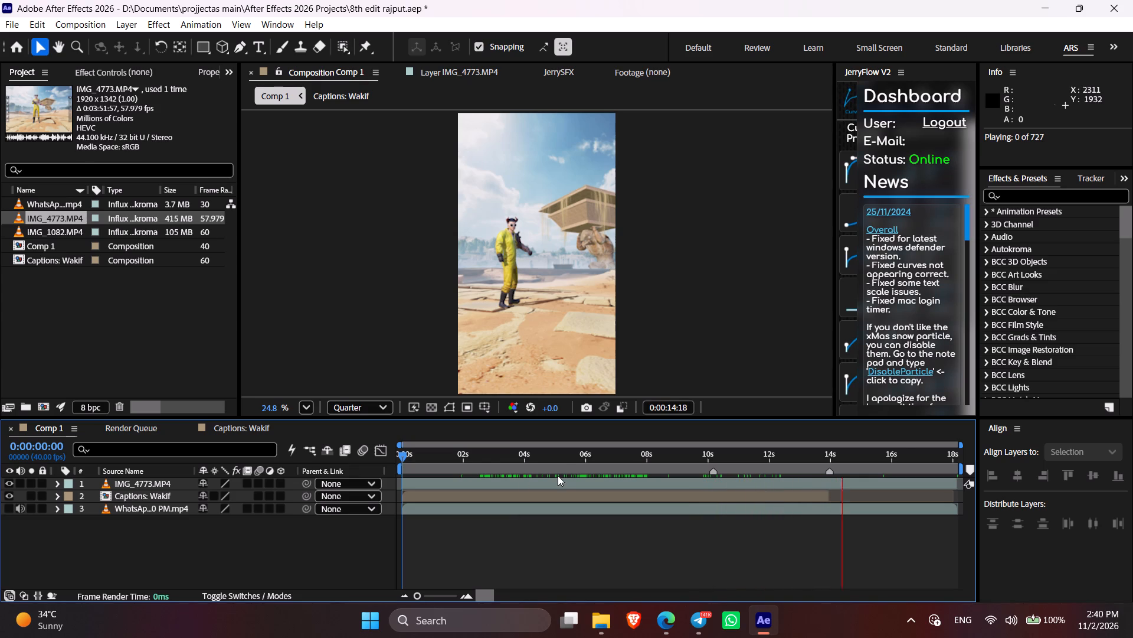
pyautogui.press('Delete')
# Split the IMG_4773.MP4 layer at 0:00:05:01 and delete the part after it.
pyautogui.moveTo(558, 464); pyautogui.dragTo(520, 459)
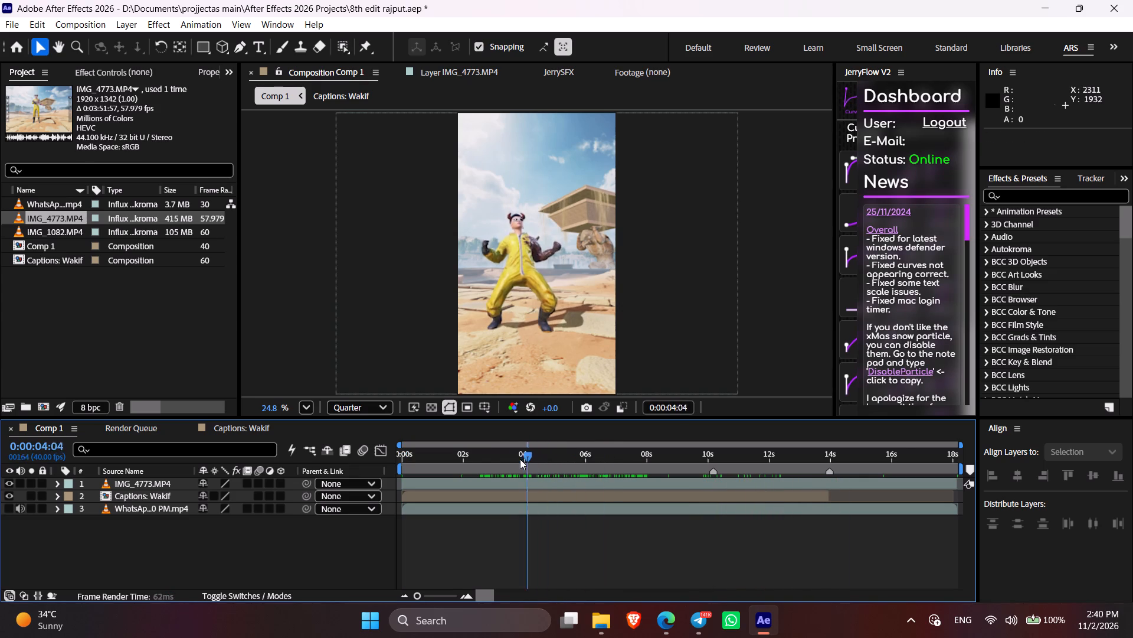
pyautogui.moveTo(520, 459); pyautogui.dragTo(544, 466)
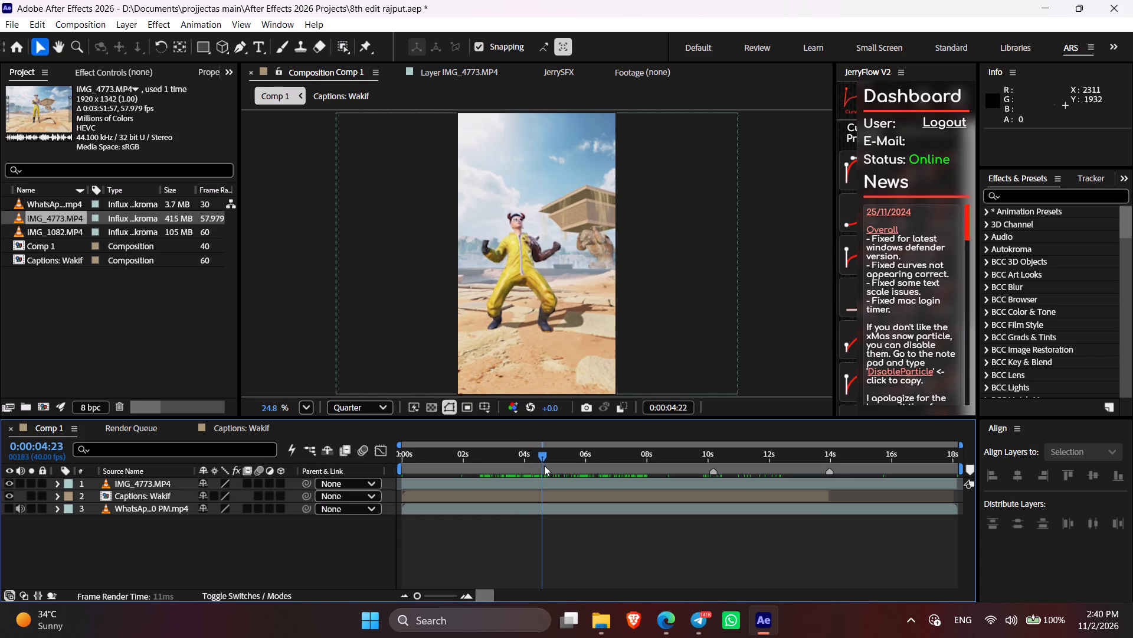
pyautogui.moveTo(544, 466); pyautogui.dragTo(552, 468)
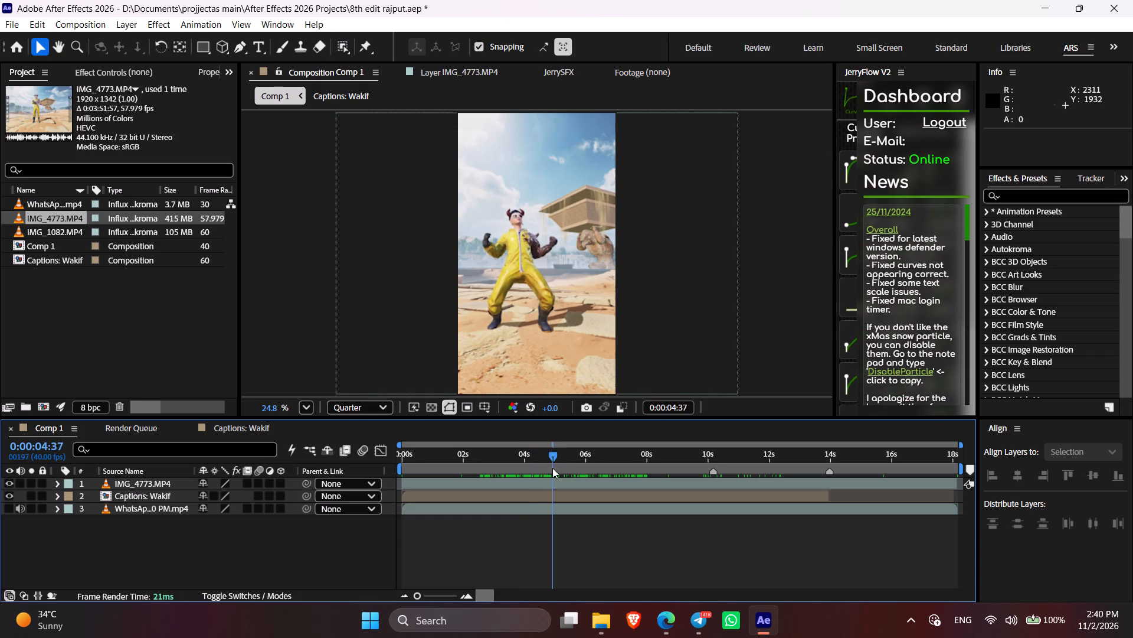
pyautogui.moveTo(552, 468); pyautogui.dragTo(555, 470)
pyautogui.click(568, 486)
pyautogui.hotkey('ctrl', 'shift', 'd')
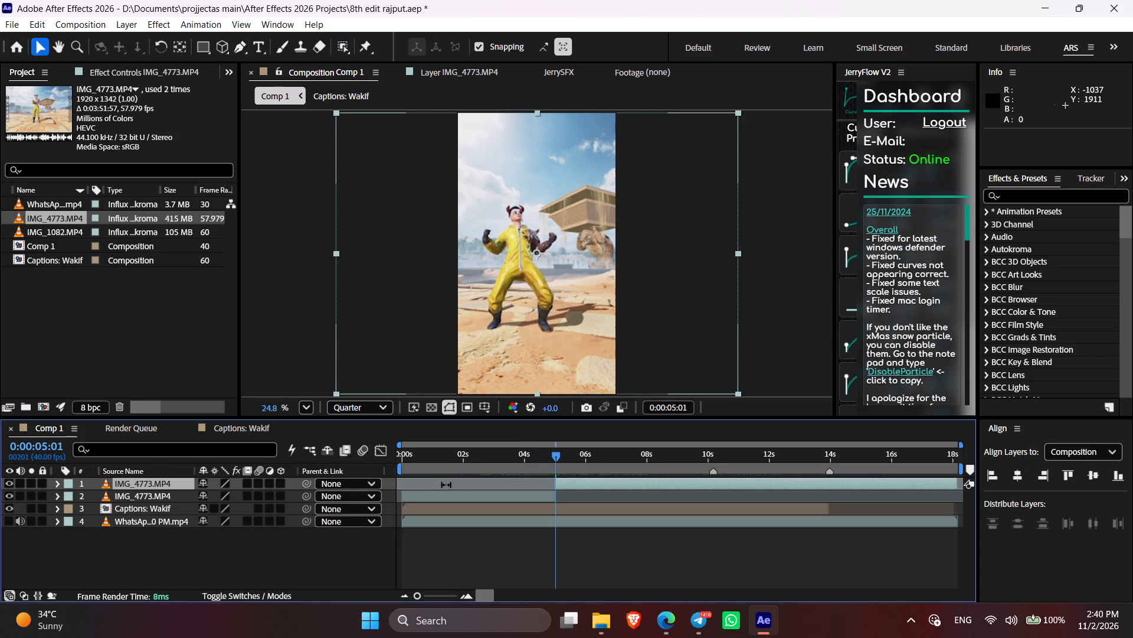
pyautogui.press('BackSpace')
# With the playhead at 0:00:00:00, slip the IMG_4773.MP4 footage inside its layer so it starts from source time 0:00:15:20.
pyautogui.moveTo(408, 458); pyautogui.dragTo(348, 458)
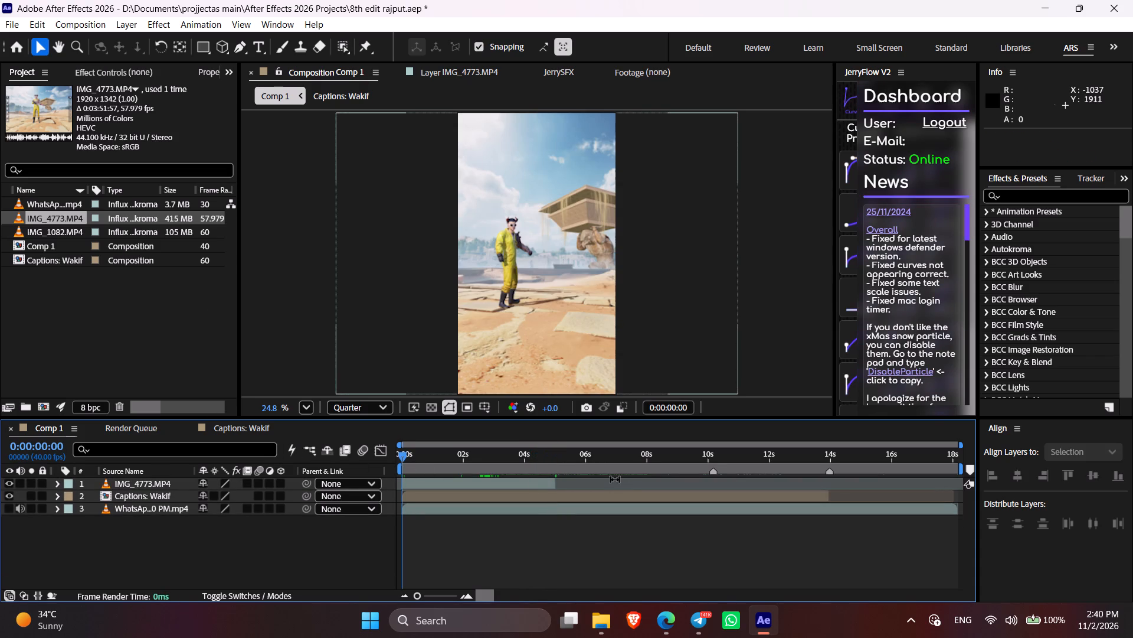
pyautogui.moveTo(615, 480); pyautogui.dragTo(636, 487)
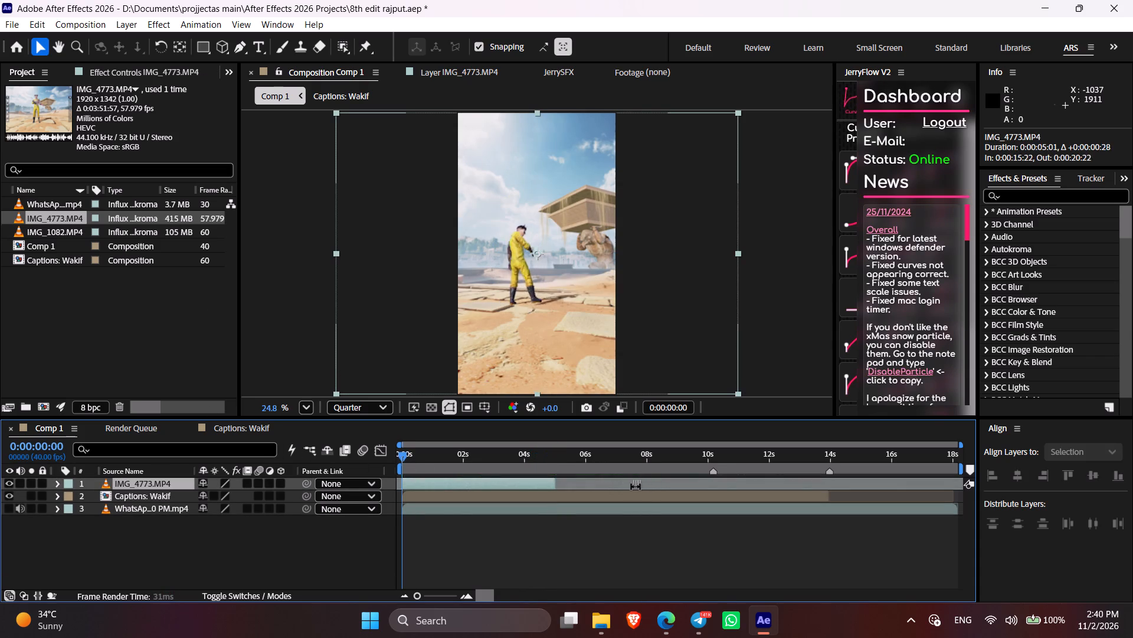
pyautogui.moveTo(636, 487); pyautogui.dragTo(638, 486)
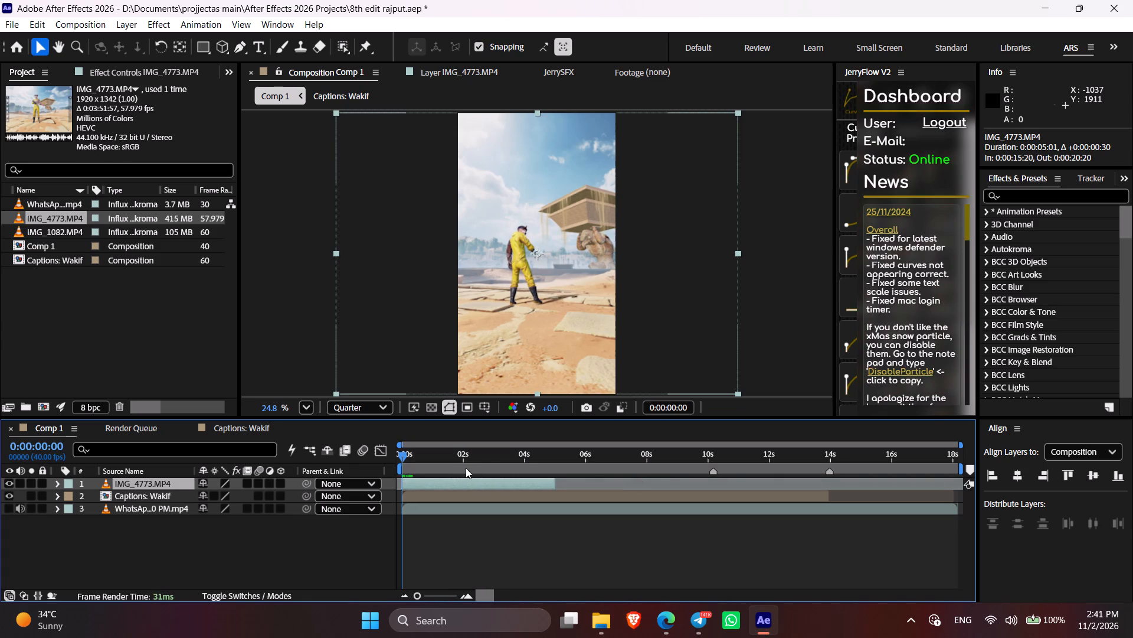
# Extend the end of the IMG_4773.MP4 layer to 0:00:05:16 and place the playhead at its Out point.
pyautogui.press('o')
pyautogui.moveTo(556, 484); pyautogui.dragTo(565, 489)
pyautogui.press('o')
pyautogui.click(565, 484)
pyautogui.press('o')
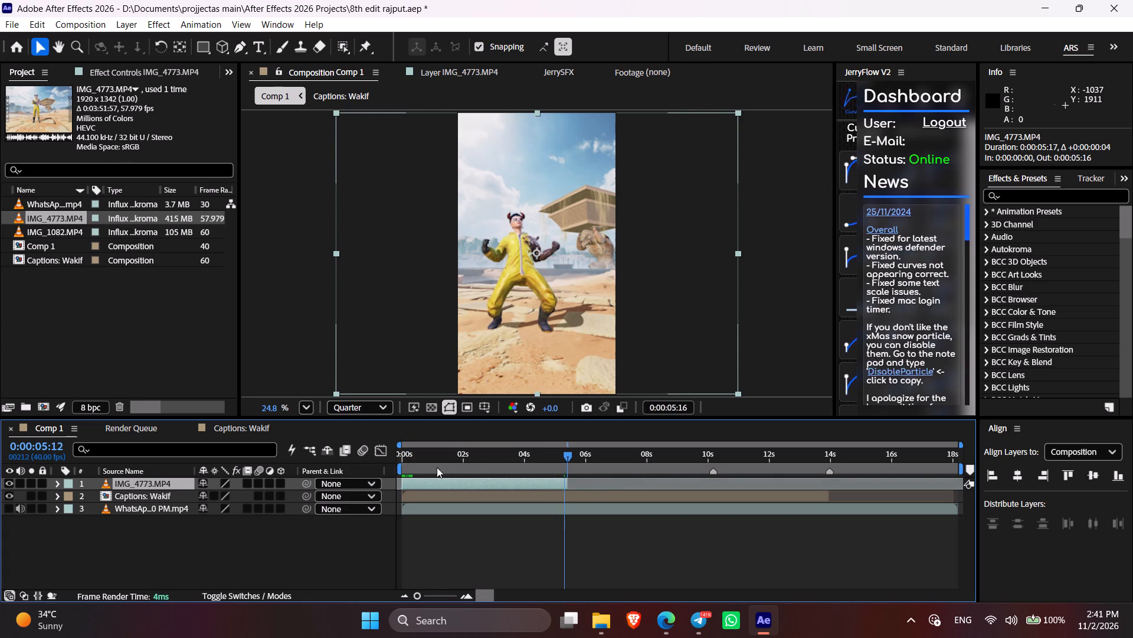
# Interpret the IMG_4773.MP4 footage with its frame rate conformed to 60 frames per second.
pyautogui.rightClick(63, 218)
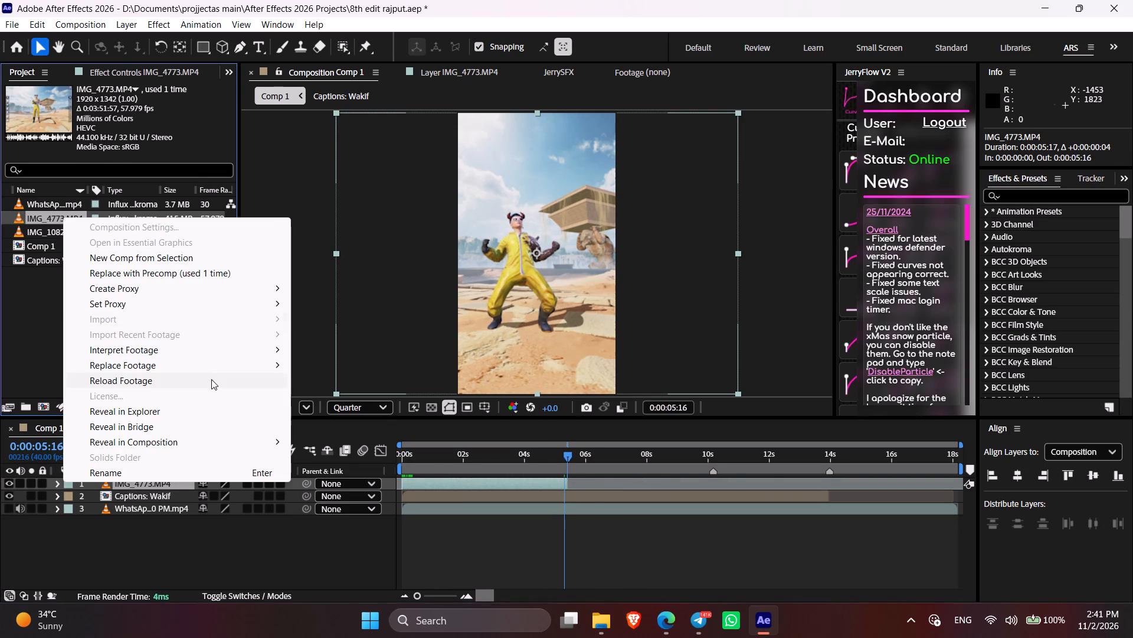
pyautogui.click(307, 353)
pyautogui.write('60')
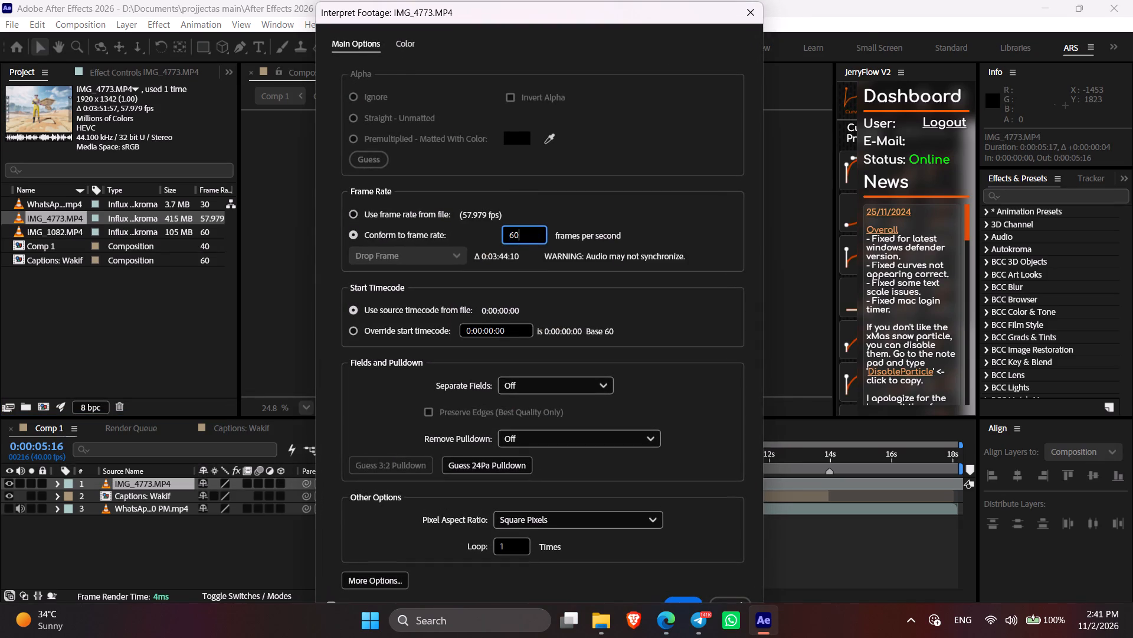
pyautogui.press('Return')
# Slip the IMG_4773.MP4 footage inside its layer so it starts from source time 0:00:14:38, checking both ends of the clip.
pyautogui.moveTo(586, 484); pyautogui.dragTo(604, 485)
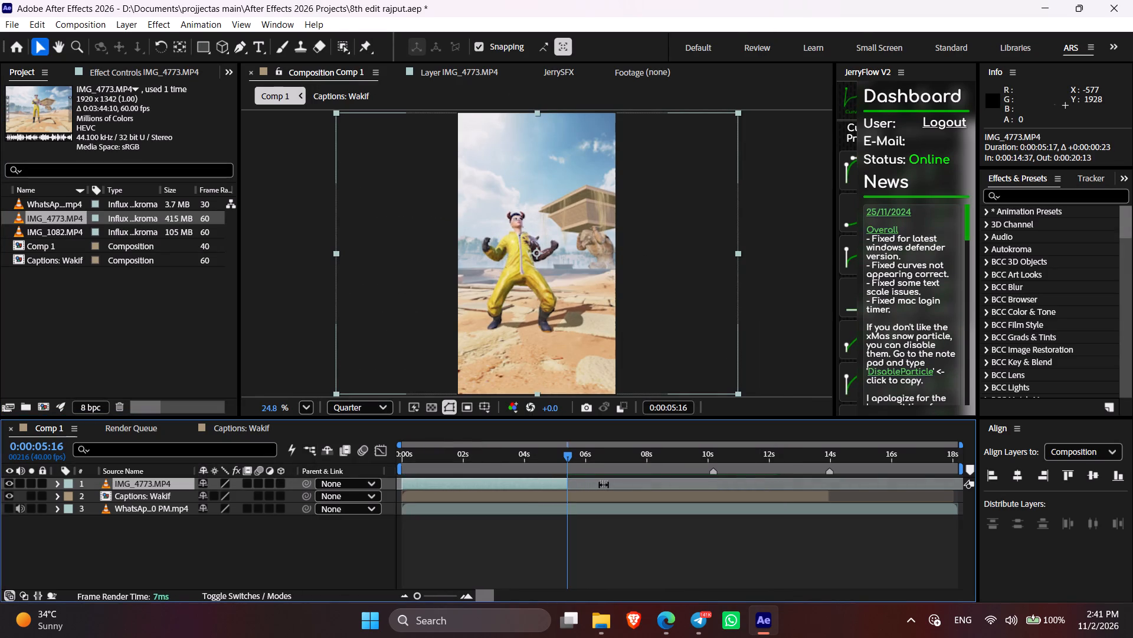
pyautogui.moveTo(604, 485); pyautogui.dragTo(607, 485)
pyautogui.press('i')
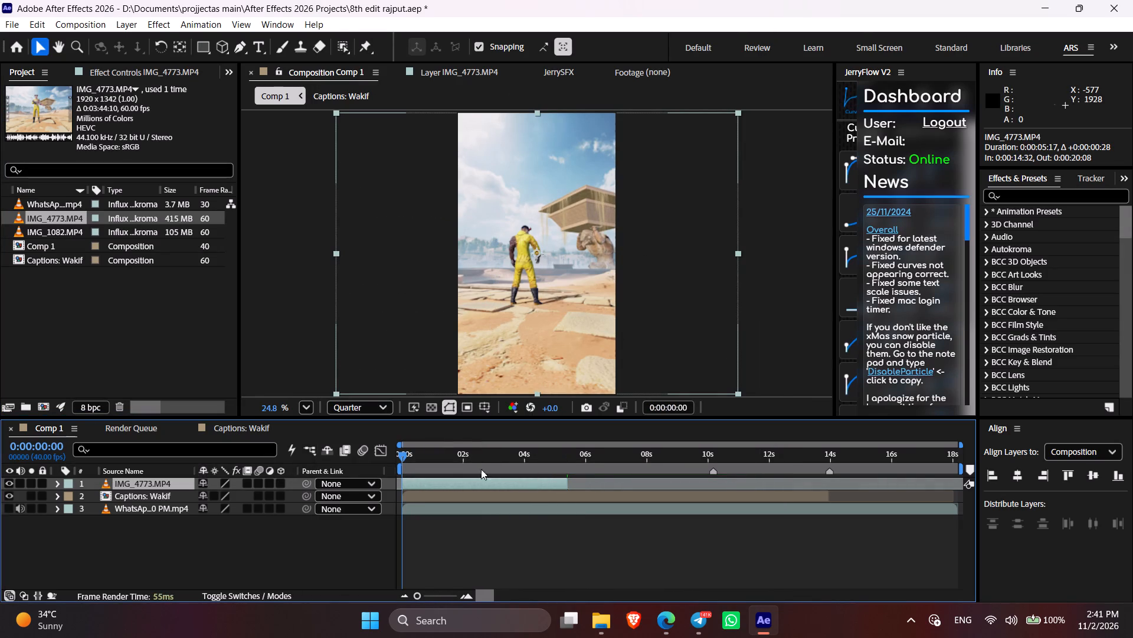
pyautogui.click(607, 481)
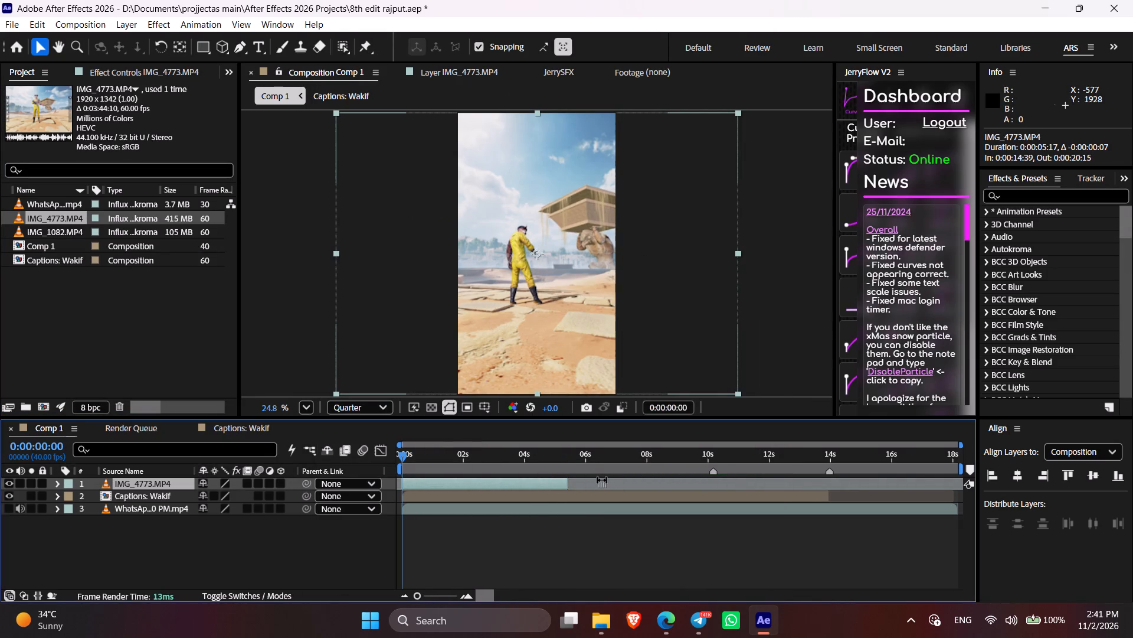
pyautogui.press('o')
pyautogui.moveTo(510, 463); pyautogui.dragTo(450, 476)
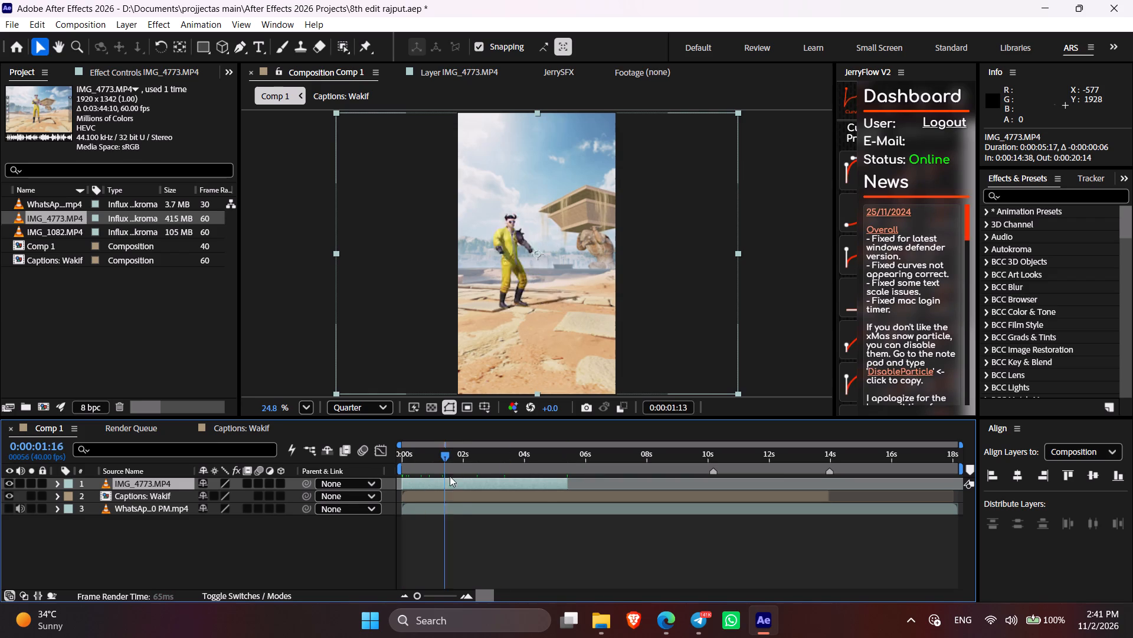
pyautogui.moveTo(450, 476); pyautogui.dragTo(463, 480)
# Set the Comp 1 preview resolution to Full and save the project.
pyautogui.click(348, 414)
pyautogui.click(368, 449)
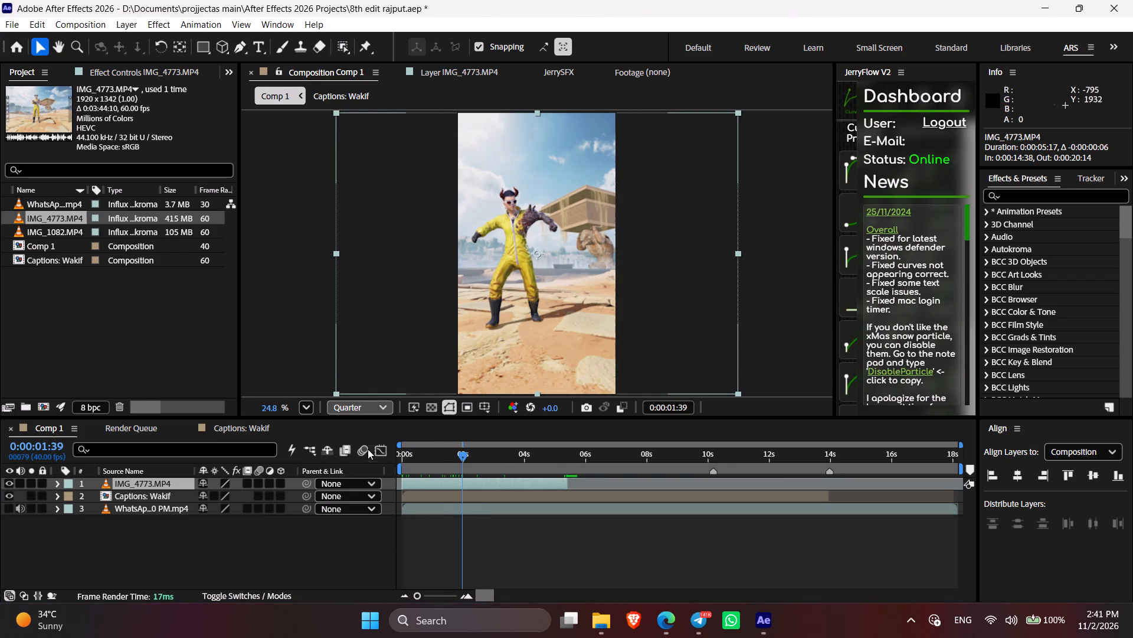
pyautogui.click(484, 526)
pyautogui.hotkey('ctrl', 's')
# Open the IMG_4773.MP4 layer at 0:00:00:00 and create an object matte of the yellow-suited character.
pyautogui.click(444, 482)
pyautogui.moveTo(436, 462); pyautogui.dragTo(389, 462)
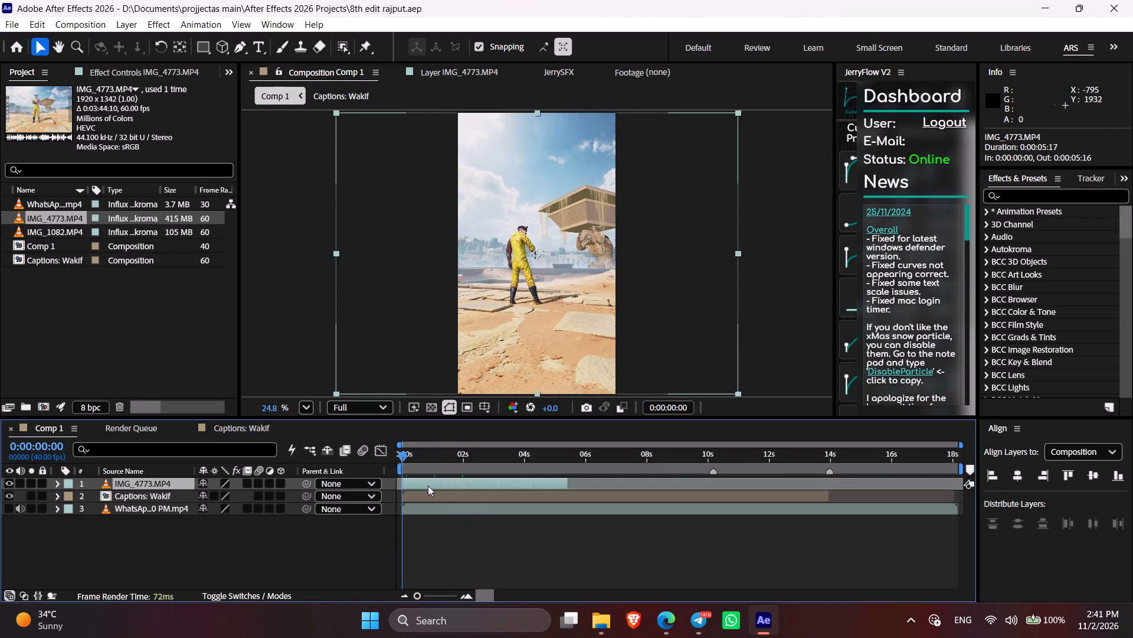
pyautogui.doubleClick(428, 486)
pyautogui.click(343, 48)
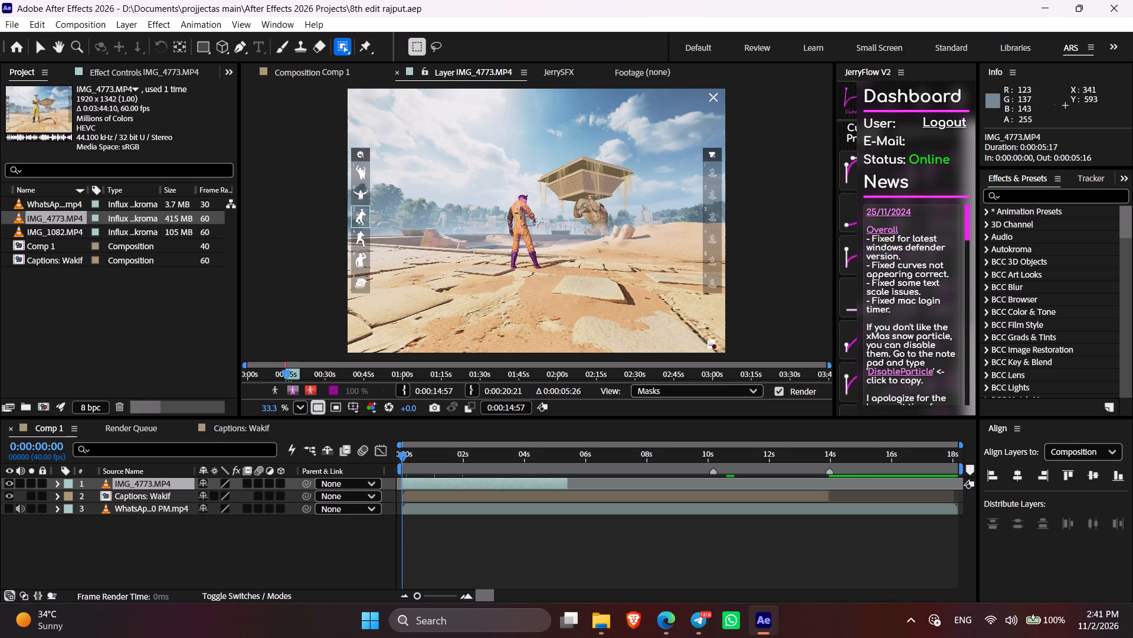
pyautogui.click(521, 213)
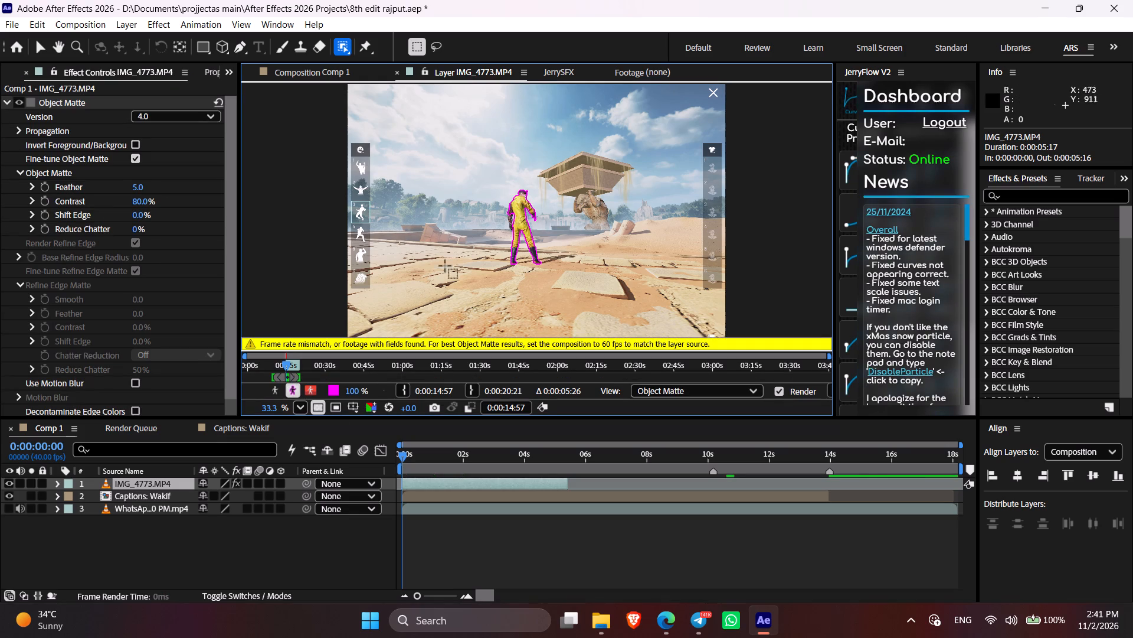
# Set the frame rate of Comp 1 to 60 frames per second.
pyautogui.click(294, 71)
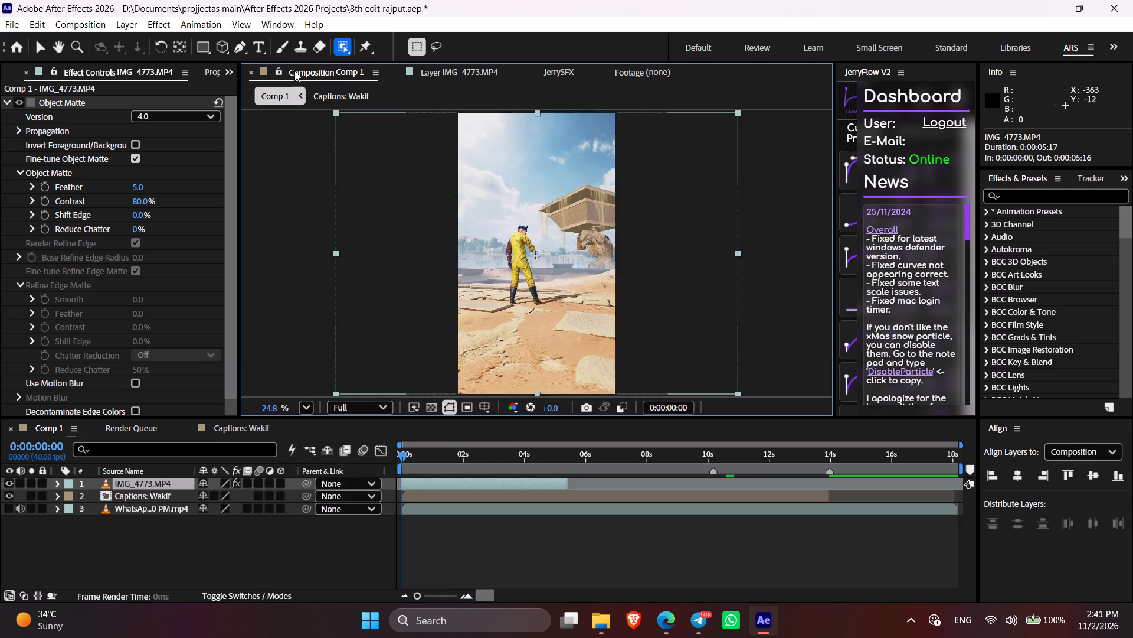
pyautogui.rightClick(168, 535)
pyautogui.click(221, 387)
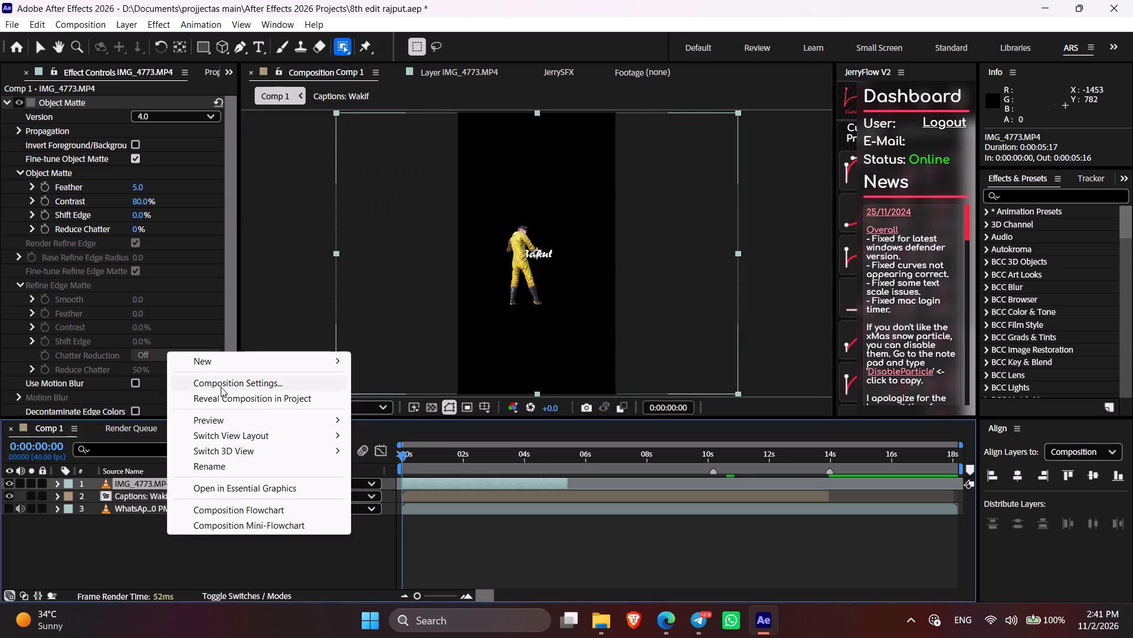
pyautogui.moveTo(494, 321); pyautogui.dragTo(441, 322)
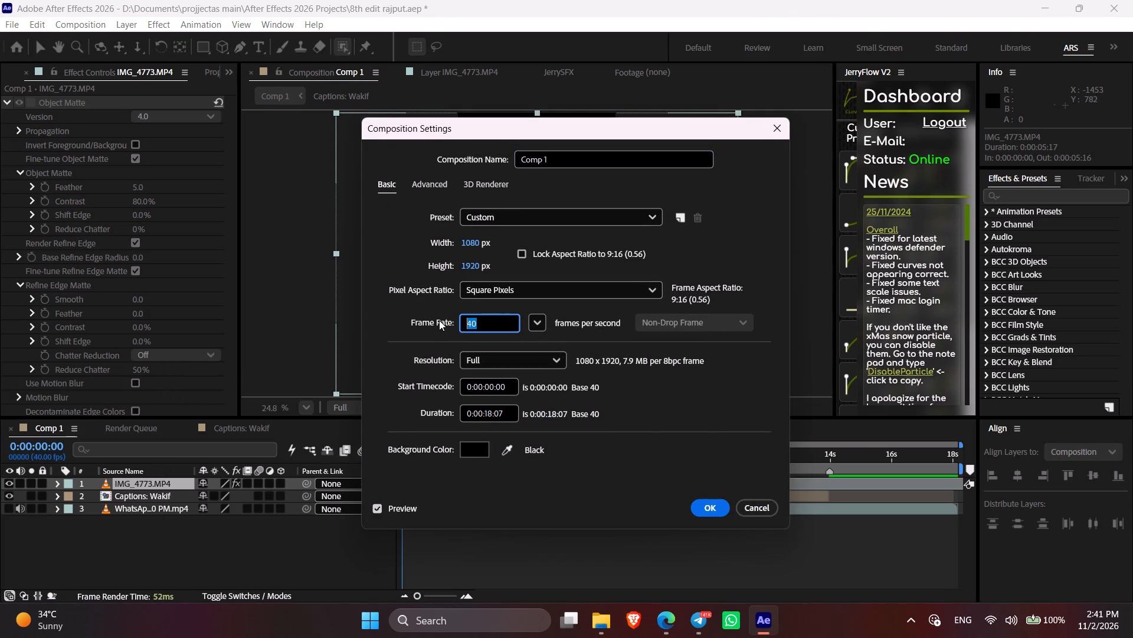
pyautogui.press('6')
pyautogui.press('0')
pyautogui.press('Return')
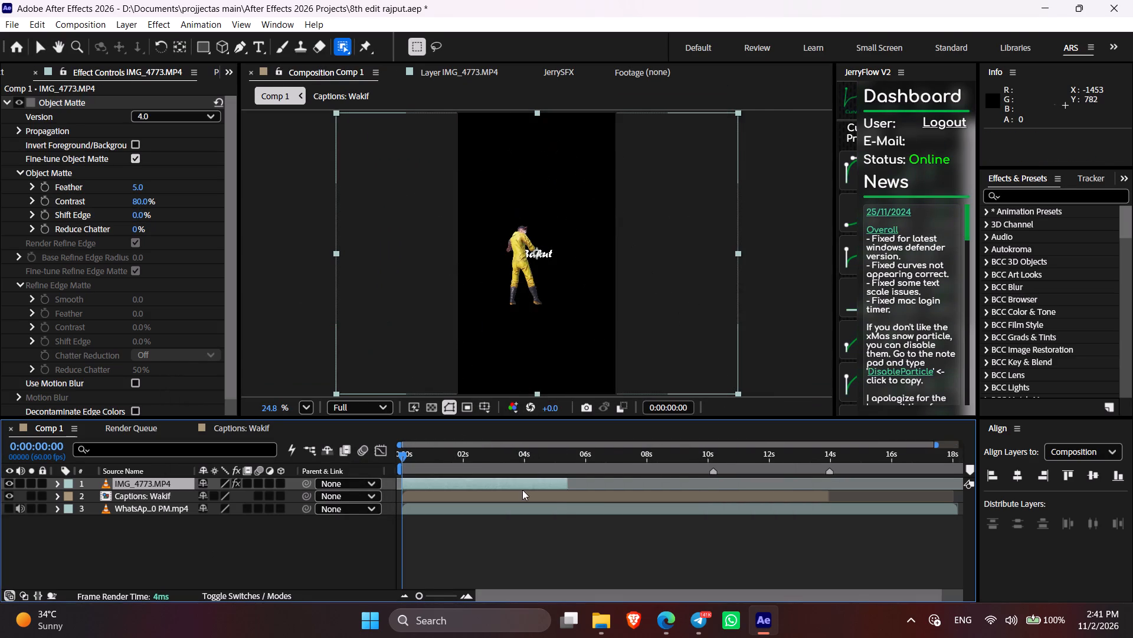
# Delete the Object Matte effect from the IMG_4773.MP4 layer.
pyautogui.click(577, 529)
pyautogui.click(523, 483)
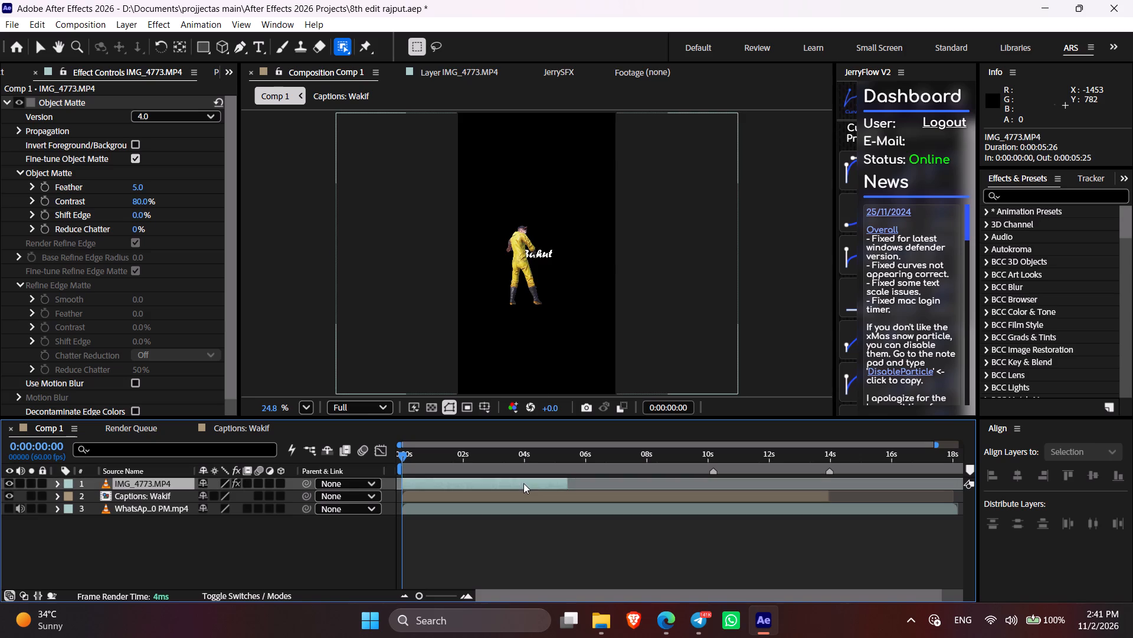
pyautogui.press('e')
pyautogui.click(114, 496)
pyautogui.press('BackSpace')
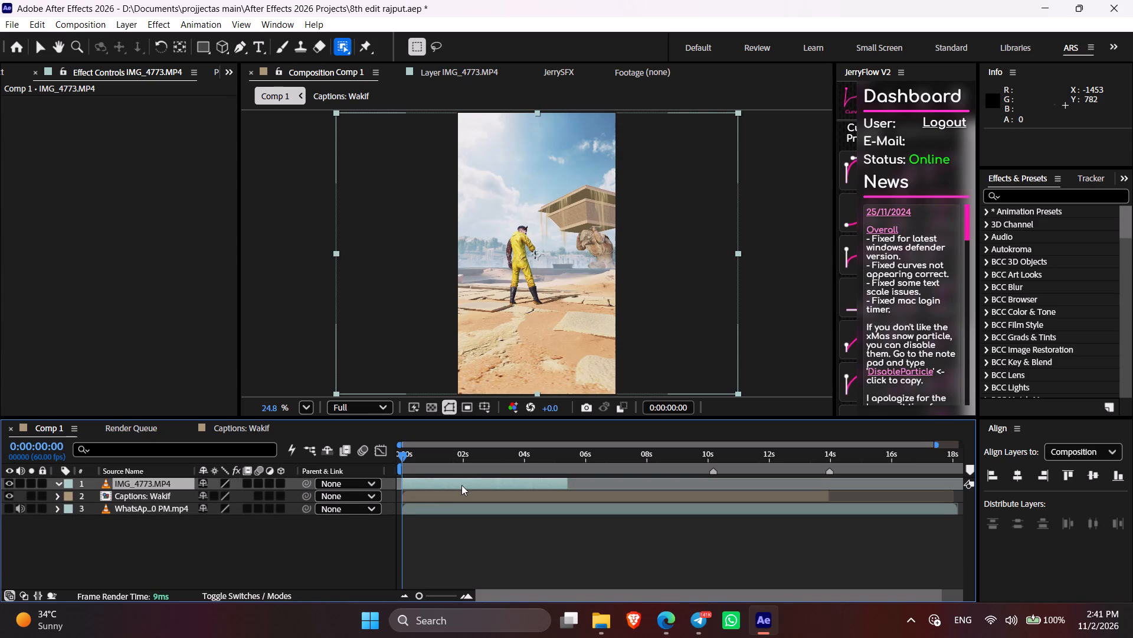
# With the playhead at the In point of the IMG_4773.MP4 layer, create an object matte of the yellow-suited character in its layer view.
pyautogui.click(461, 485)
pyautogui.press('i')
pyautogui.click(543, 553)
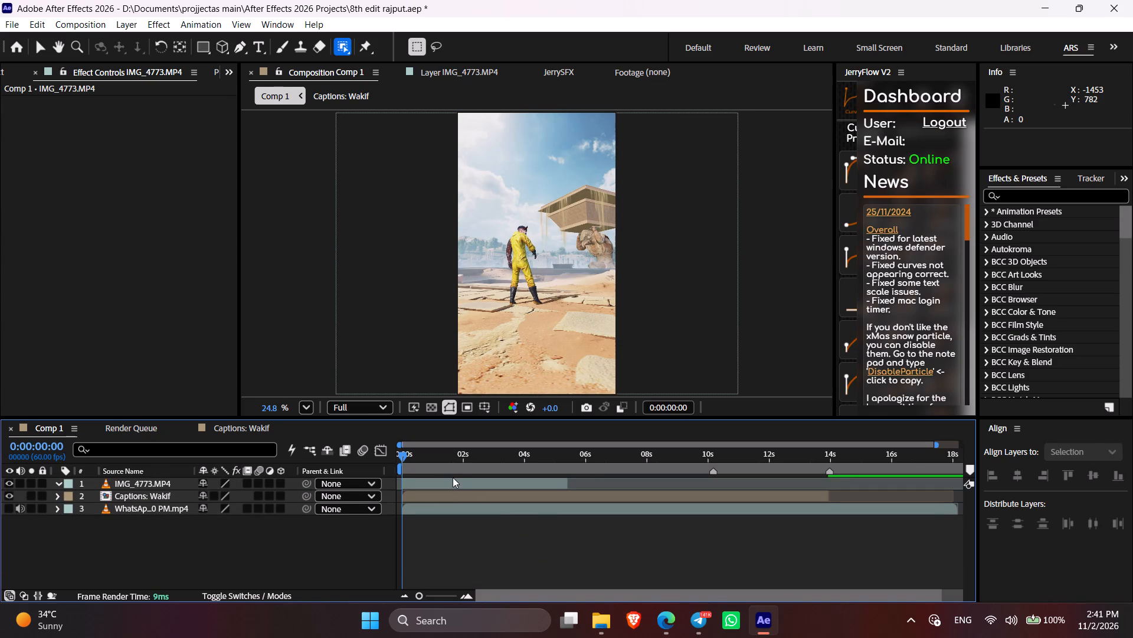
pyautogui.click(452, 481)
pyautogui.press('o')
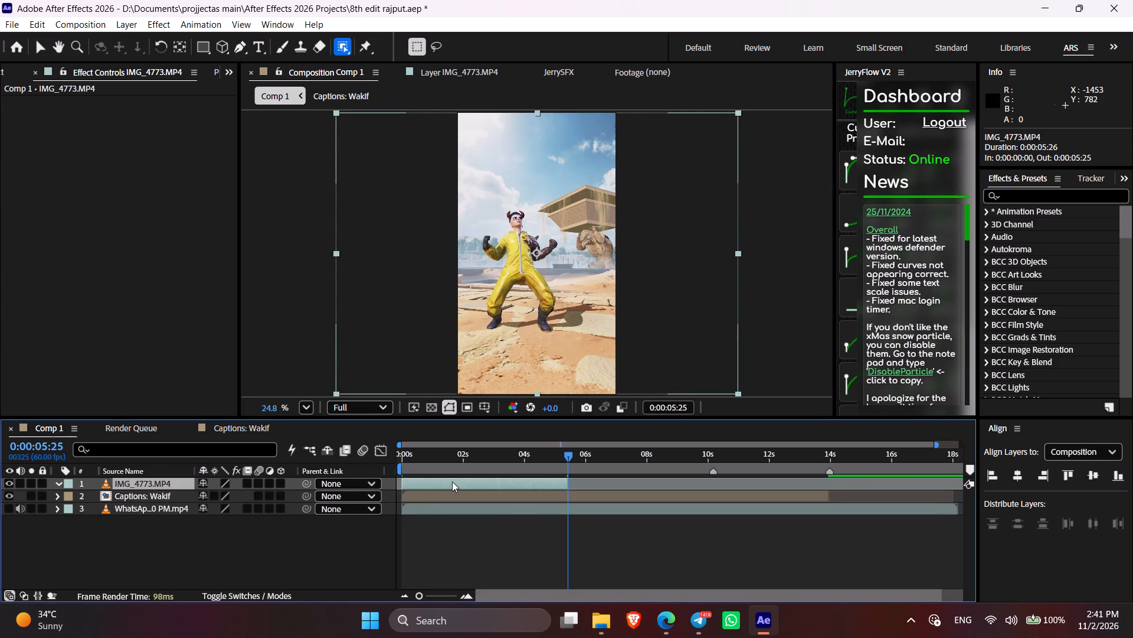
pyautogui.press('i')
pyautogui.doubleClick(458, 487)
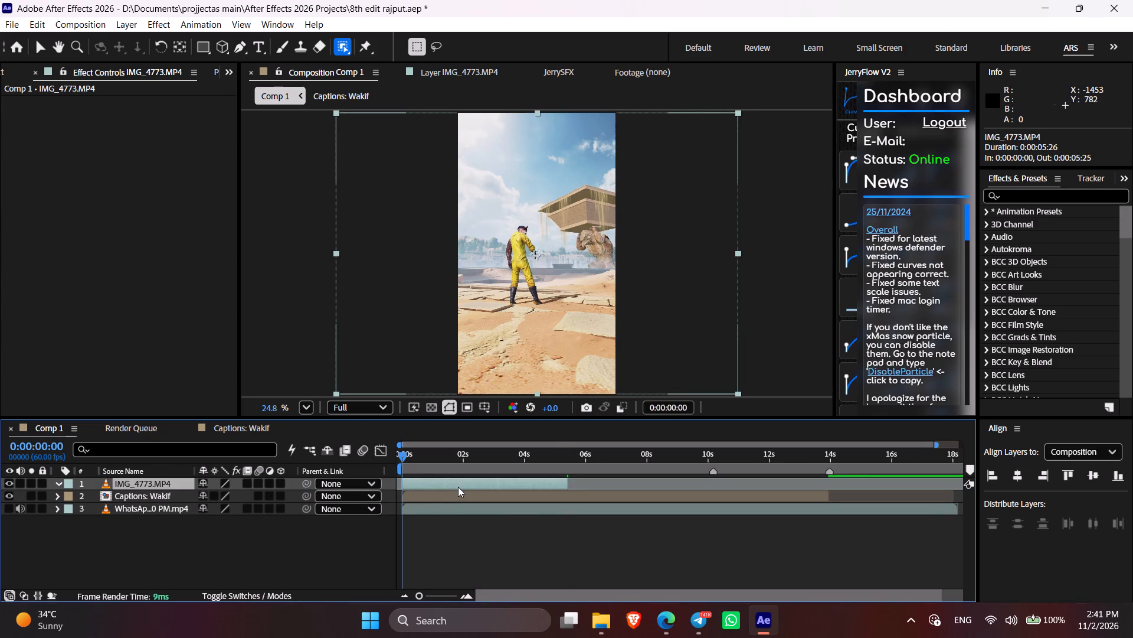
pyautogui.scroll(-1, 539, 216)
pyautogui.scroll(4, 539, 216)
pyautogui.scroll(-1, 539, 216)
pyautogui.scroll(2, 539, 216)
pyautogui.scroll(-2, 539, 216)
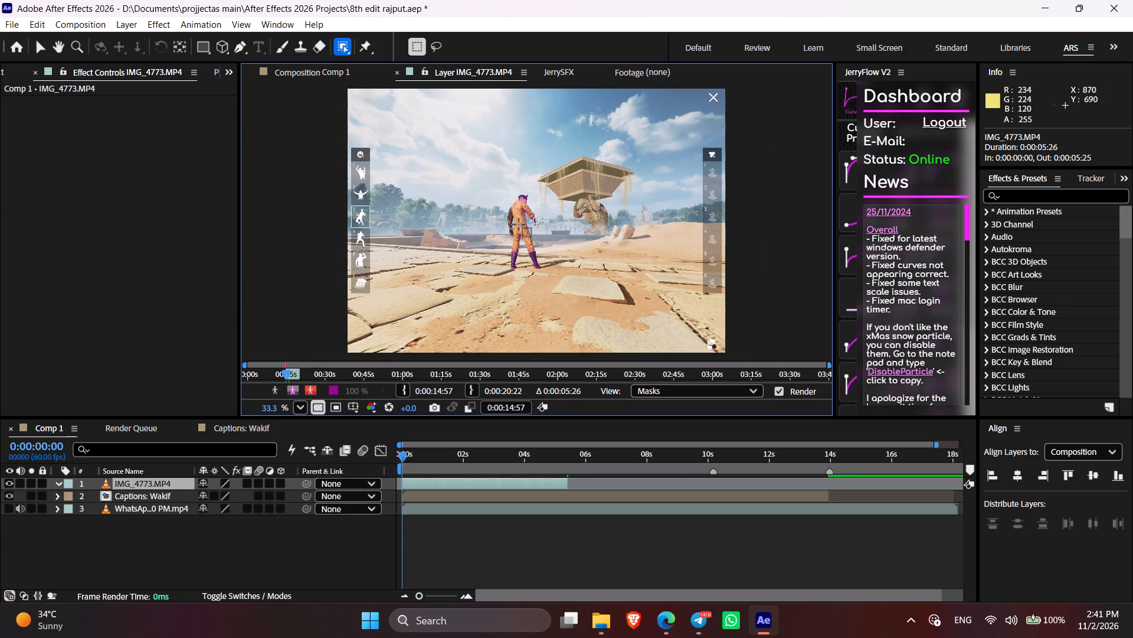
pyautogui.click(519, 224)
# Add the character's dark, uncovered arm to the object matte, working at 200% magnification.
pyautogui.click(293, 390)
pyautogui.click(299, 407)
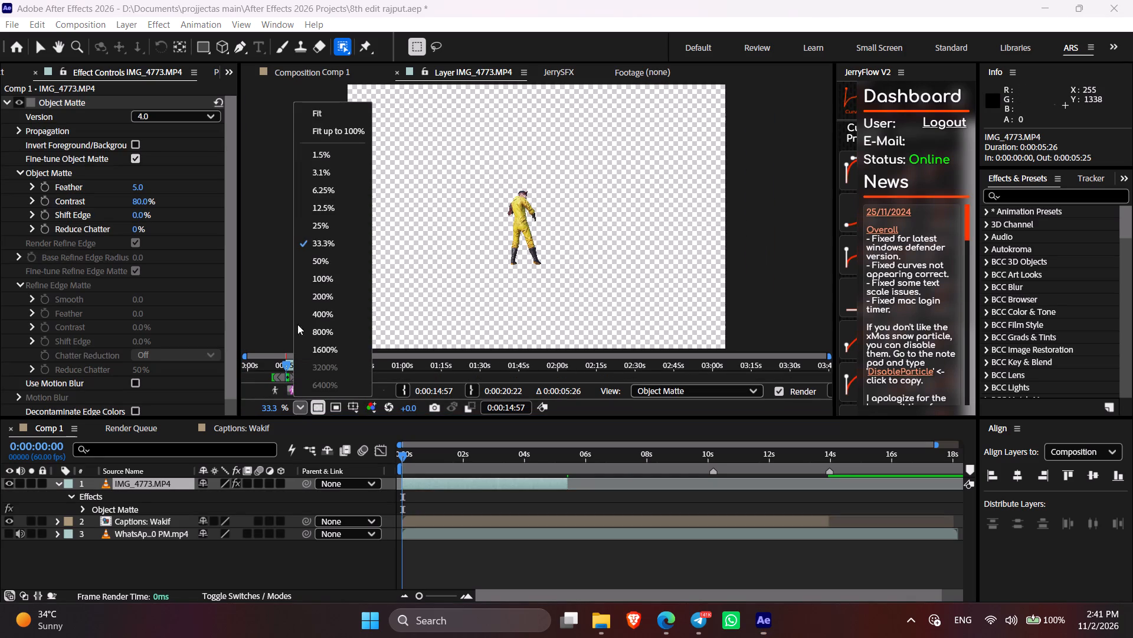
pyautogui.click(325, 128)
pyautogui.scroll(2, 521, 235)
pyautogui.scroll(-3, 521, 235)
pyautogui.scroll(1, 521, 235)
pyautogui.scroll(-1, 521, 235)
pyautogui.scroll(4, 521, 235)
pyautogui.scroll(-2, 521, 235)
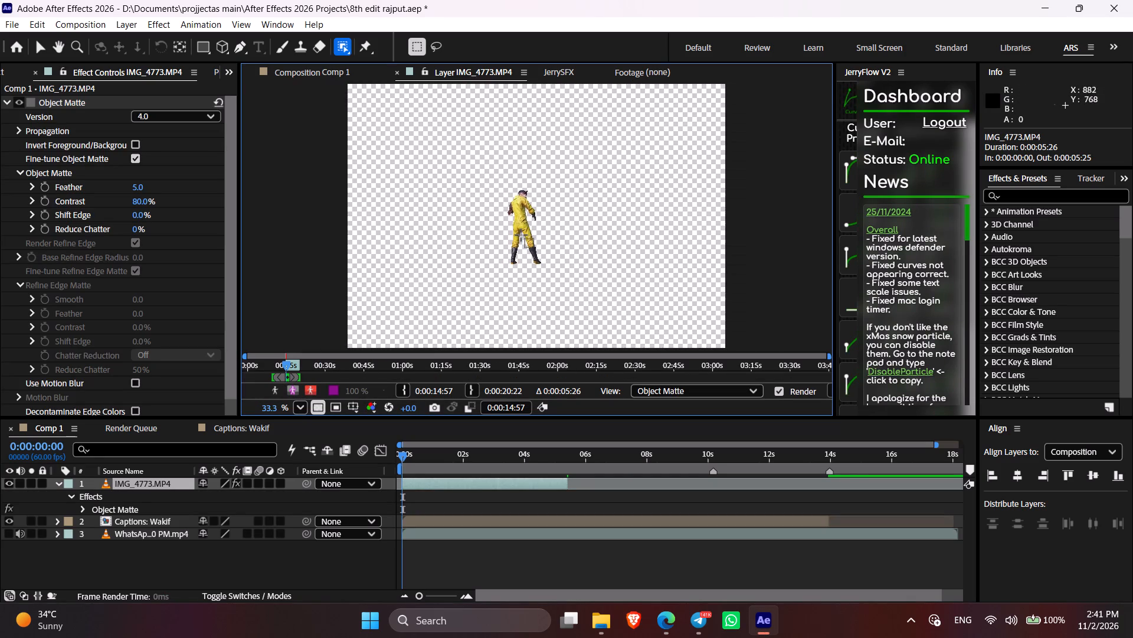
pyautogui.scroll(-5, 525, 259)
pyautogui.scroll(2, 525, 259)
pyautogui.scroll(-4, 525, 259)
pyautogui.scroll(3, 525, 259)
pyautogui.scroll(-1, 525, 259)
pyautogui.scroll(6, 525, 259)
pyautogui.scroll(-11, 525, 259)
pyautogui.scroll(1, 520, 270)
pyautogui.scroll(-6, 520, 270)
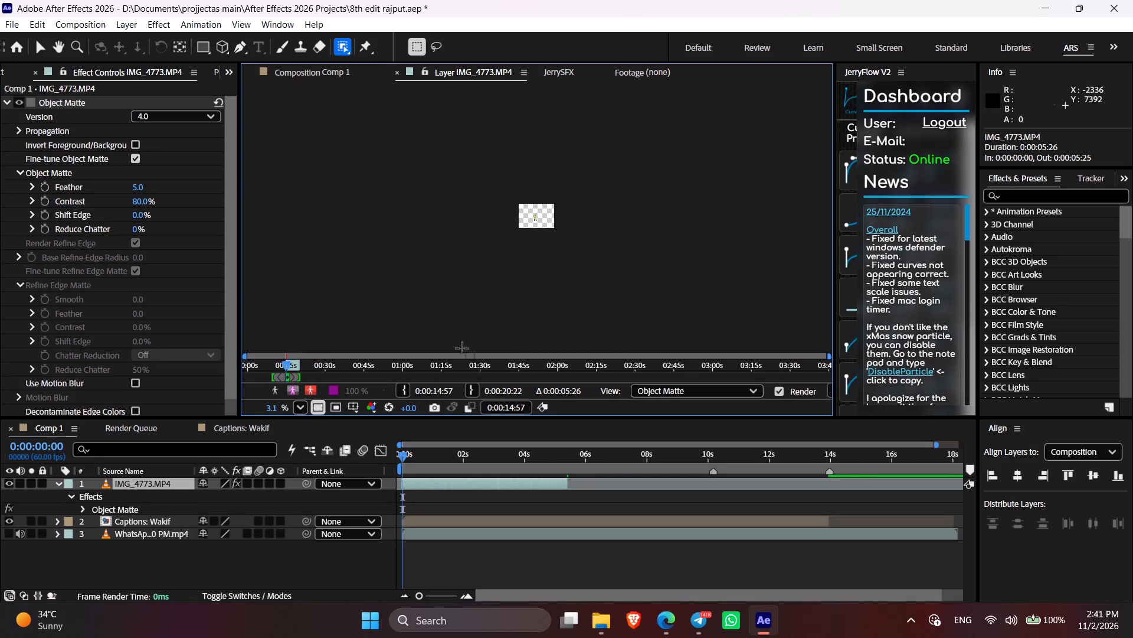
pyautogui.click(300, 404)
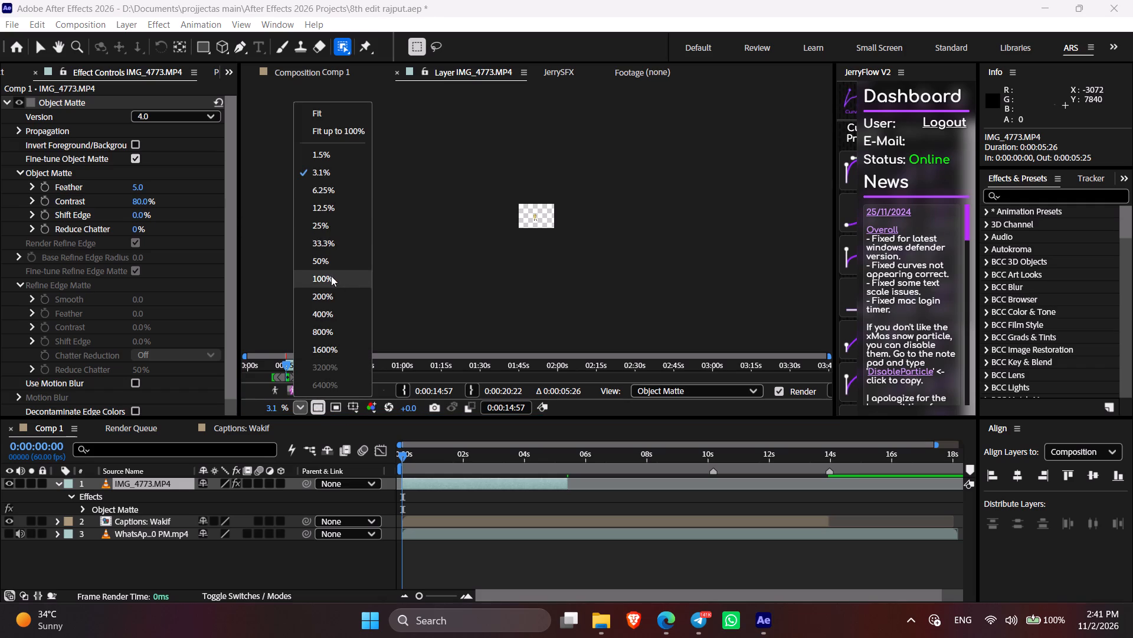
pyautogui.click(335, 289)
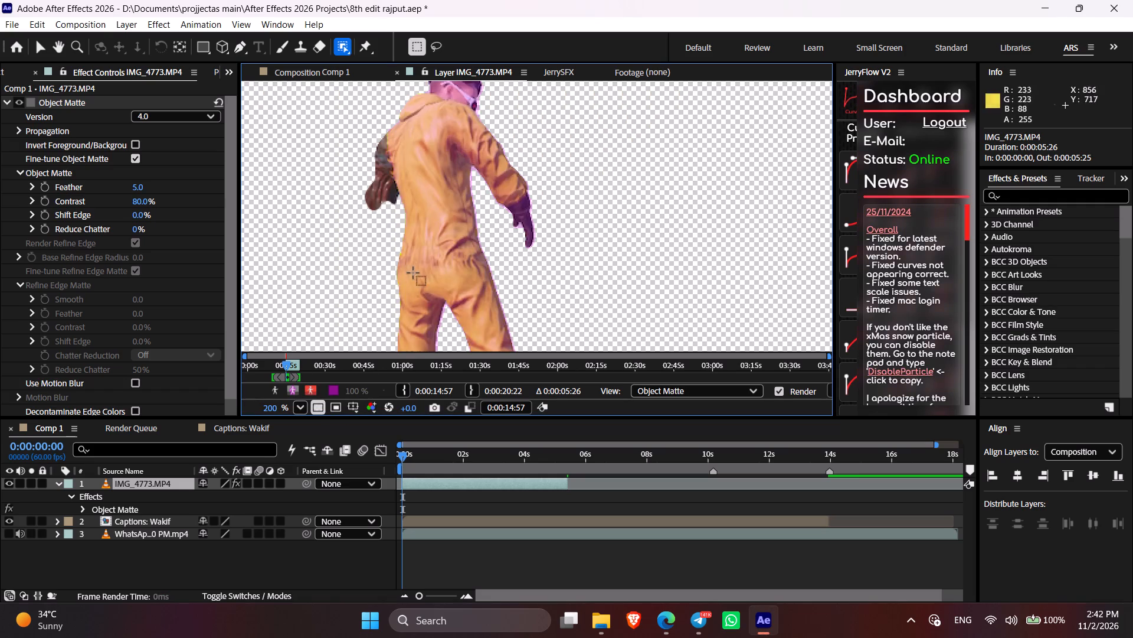
pyautogui.click(385, 237)
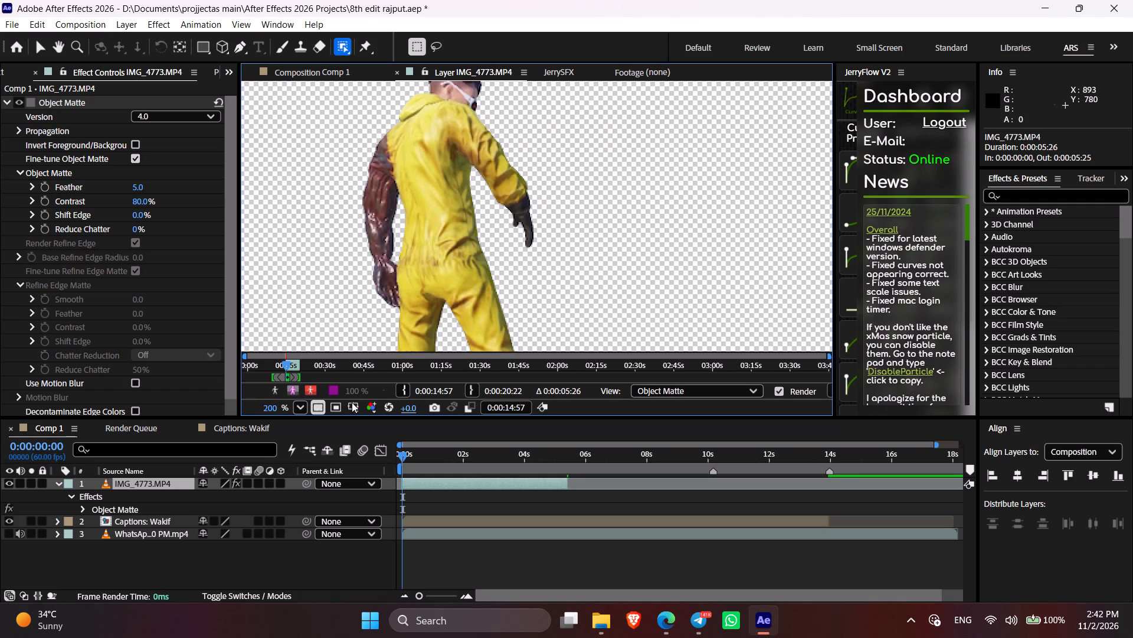
# Examine the whole character's matte edges with the alpha boundary outline and the red alpha overlay at 50%.
pyautogui.click(293, 388)
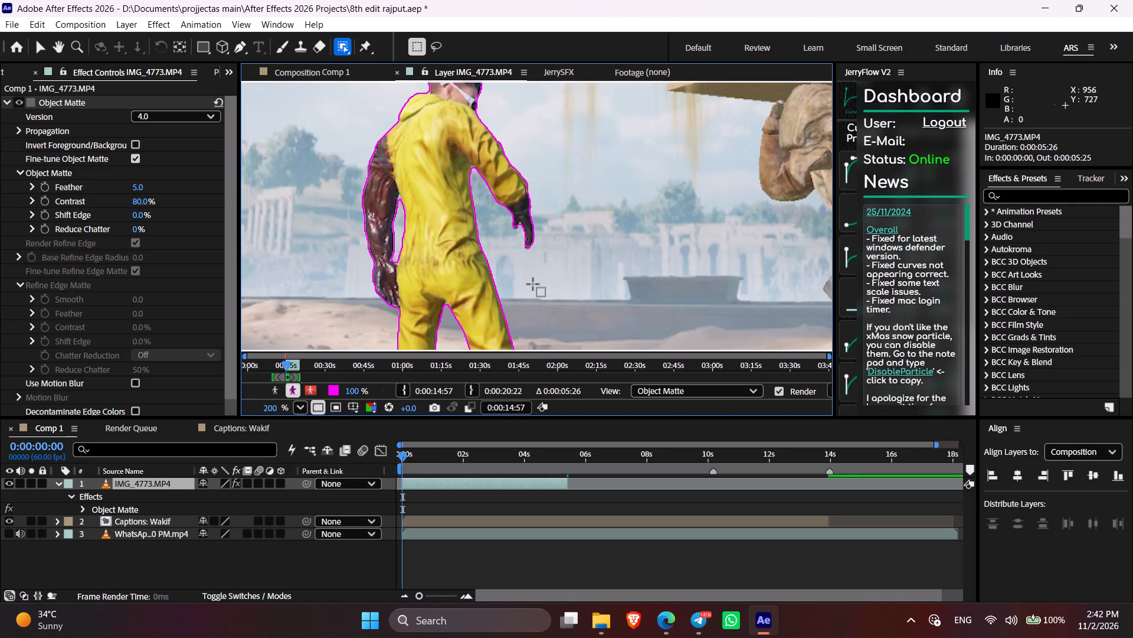
pyautogui.scroll(5, 520, 305)
pyautogui.scroll(-8, 508, 319)
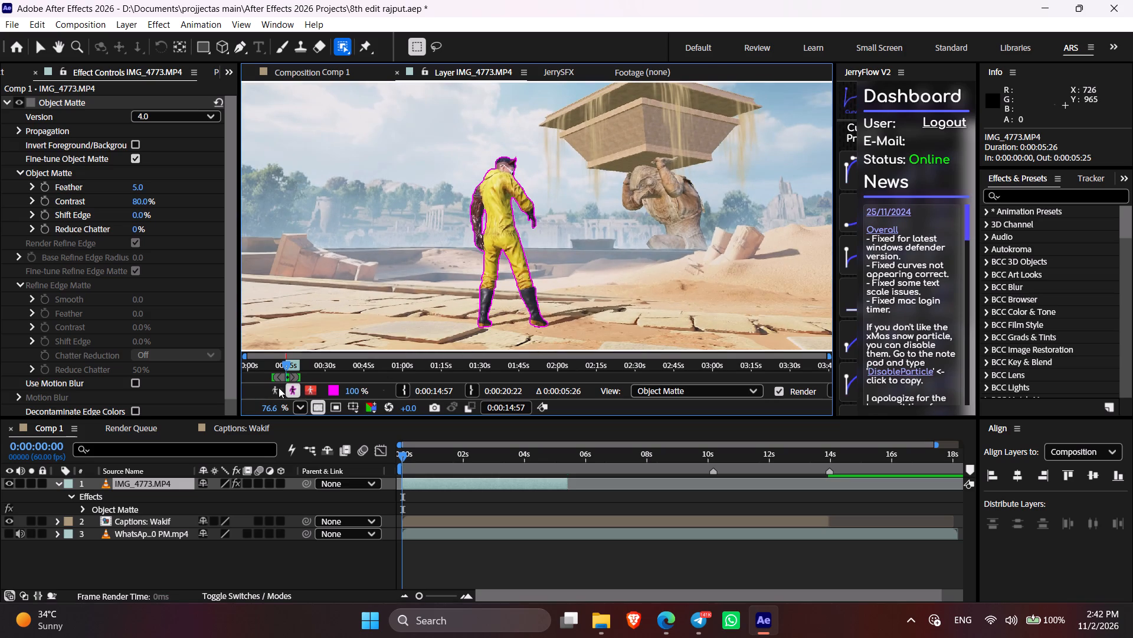
pyautogui.click(290, 390)
pyautogui.click(306, 389)
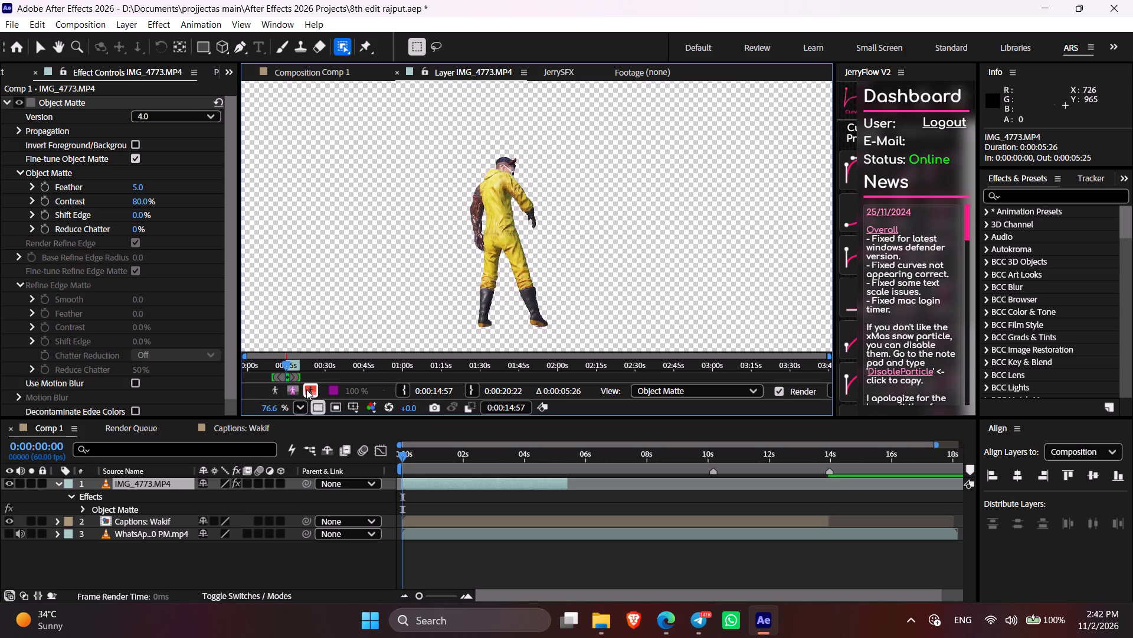
pyautogui.click(306, 389)
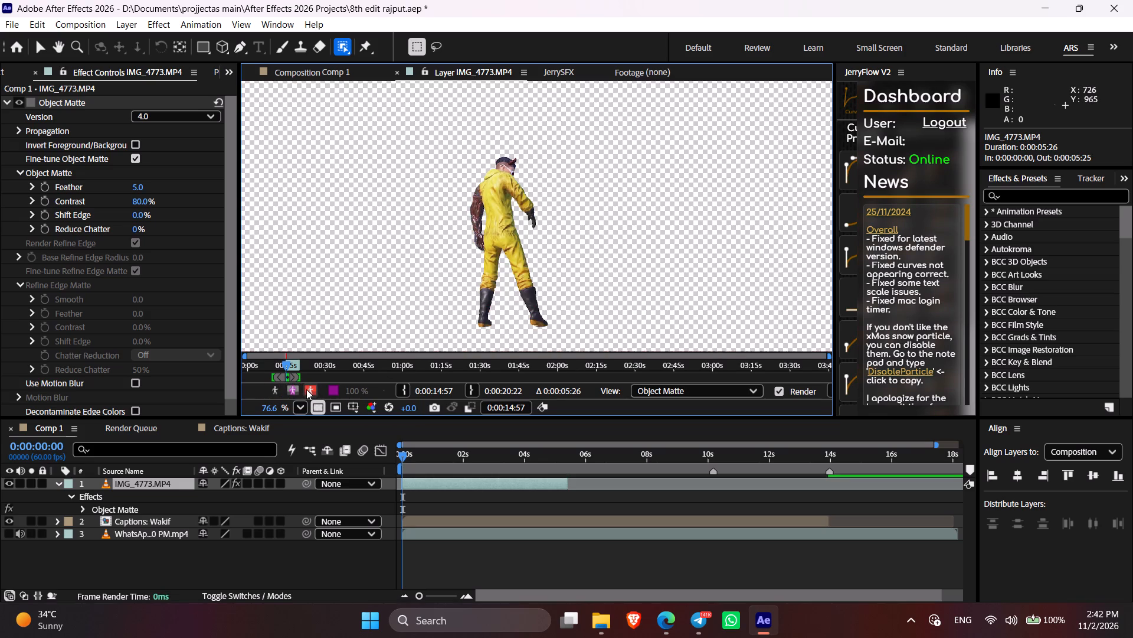
pyautogui.click(306, 389)
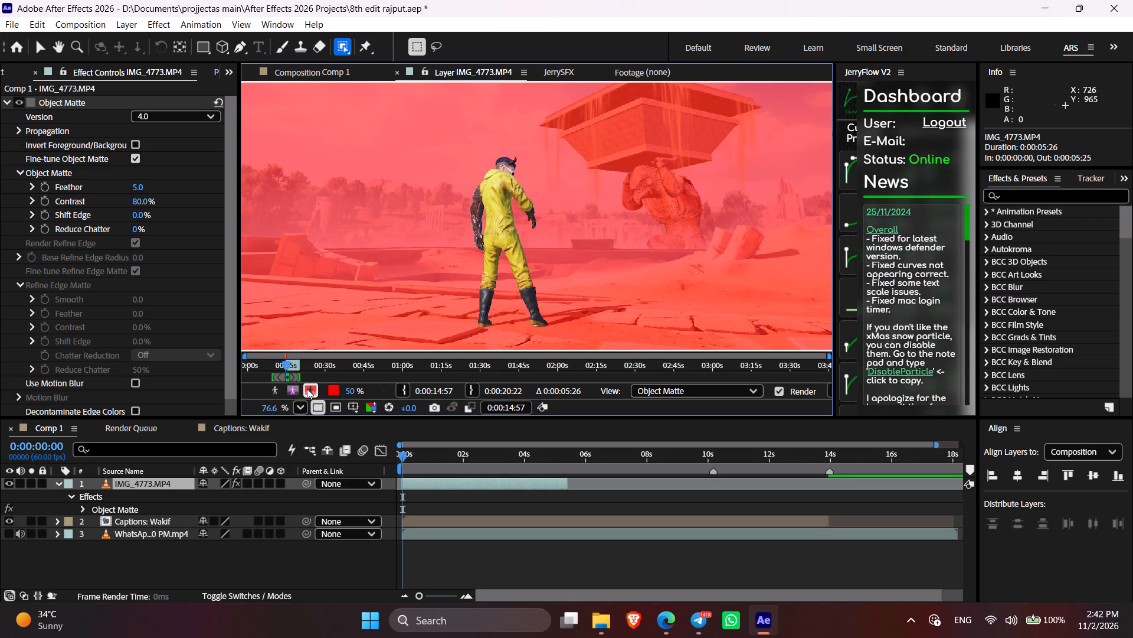
pyautogui.scroll(-2, 444, 294)
pyautogui.scroll(4, 444, 294)
pyautogui.scroll(-2, 444, 294)
pyautogui.scroll(1, 444, 294)
pyautogui.scroll(-2, 444, 294)
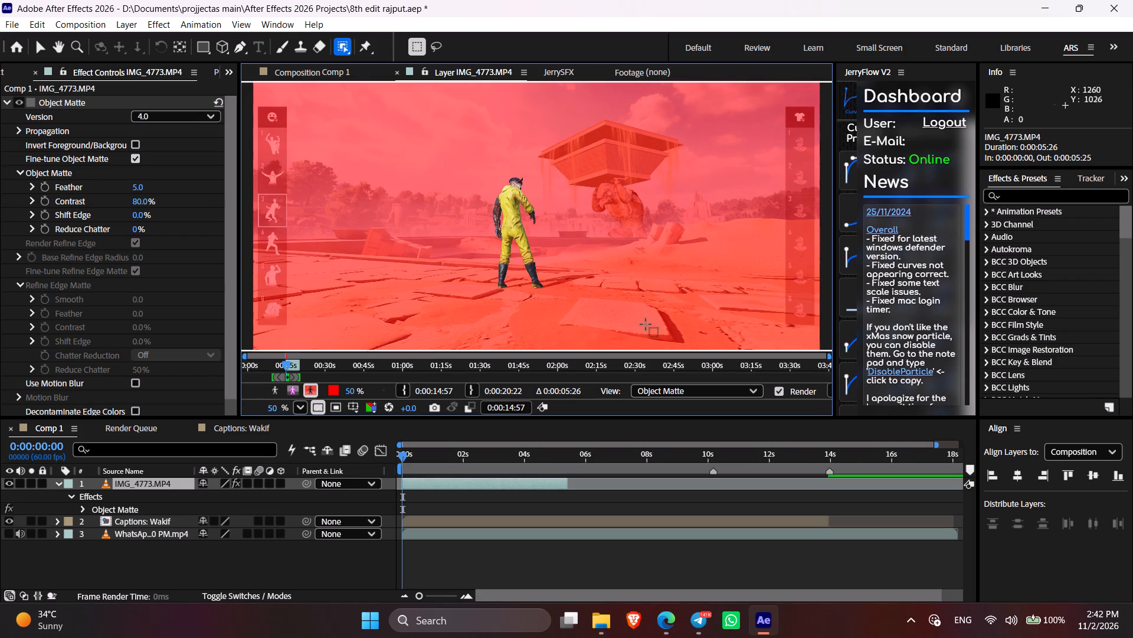
pyautogui.press('space')
pyautogui.press('space')
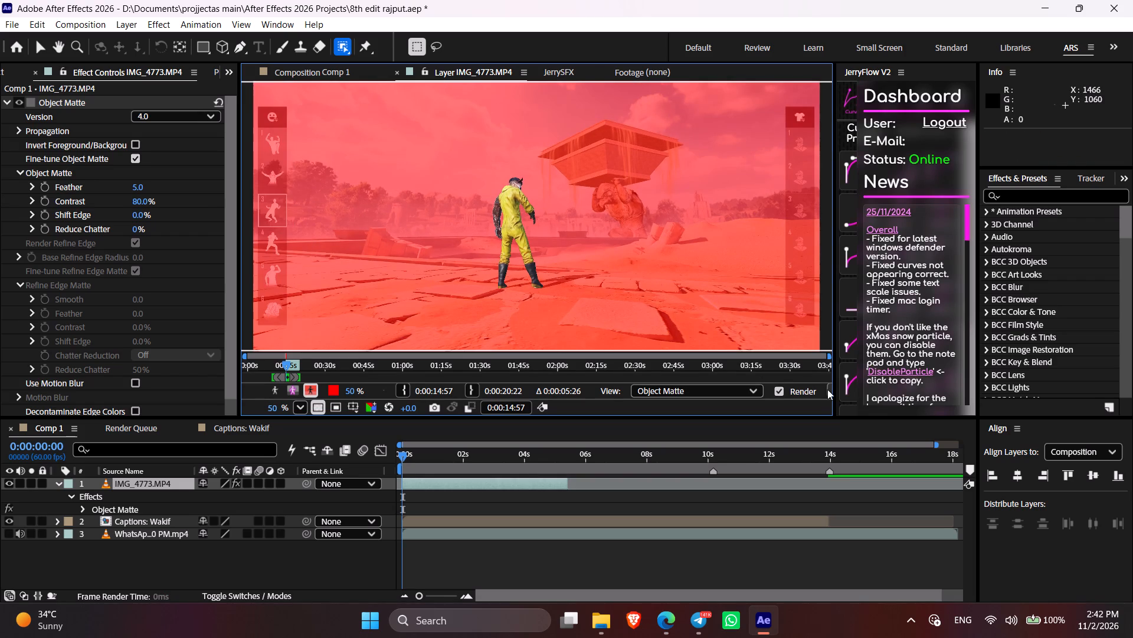
# Freeze the Object Matte propagation of the IMG_4773.MP4 layer.
pyautogui.click(827, 389)
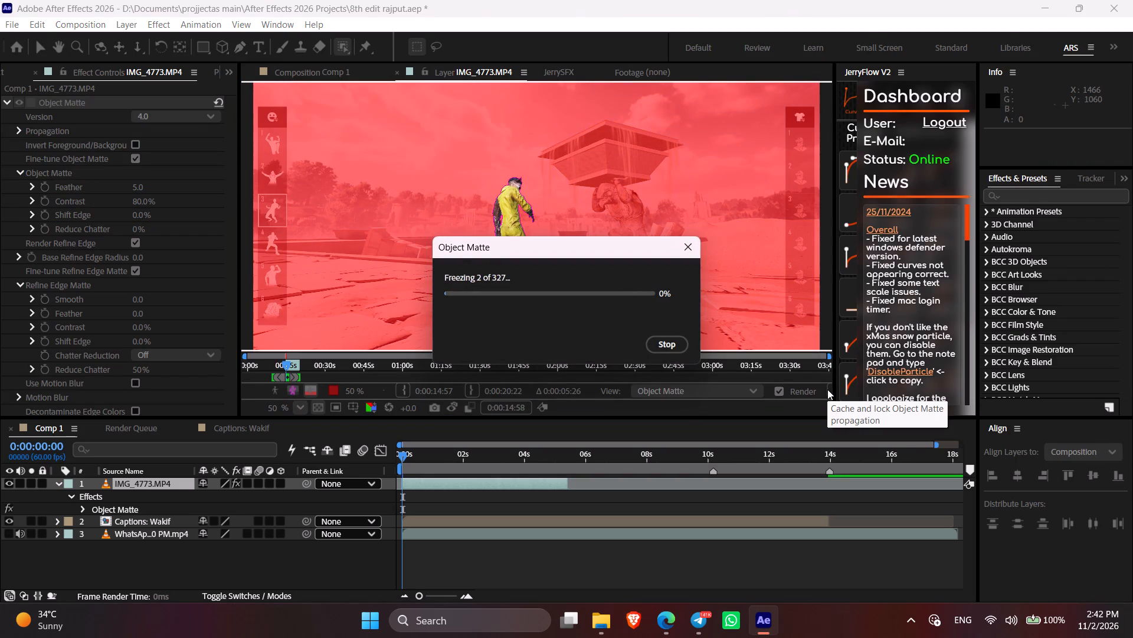
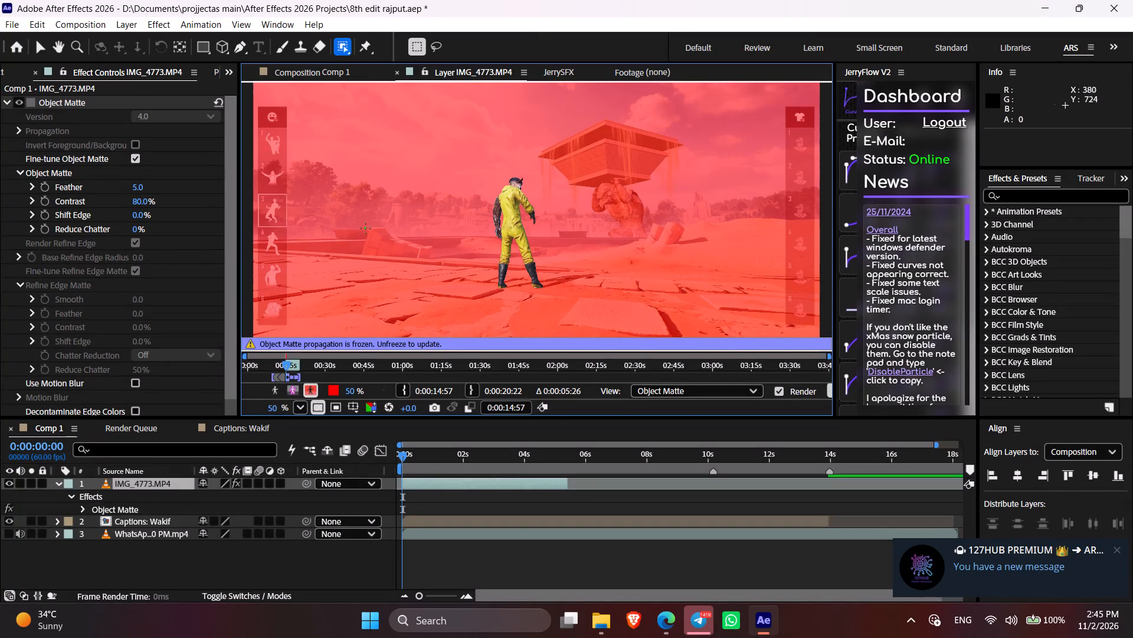
# Return to the Comp 1 composition view and purge the cached memory.
pyautogui.click(304, 70)
pyautogui.click(35, 21)
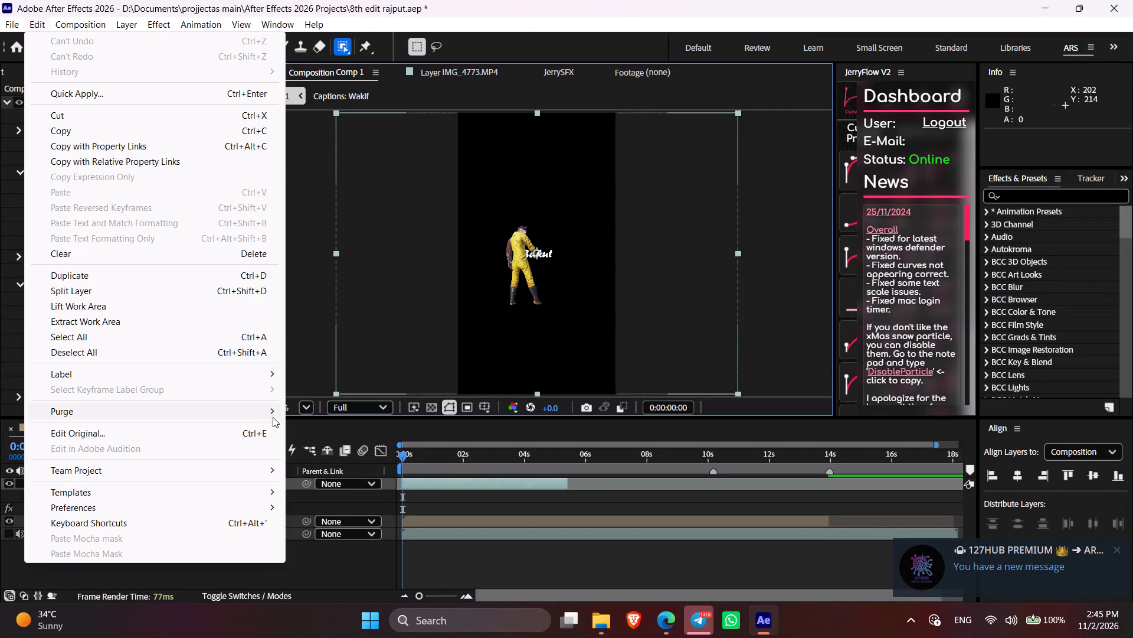
pyautogui.click(315, 428)
pyautogui.press('Return')
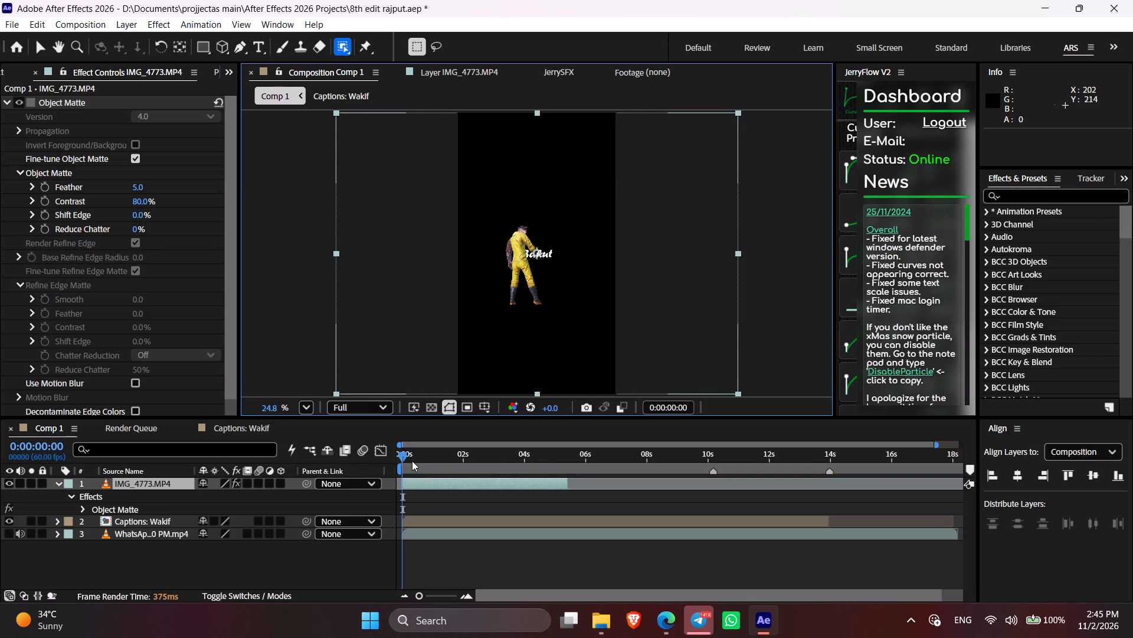
# Scrub Comp 1 between its start and about 4 seconds to examine the character cutout.
pyautogui.press('e')
pyautogui.press('e')
pyautogui.moveTo(409, 457); pyautogui.dragTo(464, 474)
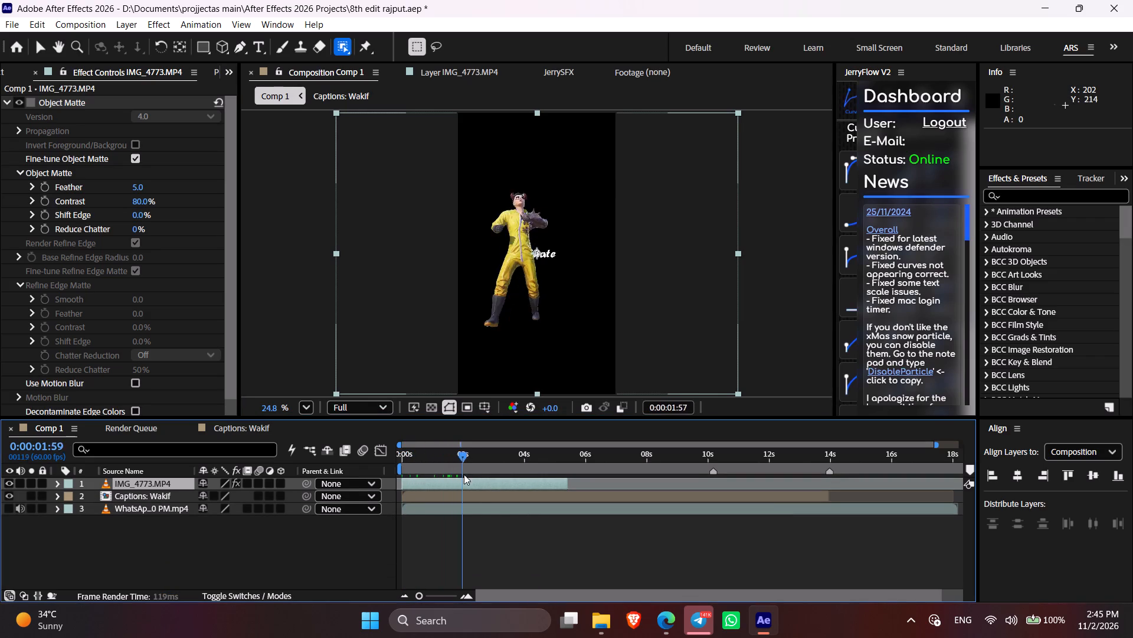
pyautogui.moveTo(464, 474); pyautogui.dragTo(528, 496)
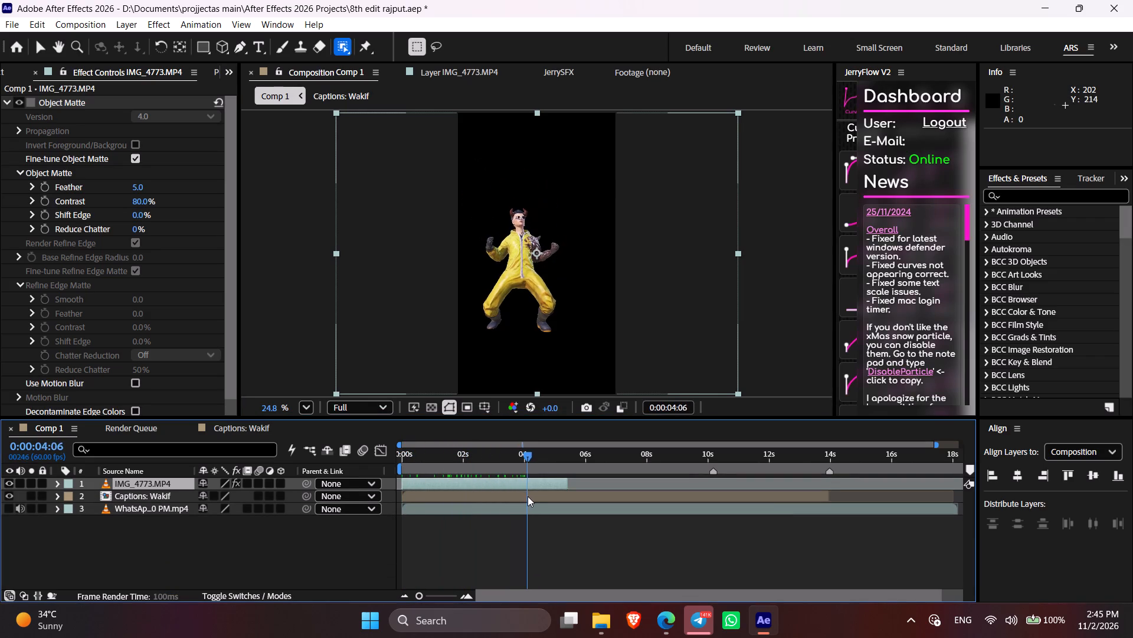
pyautogui.moveTo(528, 496); pyautogui.dragTo(479, 494)
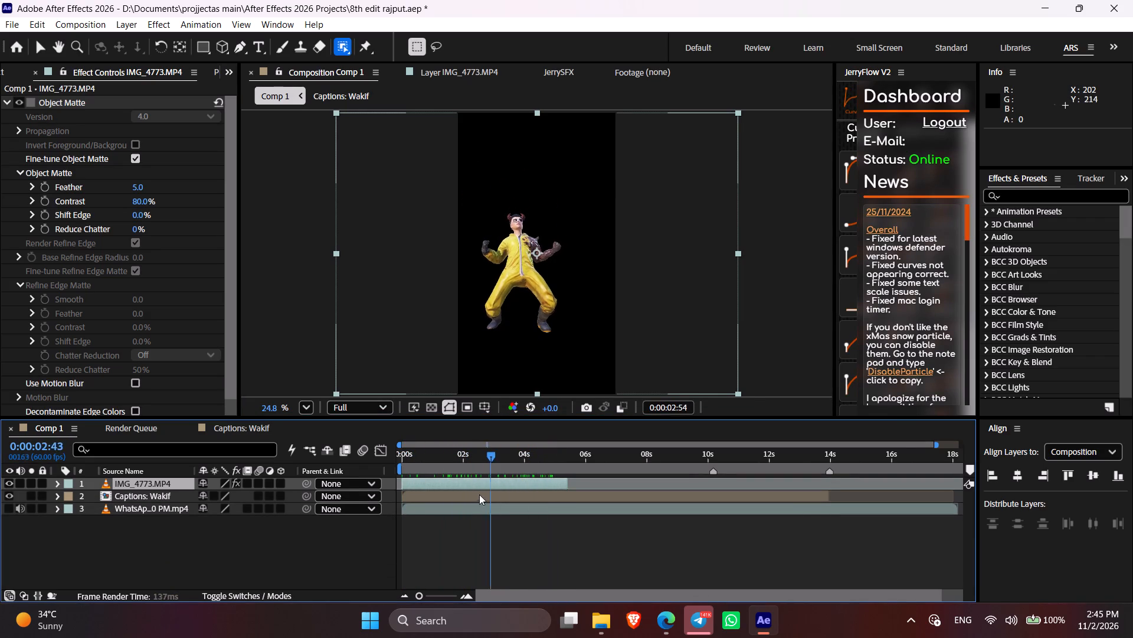
pyautogui.moveTo(479, 494); pyautogui.dragTo(386, 486)
# Duplicate the IMG_4773.MP4 layer and delete the Object Matte effect from the upper copy.
pyautogui.click(567, 481)
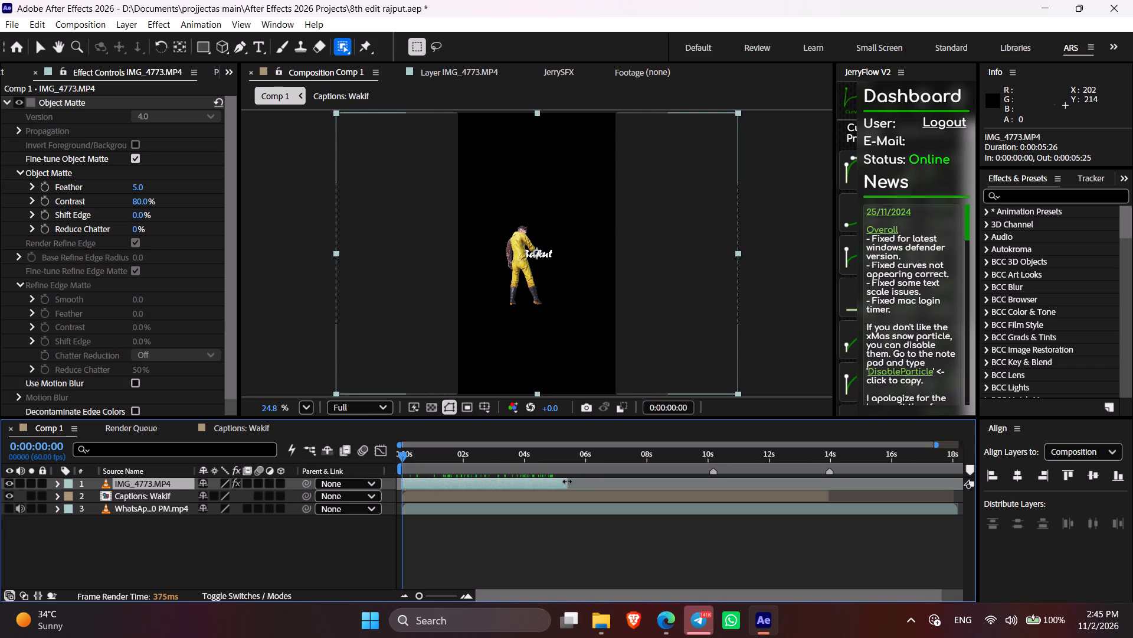
pyautogui.press('v')
pyautogui.click(450, 485)
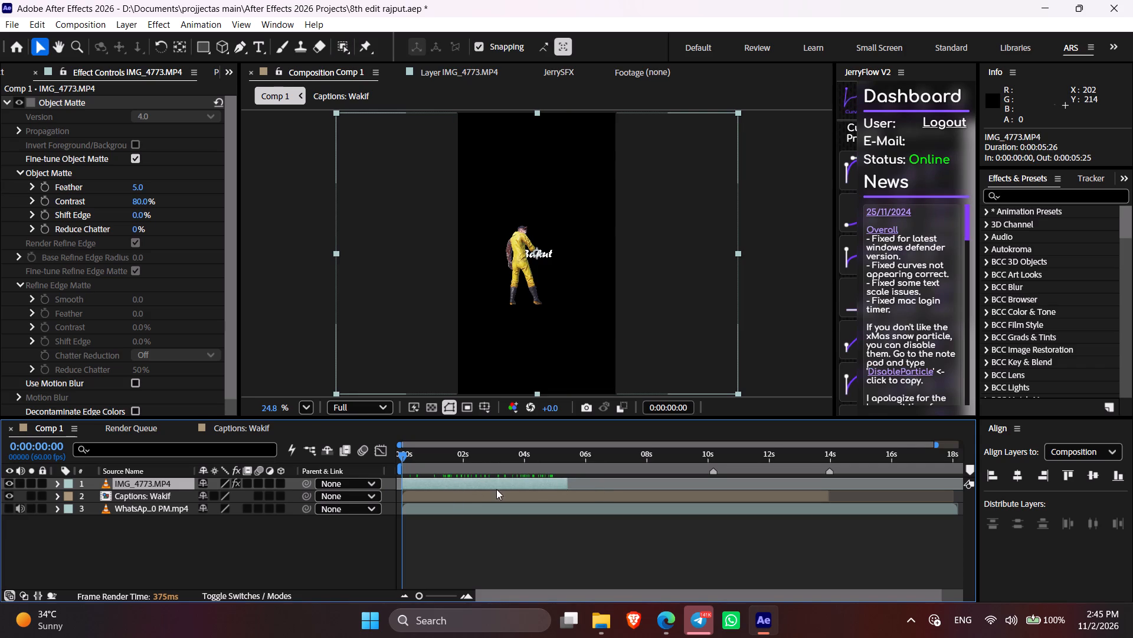
pyautogui.hotkey('ctrl', 'd')
pyautogui.press('e')
pyautogui.click(120, 494)
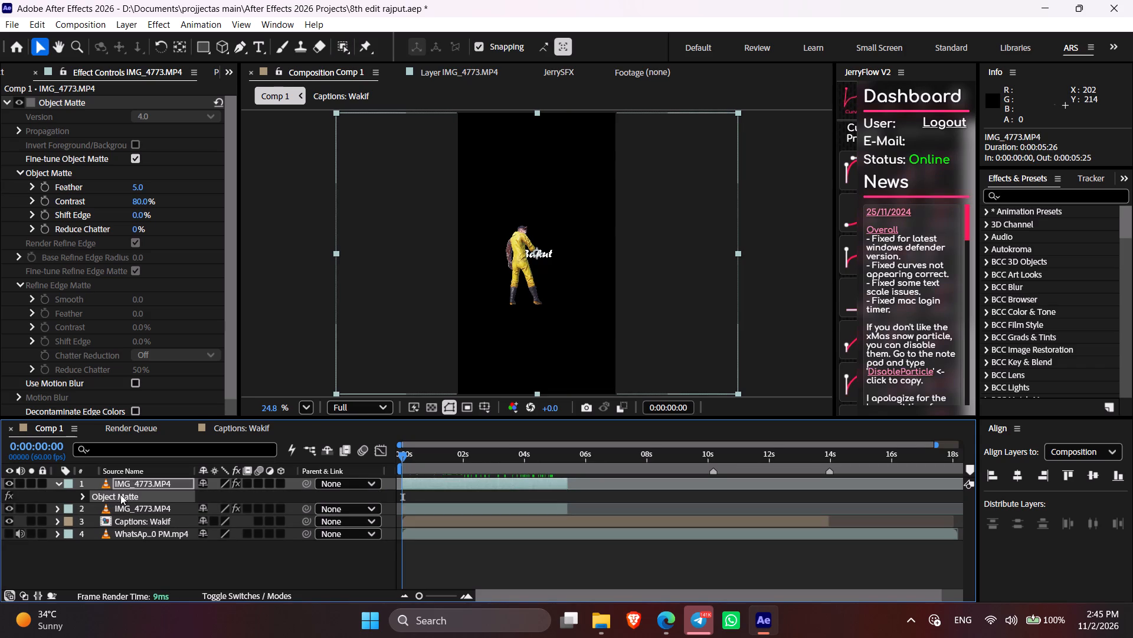
pyautogui.press('BackSpace')
# Move the unmatted IMG_4773.MP4 copy in time so it spans 0:00:12:44 to 0:00:18:09.
pyautogui.moveTo(498, 484); pyautogui.dragTo(664, 506)
pyautogui.moveTo(633, 480); pyautogui.dragTo(872, 517)
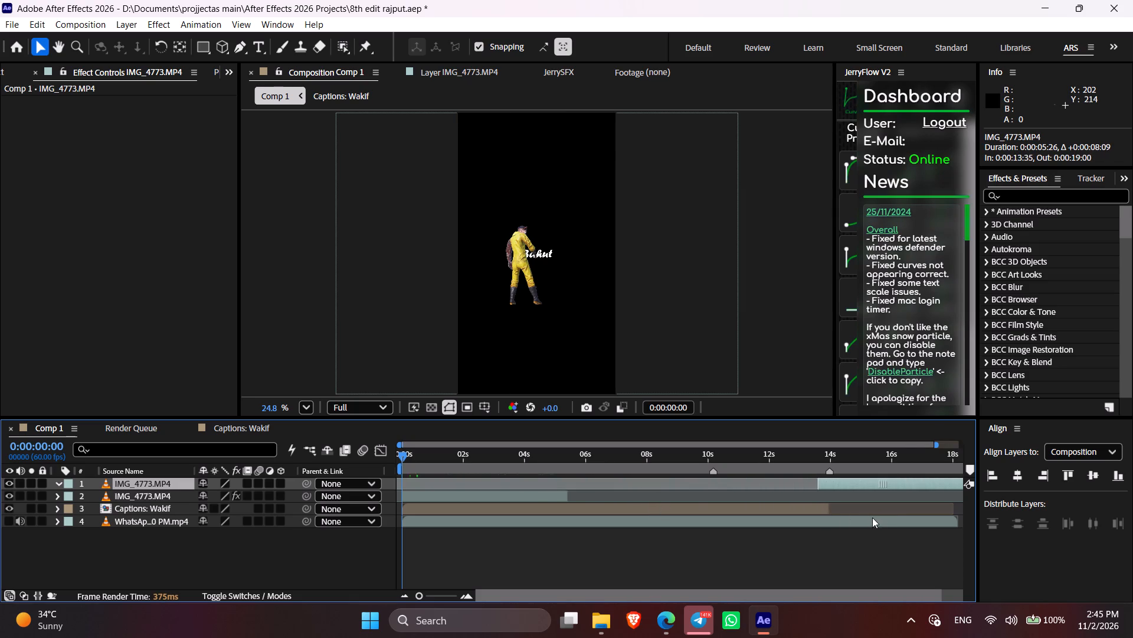
pyautogui.moveTo(872, 517); pyautogui.dragTo(859, 514)
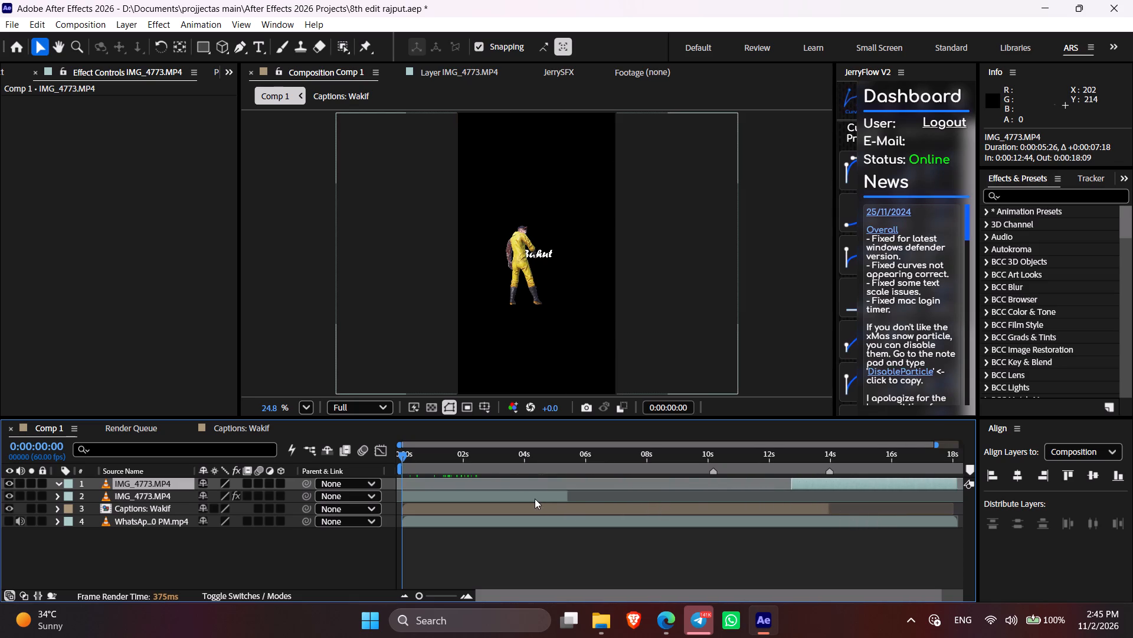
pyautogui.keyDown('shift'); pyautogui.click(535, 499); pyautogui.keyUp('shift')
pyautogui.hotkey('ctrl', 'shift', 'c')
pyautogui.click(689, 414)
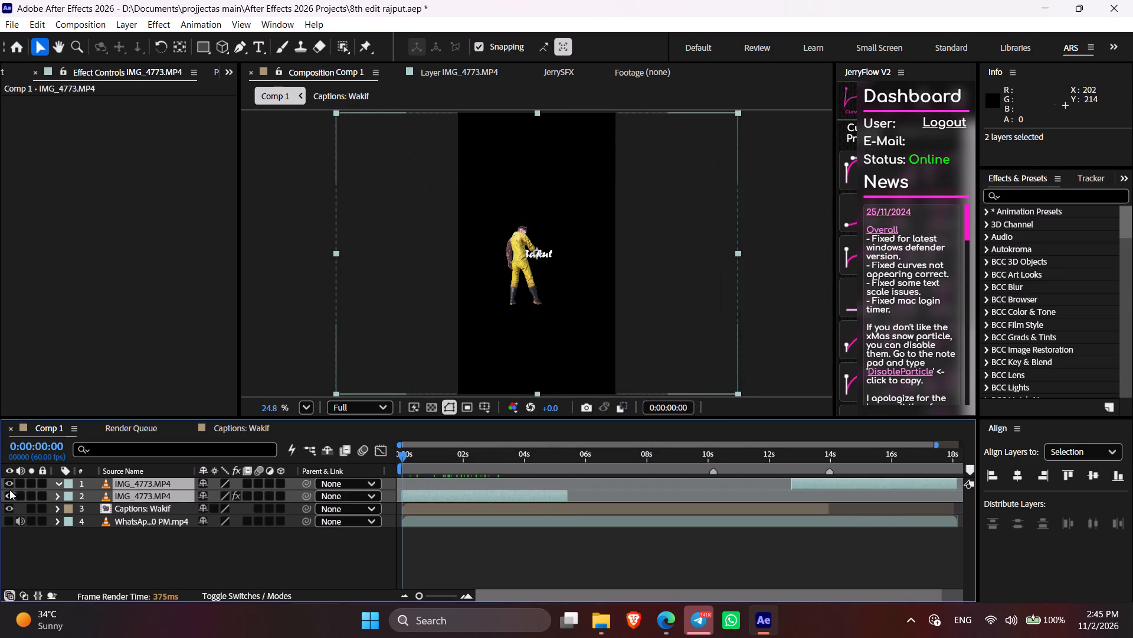
# Hide the unmatted upper IMG_4773.MP4 layer, leaving the matted IMG_4773.MP4 layer visible.
pyautogui.click(6, 487)
pyautogui.click(80, 555)
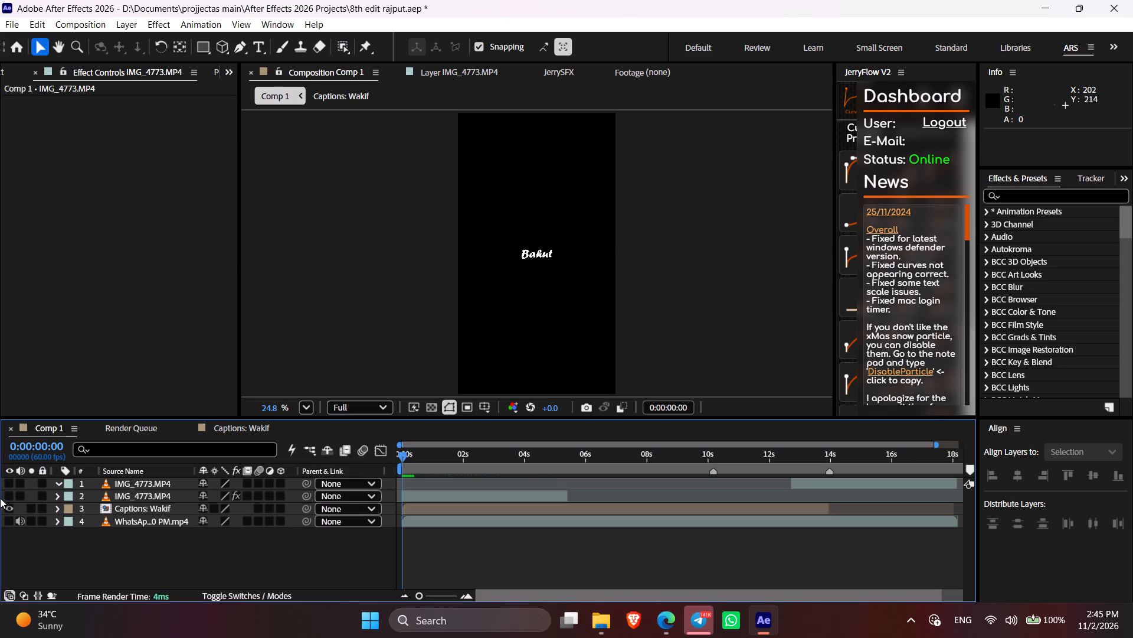
pyautogui.click(6, 498)
# Pre-compose both IMG_4773.MP4 layers under the default name and save the project.
pyautogui.click(124, 496)
pyautogui.keyDown('shift'); pyautogui.click(125, 484); pyautogui.keyUp('shift')
pyautogui.hotkey('ctrl', 'shift', 'c')
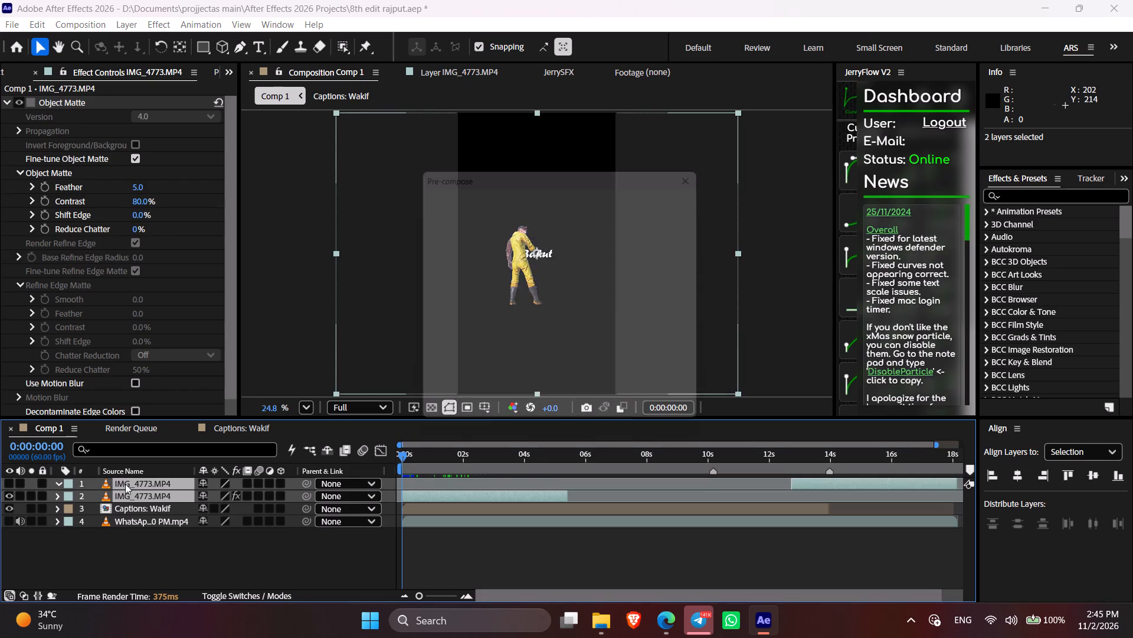
pyautogui.press('Return')
pyautogui.click(723, 555)
pyautogui.hotkey('ctrl', 's')
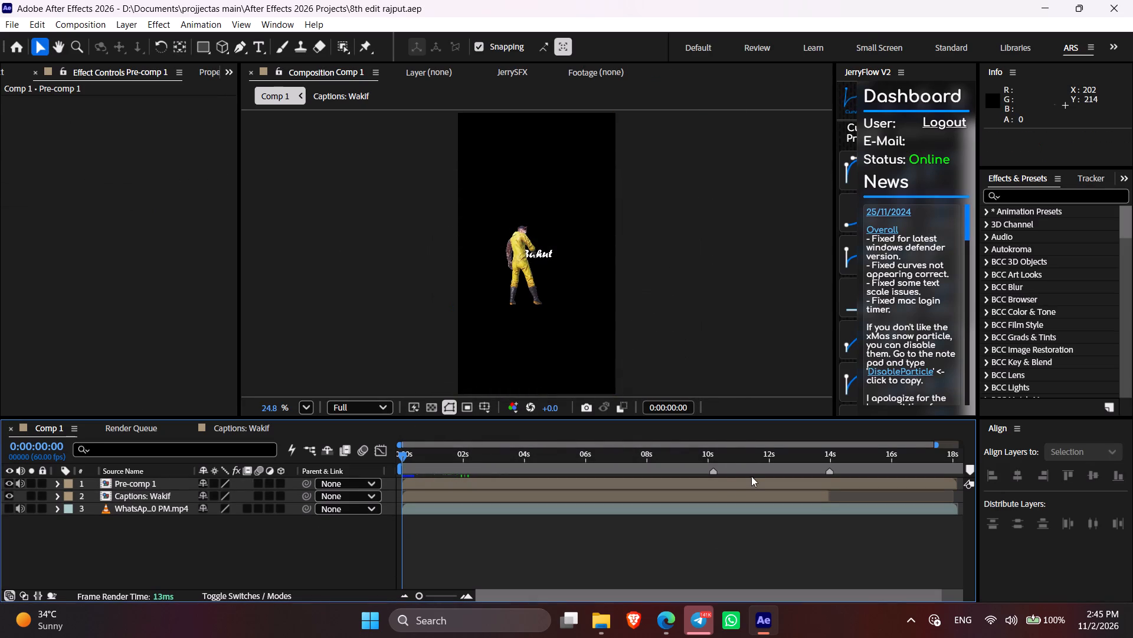
# Find the RE:Vision Twixtor effect by searching "twix", apply it to Pre-comp 1, and save the project.
pyautogui.click(849, 112)
pyautogui.click(1060, 204)
pyautogui.click(1046, 198)
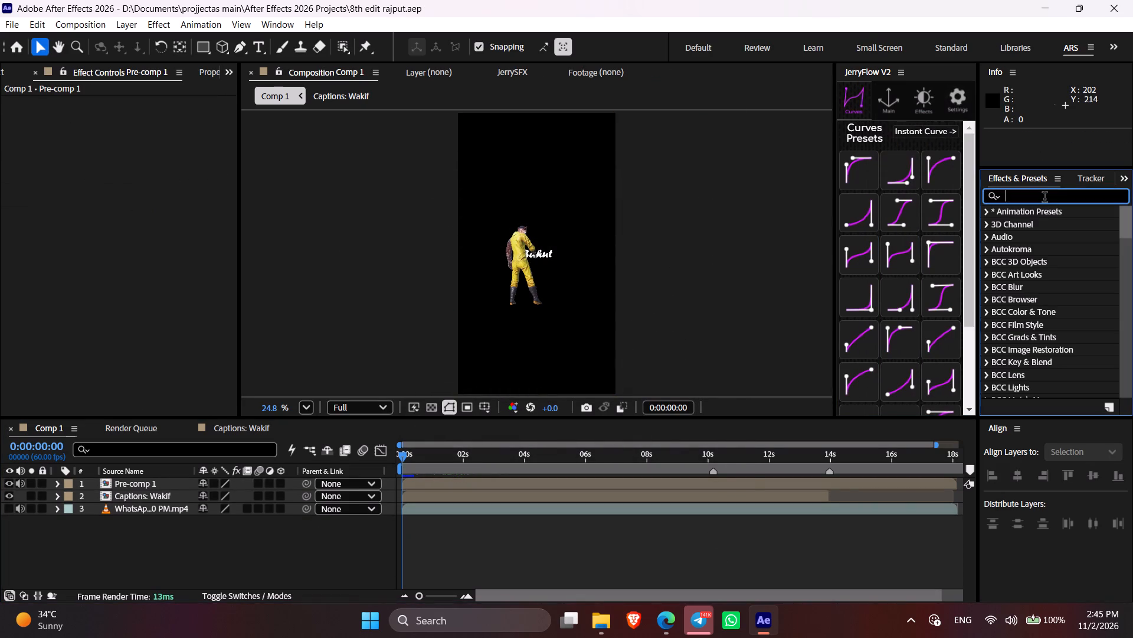
pyautogui.write('twix')
pyautogui.moveTo(1126, 224); pyautogui.dragTo(1126, 226)
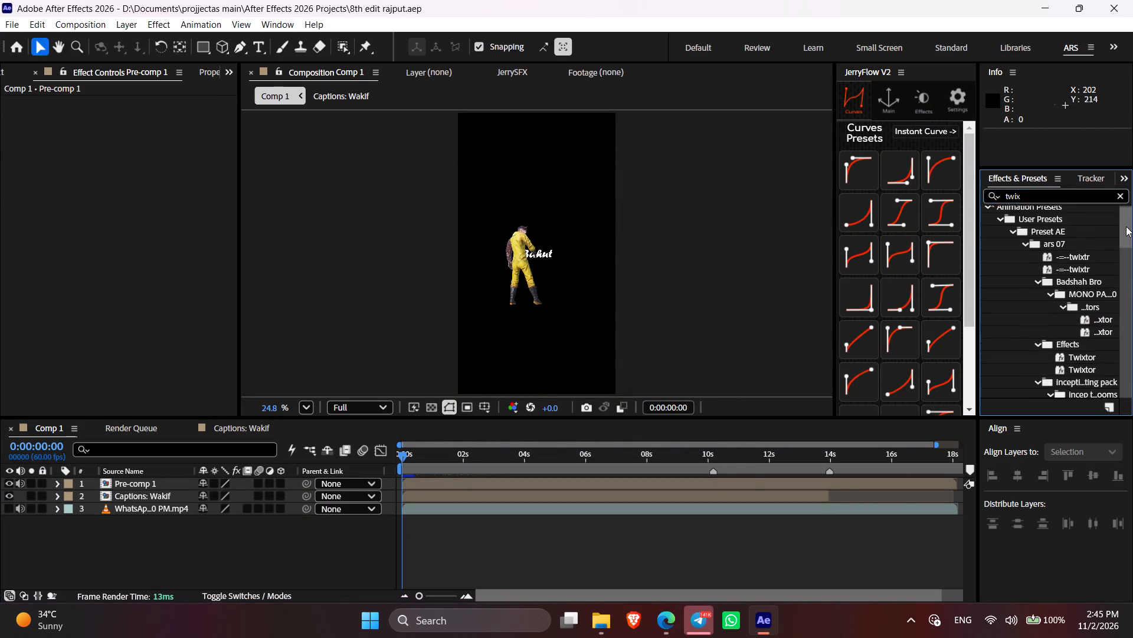
pyautogui.moveTo(1126, 226); pyautogui.dragTo(1132, 375)
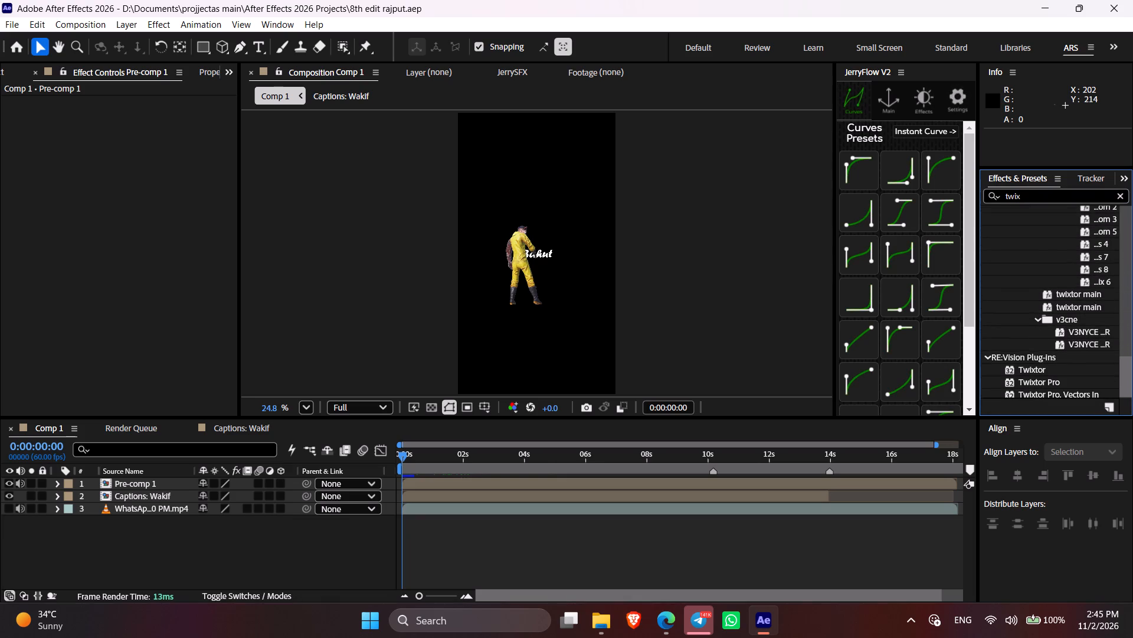
pyautogui.moveTo(1132, 375); pyautogui.dragTo(1132, 385)
pyautogui.moveTo(1037, 365); pyautogui.dragTo(725, 484)
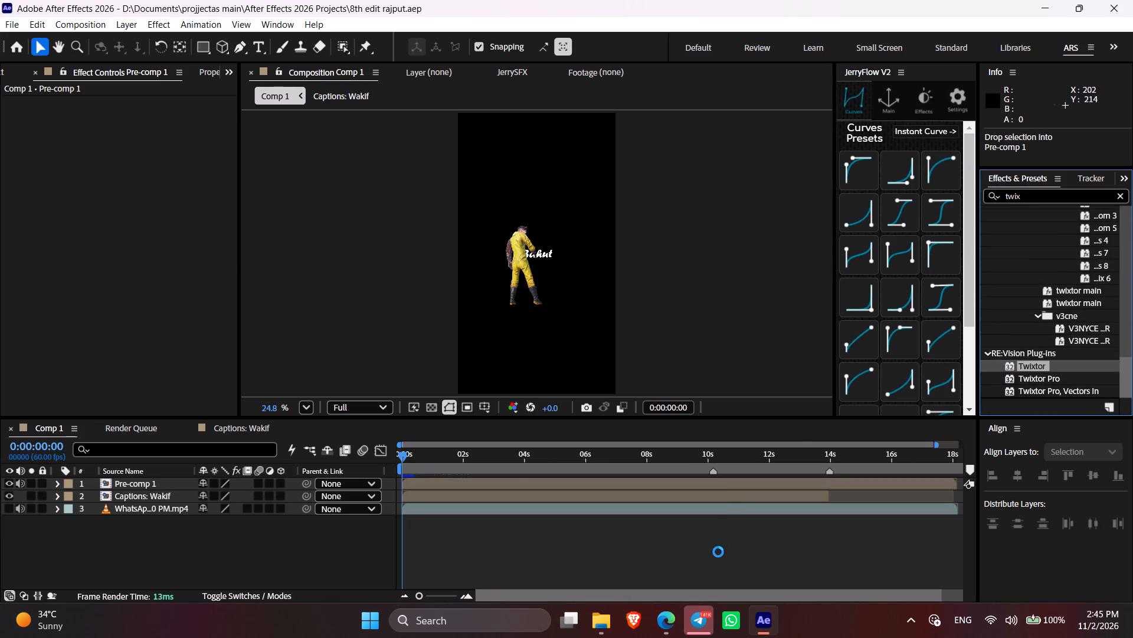
pyautogui.click(718, 552)
pyautogui.press('v')
pyautogui.hotkey('ctrl', 's')
# In Pre-comp 1's Twixtor, set Use GPU to ON, Image Prep to Contrast/Edge, and Motion Sensitivity to 100.
pyautogui.click(639, 487)
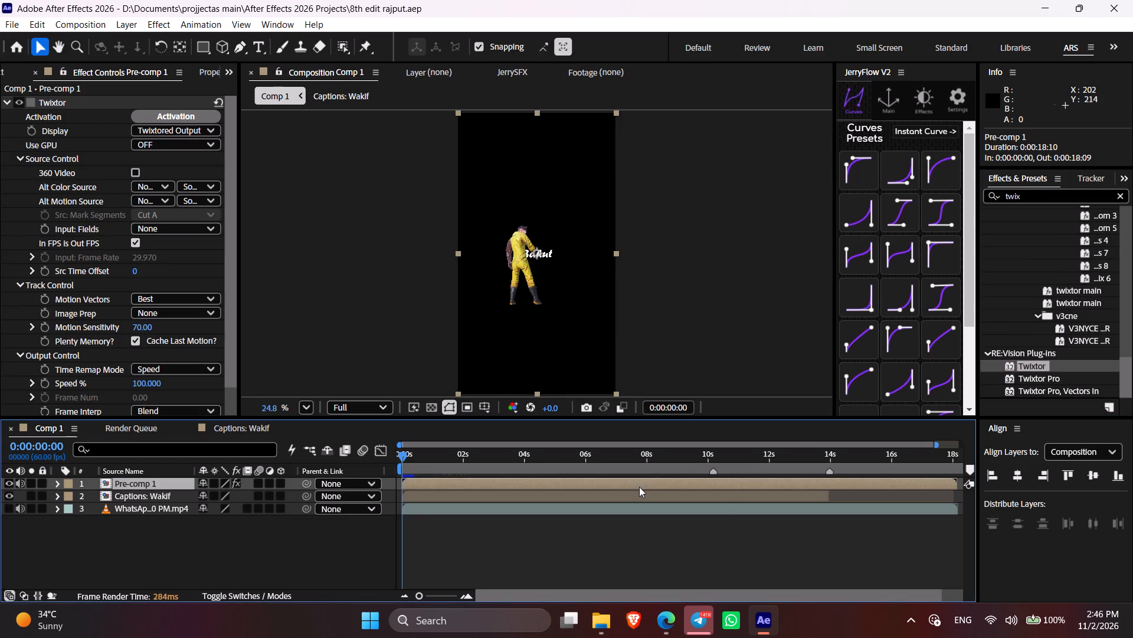
pyautogui.click(195, 147)
pyautogui.click(195, 181)
pyautogui.click(163, 144)
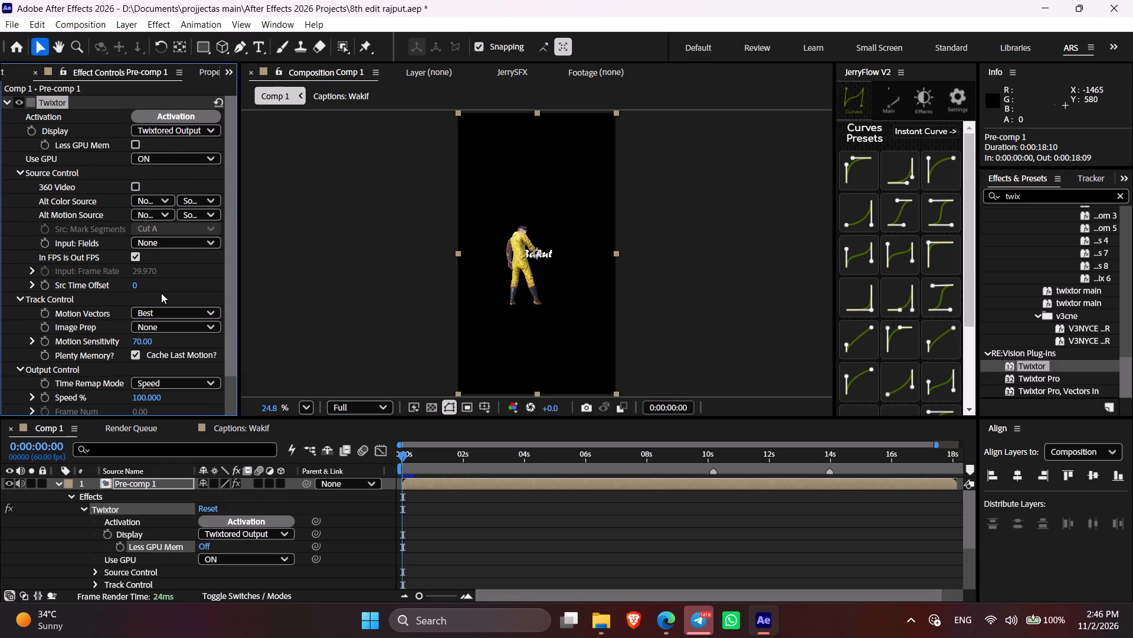
pyautogui.click(175, 327)
pyautogui.click(181, 363)
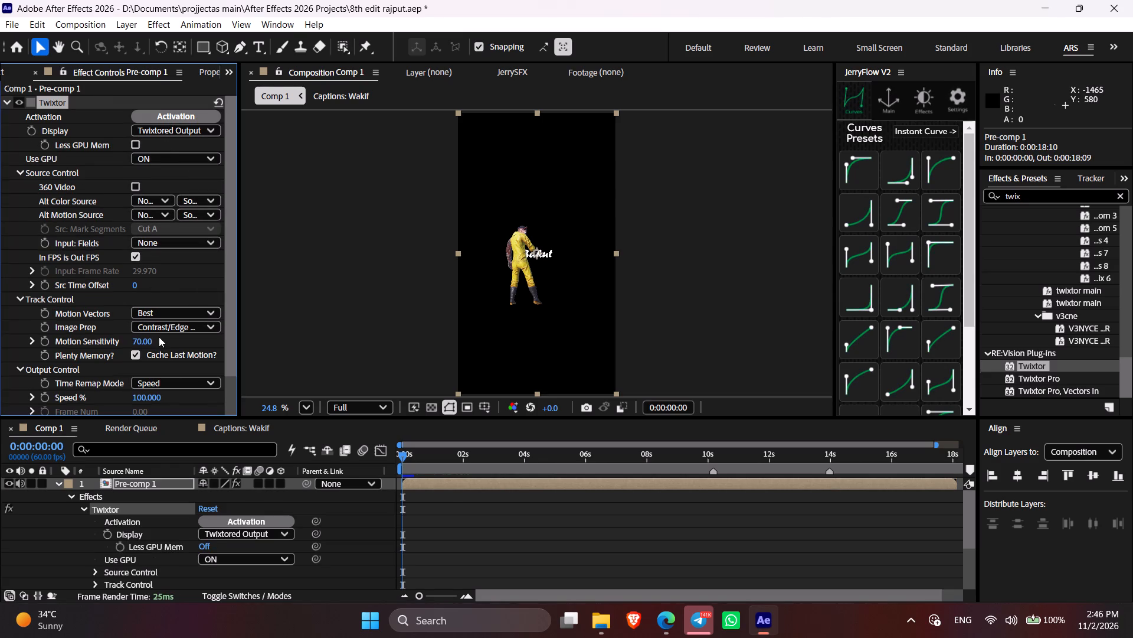
pyautogui.moveTo(150, 337); pyautogui.dragTo(257, 339)
# Set Twixtor's Frame Interp to Motion Weighted Blend and enable Smart Blend.
pyautogui.moveTo(231, 323); pyautogui.dragTo(240, 376)
pyautogui.click(161, 378)
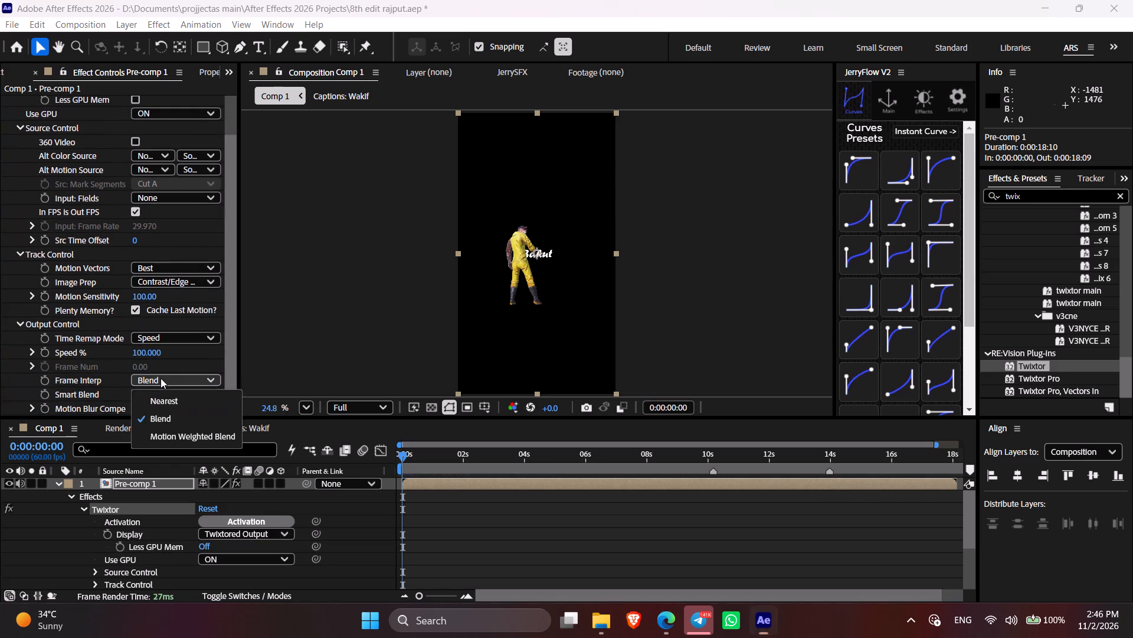
pyautogui.click(194, 427)
pyautogui.click(151, 367)
pyautogui.click(173, 385)
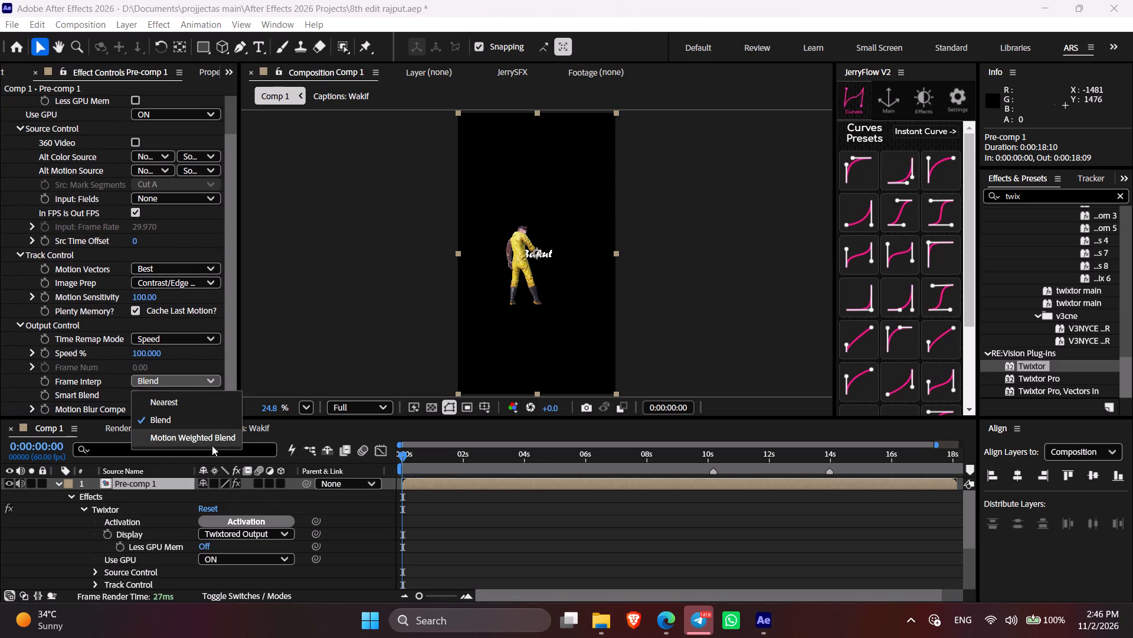
pyautogui.click(212, 445)
pyautogui.click(143, 397)
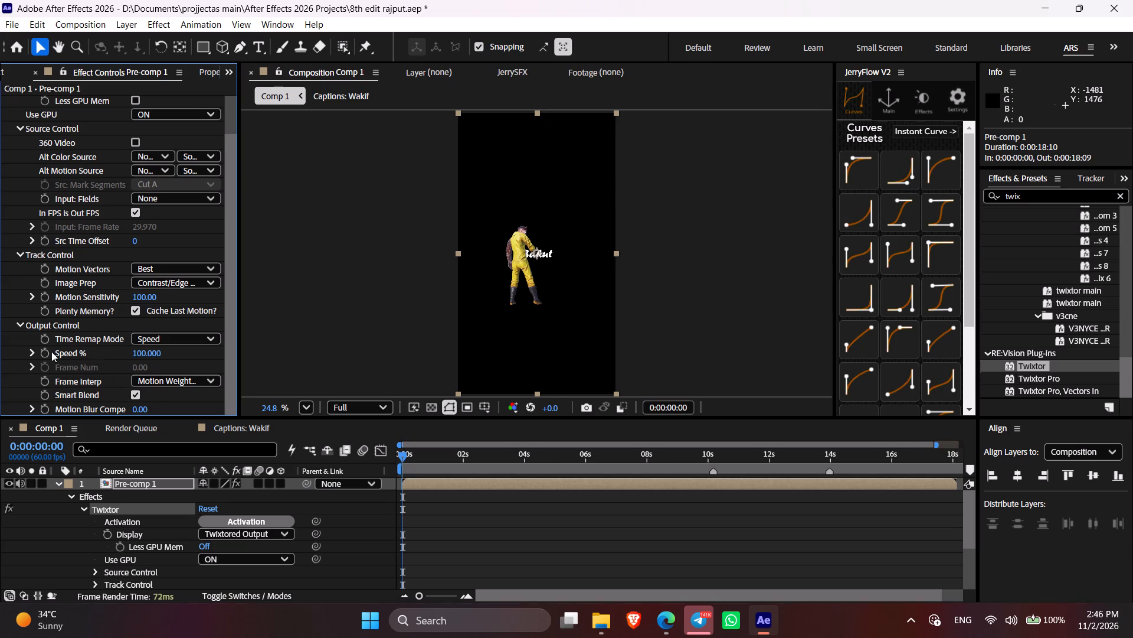
# Start keyframing Twixtor's Speed % at 100 at the beginning of Pre-comp 1.
pyautogui.click(45, 350)
# Lower the composition preview resolution to Quarter.
pyautogui.scroll(2, 382, 408)
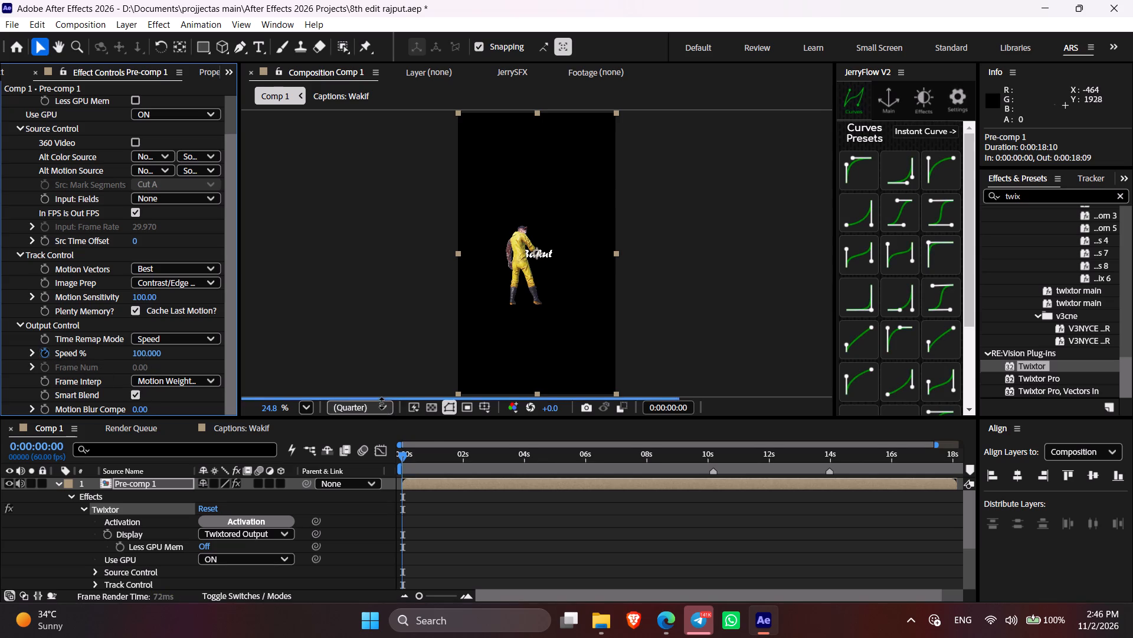
# Show only Pre-comp 1's keyframed properties in the timeline and save the project.
pyautogui.press('u')
pyautogui.click(435, 512)
pyautogui.hotkey('ctrl', 's')
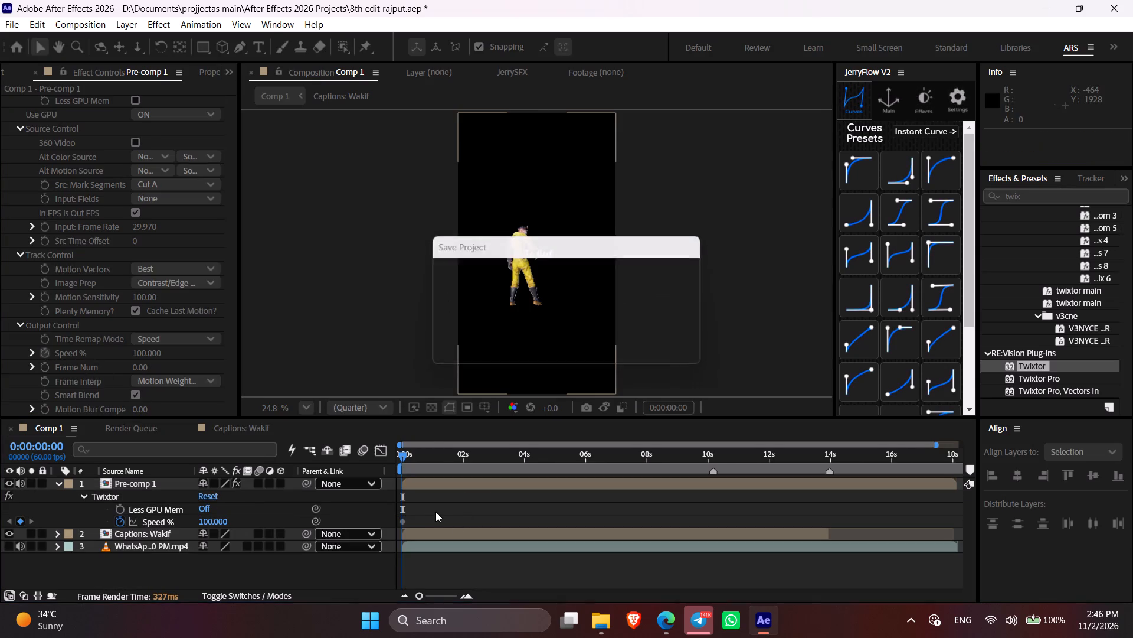
pyautogui.press('v')
# Add a Twixtor Speed % keyframe of 30 at 0:00:01:05, and move it to just before 2 seconds.
pyautogui.moveTo(429, 464); pyautogui.dragTo(437, 466)
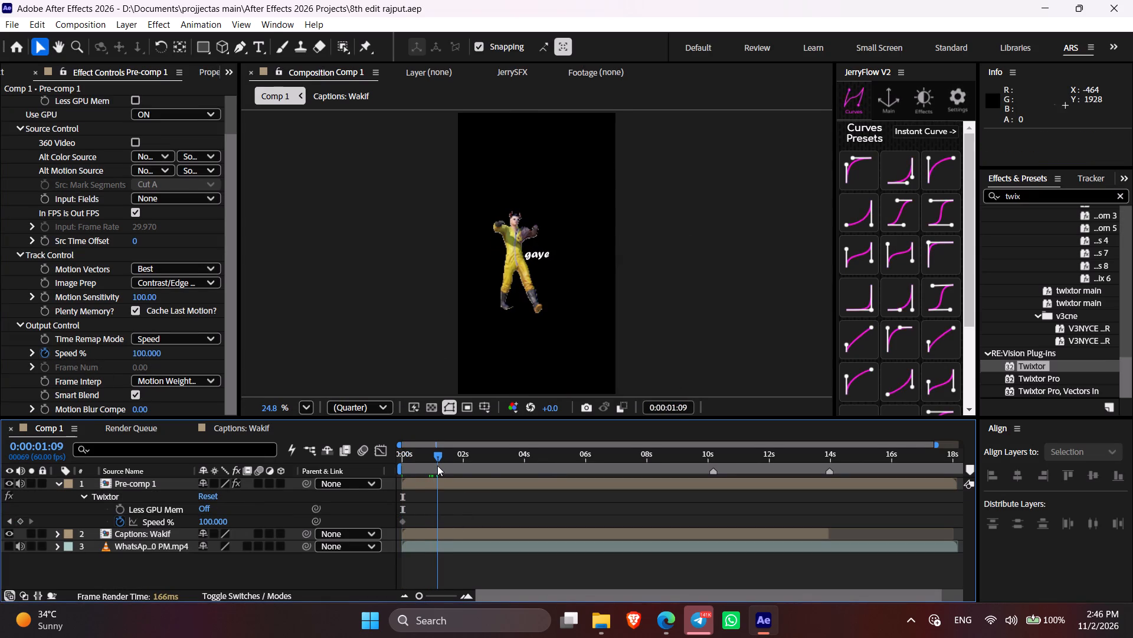
pyautogui.moveTo(437, 466); pyautogui.dragTo(435, 466)
pyautogui.click(208, 525)
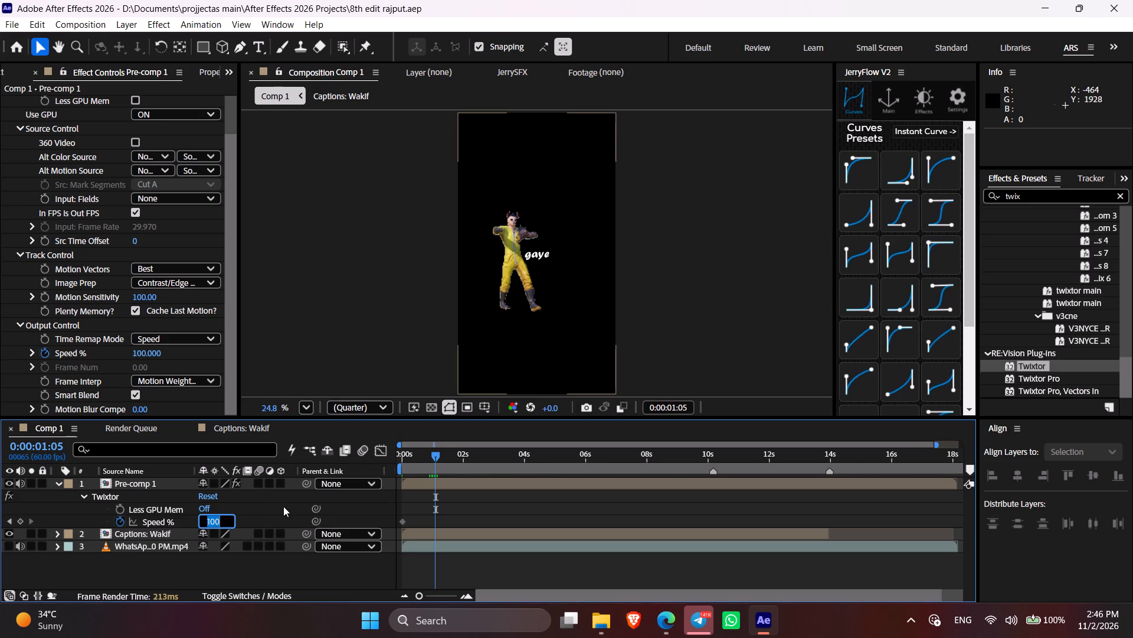
pyautogui.press('3')
pyautogui.press('0')
pyautogui.click(289, 512)
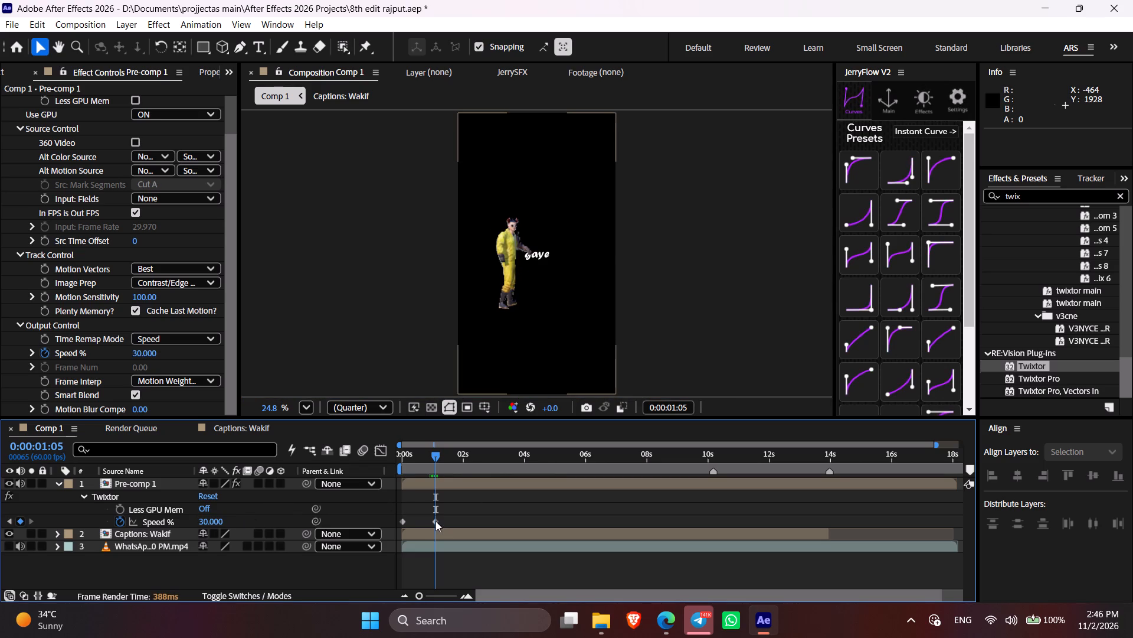
pyautogui.moveTo(435, 521); pyautogui.dragTo(457, 526)
# Ease both Speed % keyframes with the JerryFlow curve preset that rises steeply and gradually flattens out.
pyautogui.moveTo(484, 503); pyautogui.dragTo(428, 537)
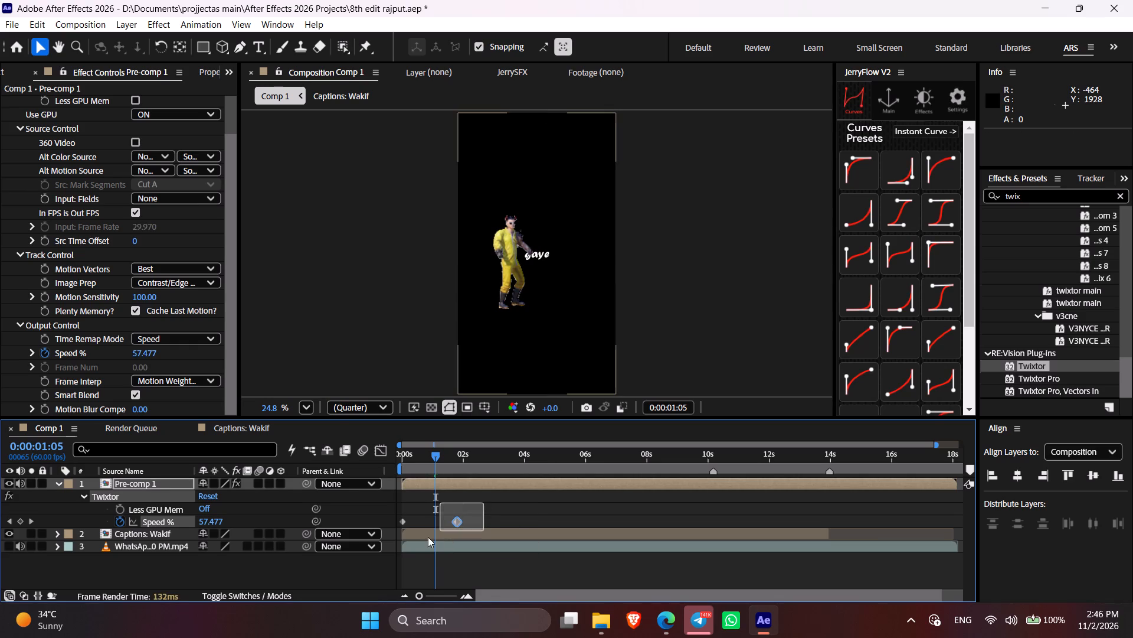
pyautogui.moveTo(428, 537); pyautogui.dragTo(389, 568)
pyautogui.click(941, 173)
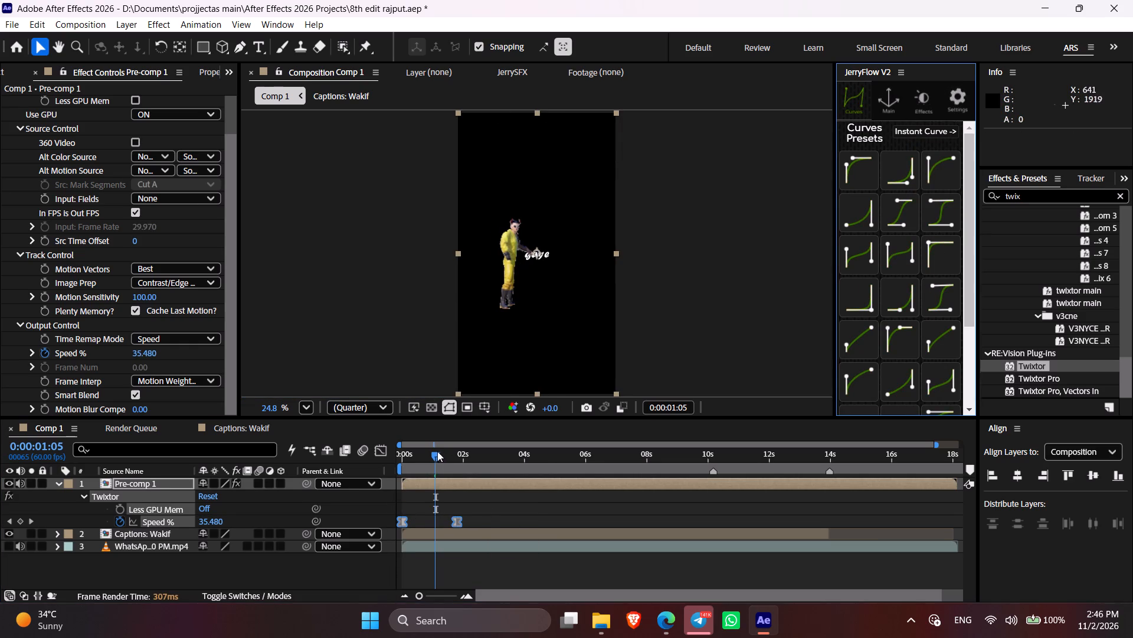
# Scrub Comp 1 to about 0:00:13:14 to examine the Twixtor slow motion across the clip.
pyautogui.moveTo(435, 451); pyautogui.dragTo(448, 454)
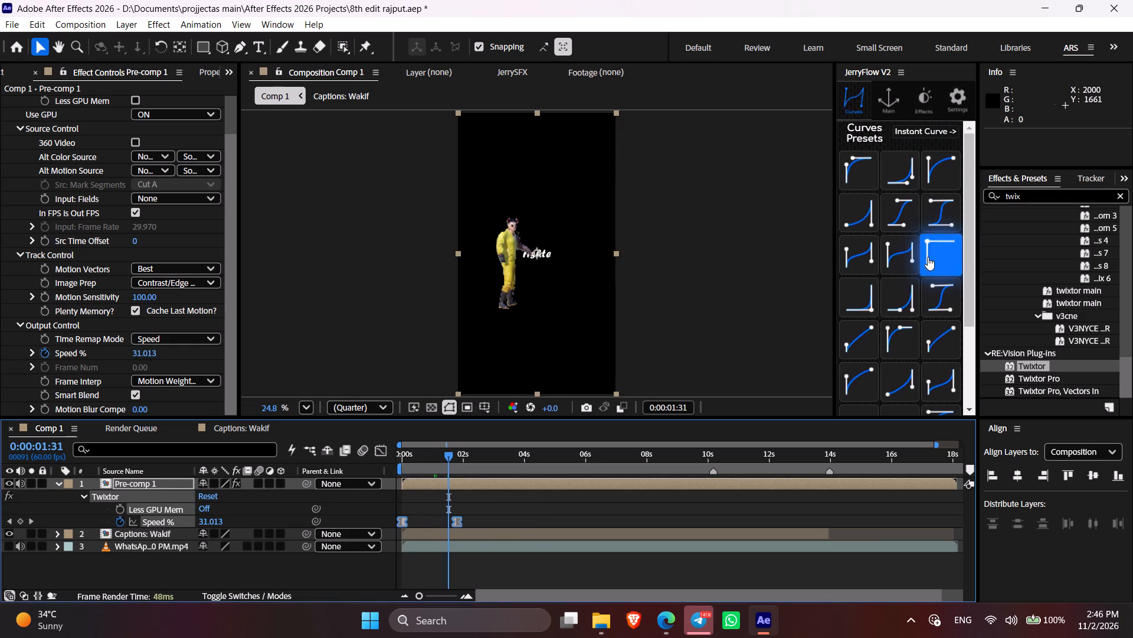
pyautogui.moveTo(451, 454); pyautogui.dragTo(534, 475)
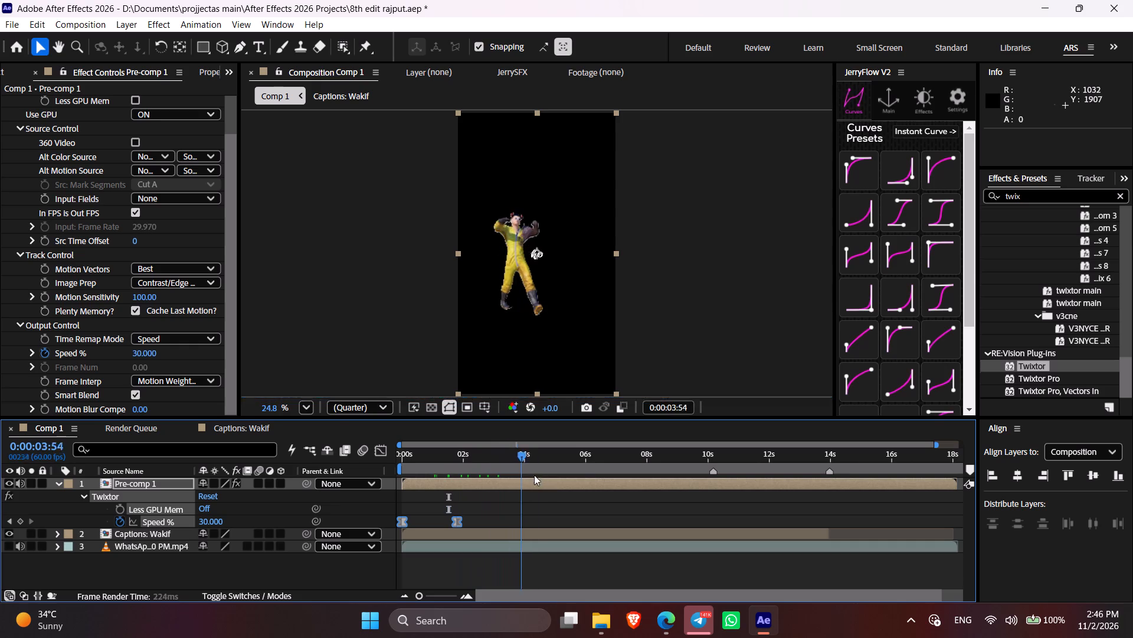
pyautogui.moveTo(534, 475); pyautogui.dragTo(755, 500)
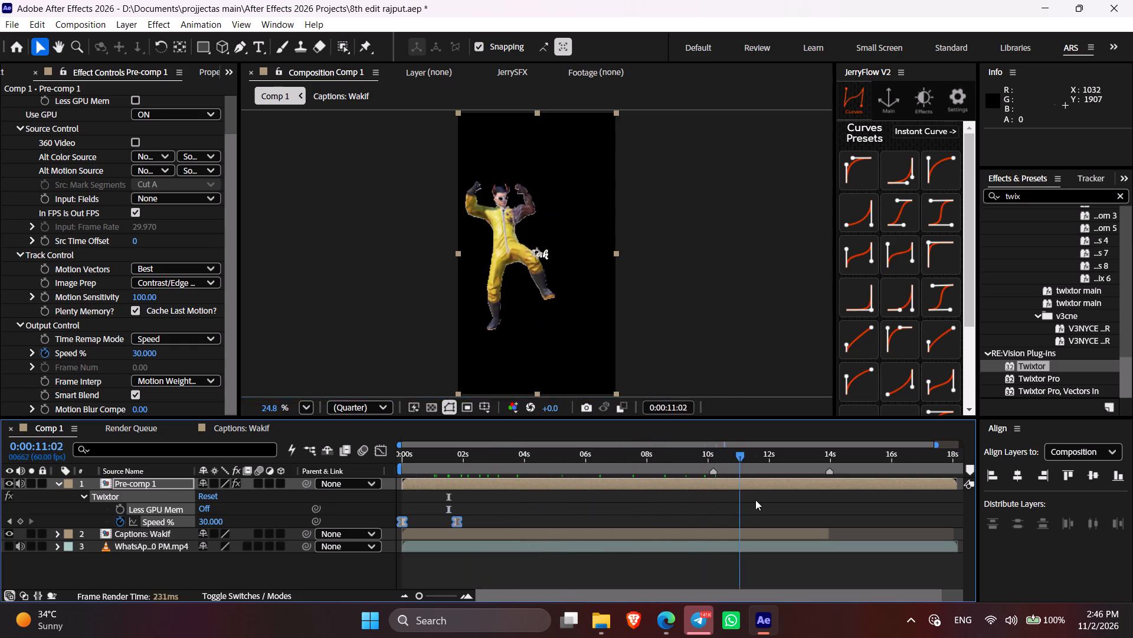
pyautogui.moveTo(755, 500); pyautogui.dragTo(812, 516)
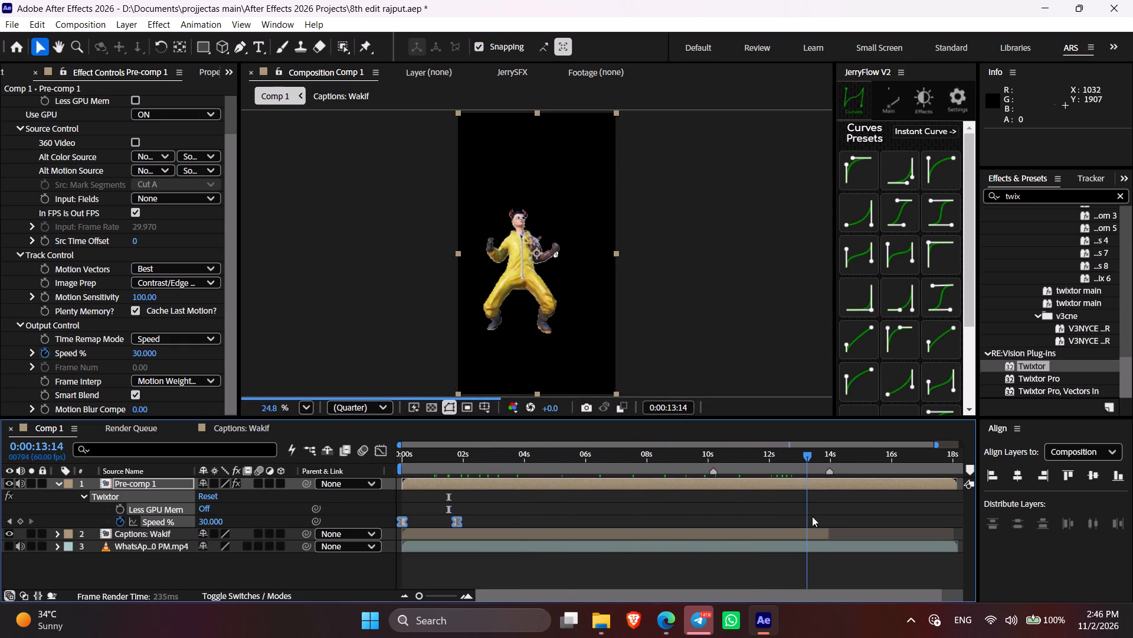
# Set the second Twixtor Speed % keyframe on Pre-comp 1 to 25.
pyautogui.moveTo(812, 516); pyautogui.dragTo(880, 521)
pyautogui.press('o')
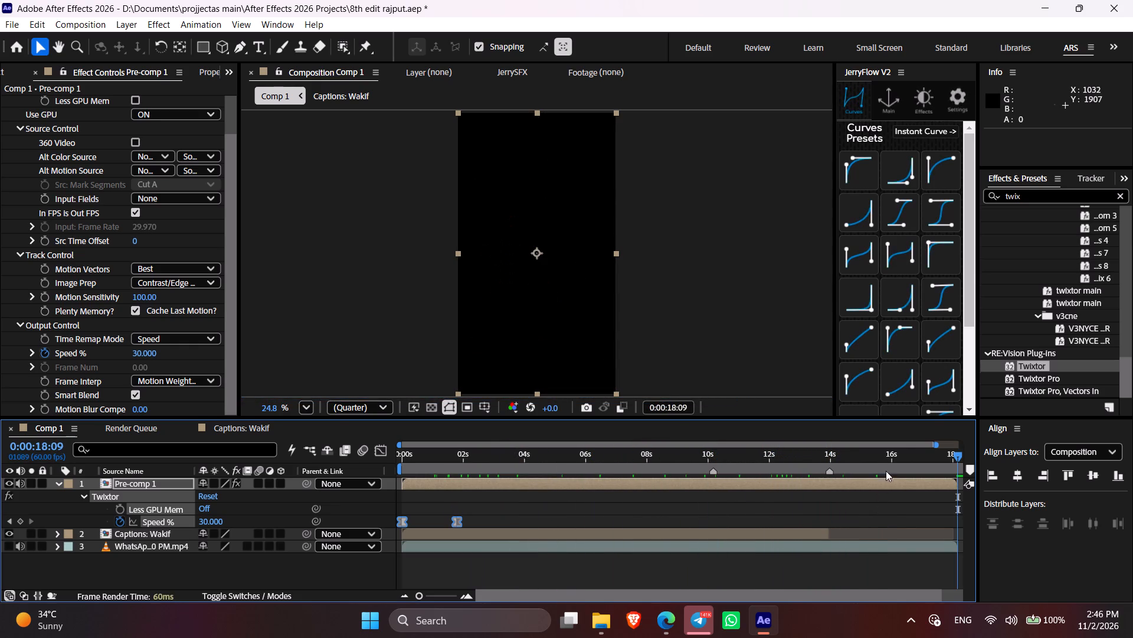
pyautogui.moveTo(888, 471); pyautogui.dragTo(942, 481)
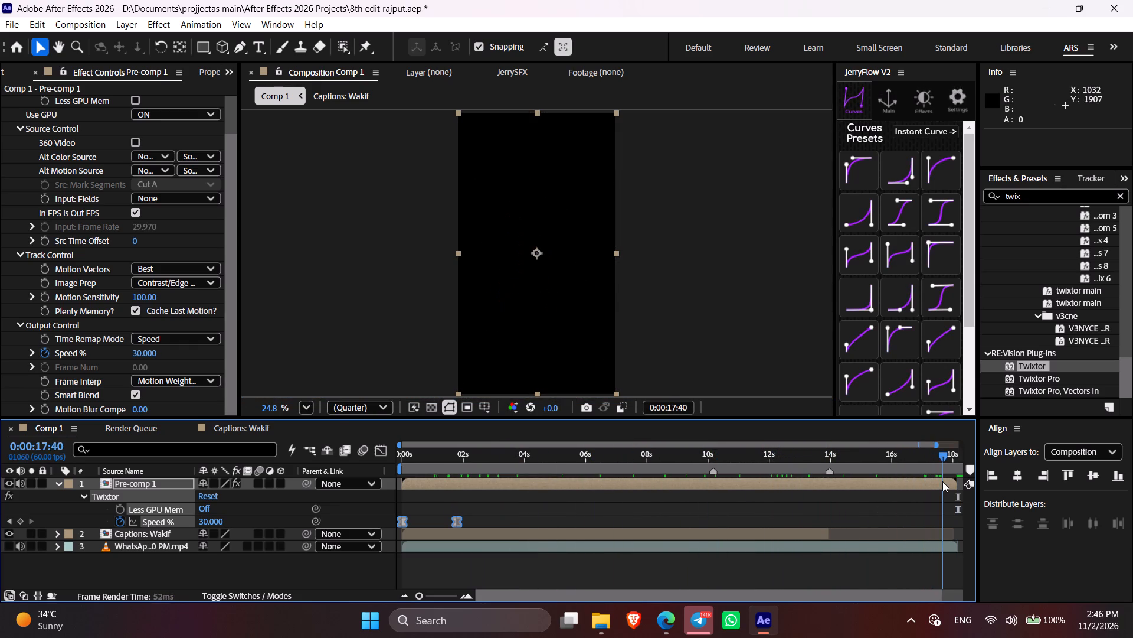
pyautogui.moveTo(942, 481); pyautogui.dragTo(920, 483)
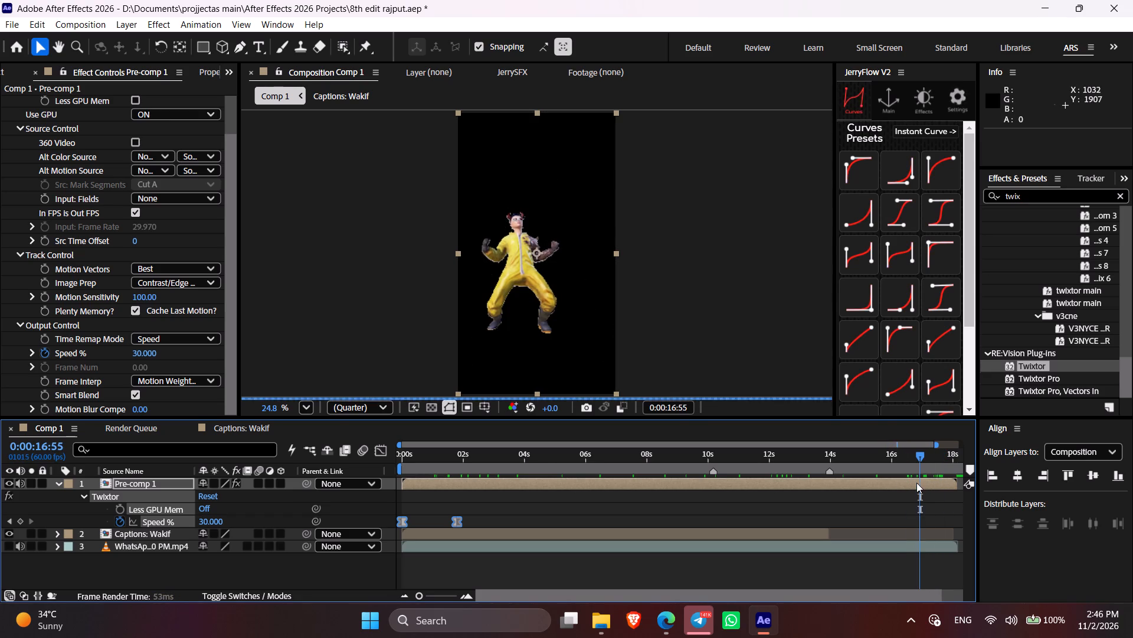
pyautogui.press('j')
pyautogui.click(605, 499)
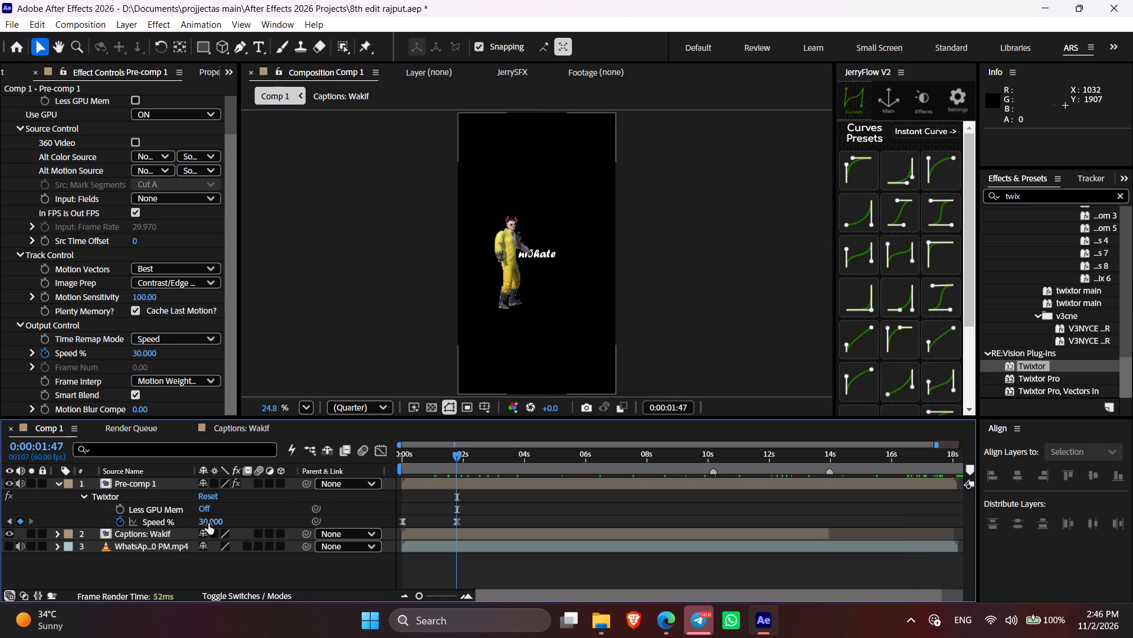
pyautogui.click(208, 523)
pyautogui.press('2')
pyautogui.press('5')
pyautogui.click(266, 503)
# Set the second Twixtor Speed % keyframe at 0:00:01:47 to 29.
pyautogui.moveTo(714, 461); pyautogui.dragTo(826, 472)
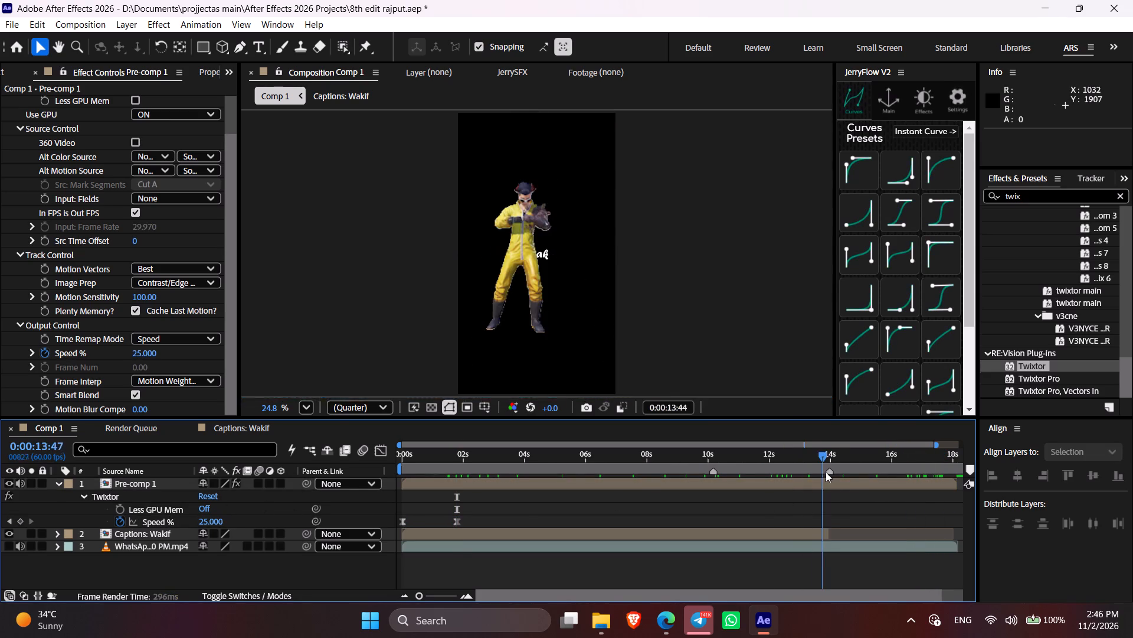
pyautogui.moveTo(826, 472); pyautogui.dragTo(893, 491)
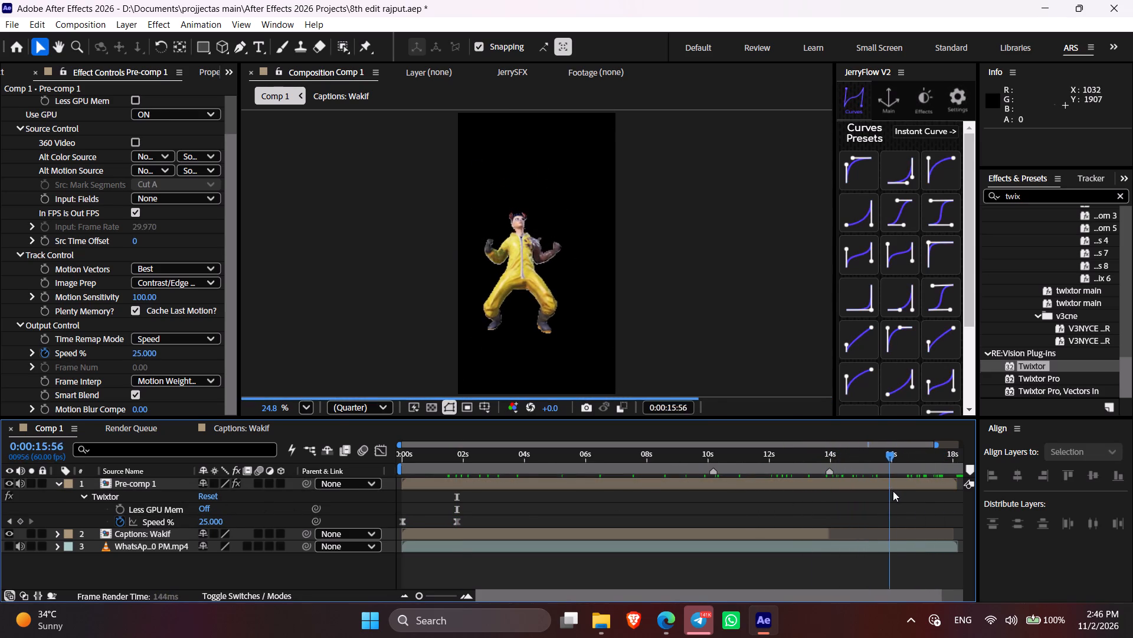
pyautogui.moveTo(893, 491); pyautogui.dragTo(895, 491)
pyautogui.press('k')
pyautogui.press('j')
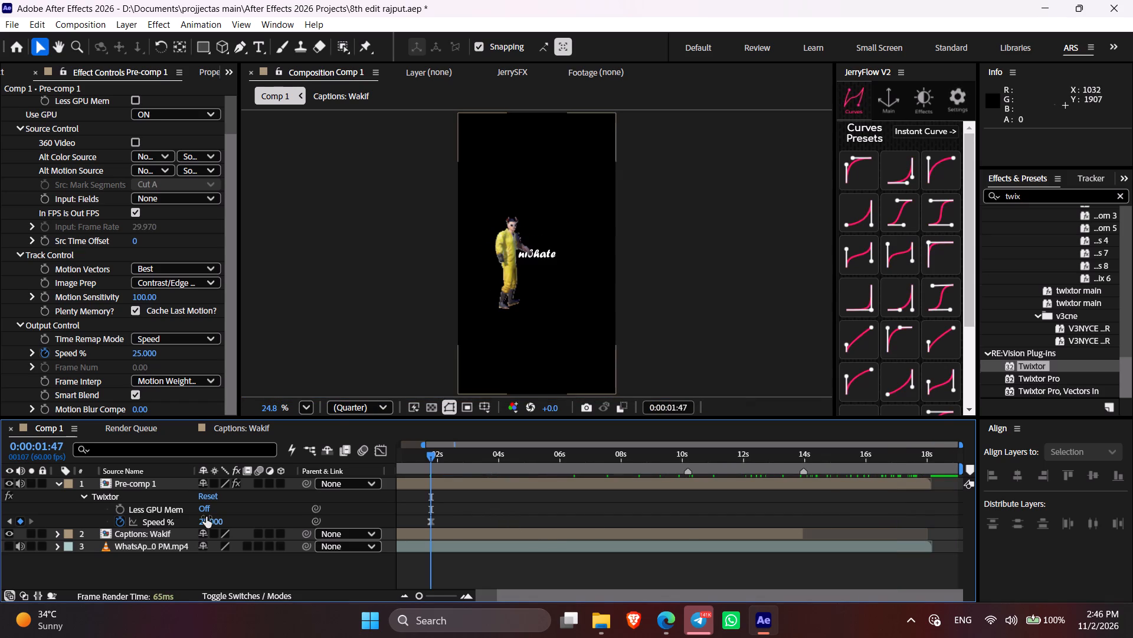
pyautogui.click(205, 517)
pyautogui.press('2')
pyautogui.press('9')
pyautogui.click(300, 510)
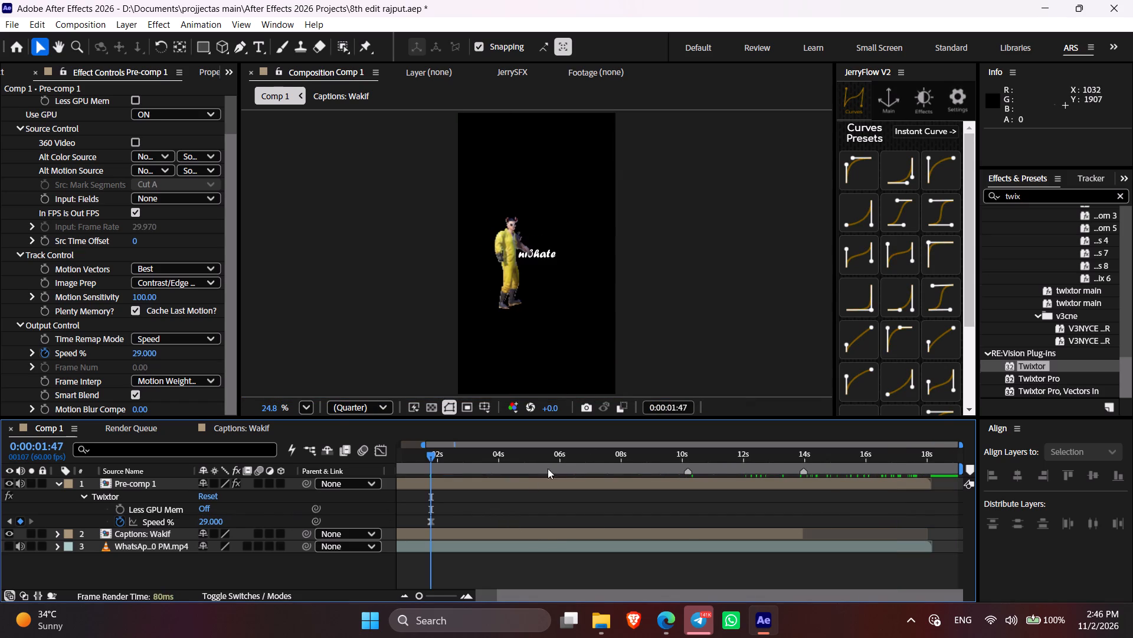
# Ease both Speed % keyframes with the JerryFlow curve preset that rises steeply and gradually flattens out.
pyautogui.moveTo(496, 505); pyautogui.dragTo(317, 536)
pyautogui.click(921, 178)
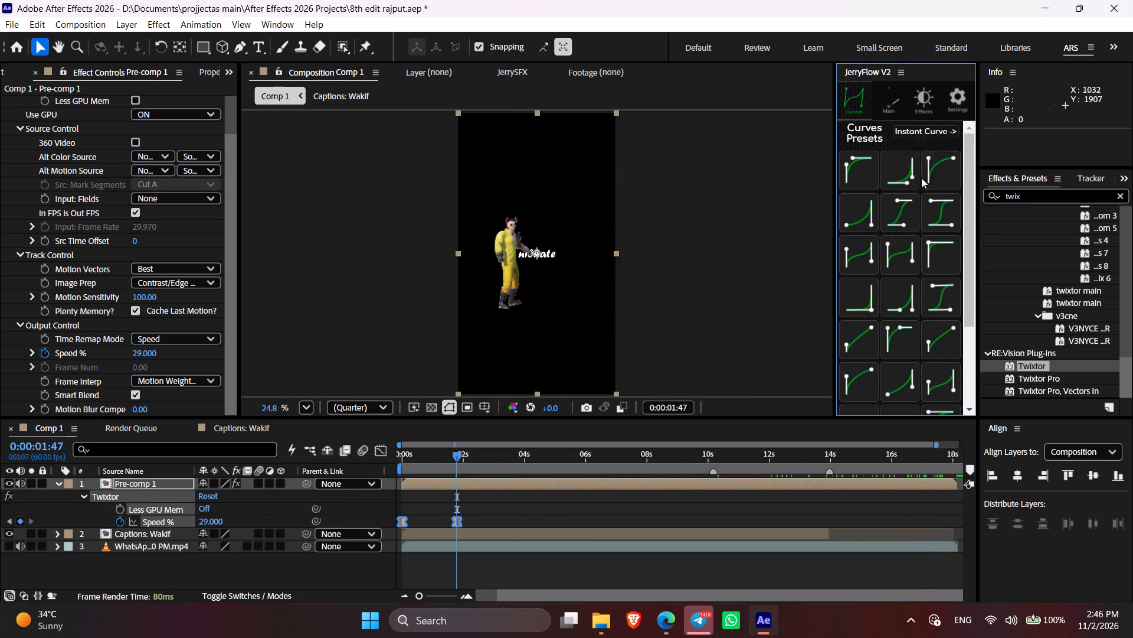
# Check the slowed clip up to the end of Pre-comp 1, and move the second Speed % keyframe earlier to 0:00:00:26.
pyautogui.moveTo(607, 467); pyautogui.dragTo(830, 473)
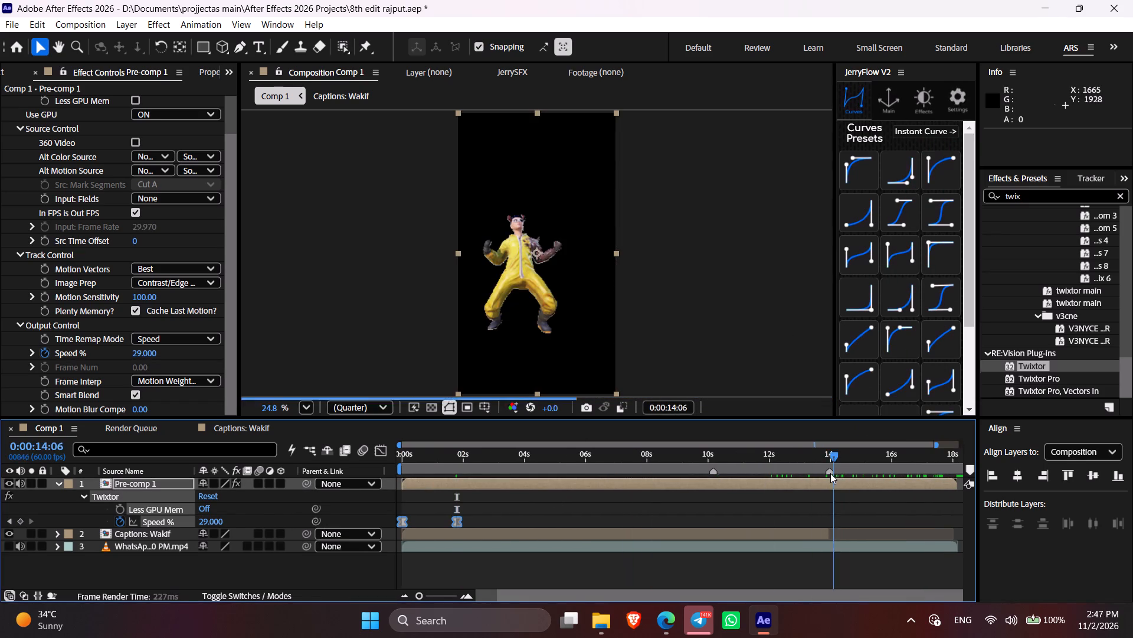
pyautogui.moveTo(830, 473); pyautogui.dragTo(829, 473)
pyautogui.keyDown('shift'); pyautogui.moveTo(828, 458); pyautogui.dragTo(887, 470); pyautogui.keyUp('shift')
pyautogui.press('o')
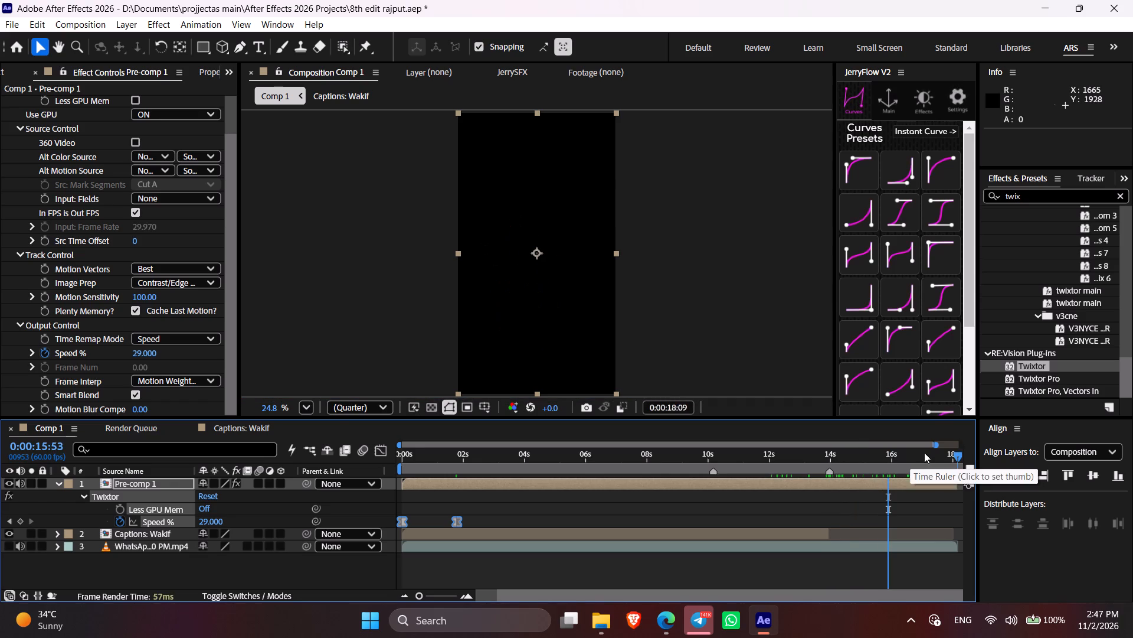
pyautogui.moveTo(933, 453); pyautogui.dragTo(951, 459)
pyautogui.press('o')
pyautogui.click(841, 496)
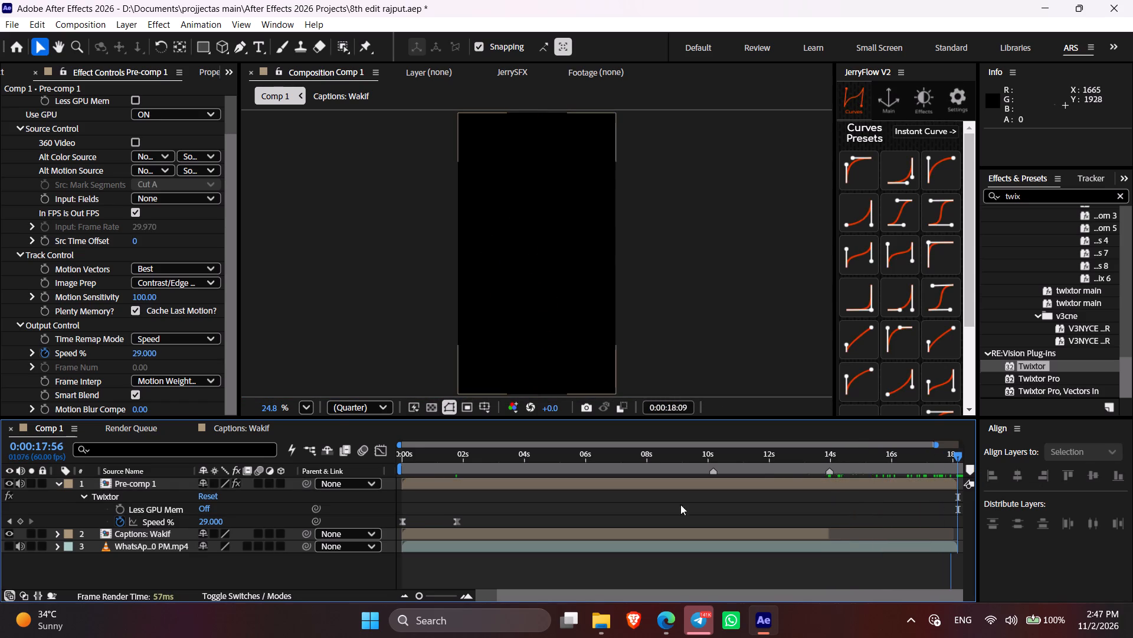
pyautogui.moveTo(456, 521); pyautogui.dragTo(436, 522)
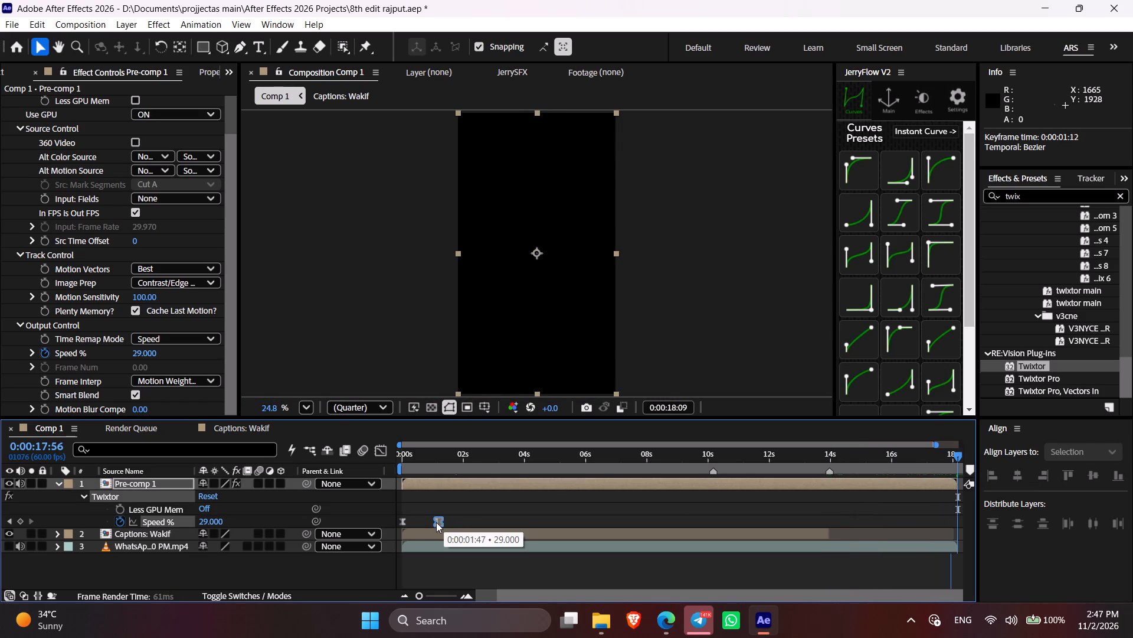
pyautogui.moveTo(436, 522); pyautogui.dragTo(417, 522)
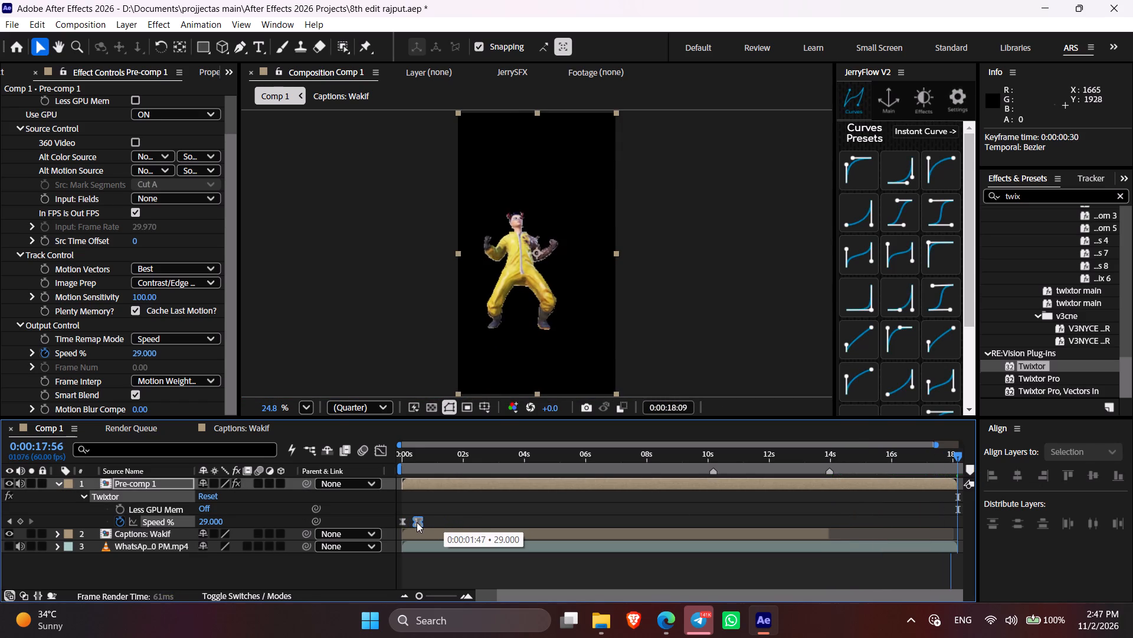
pyautogui.moveTo(417, 522); pyautogui.dragTo(414, 522)
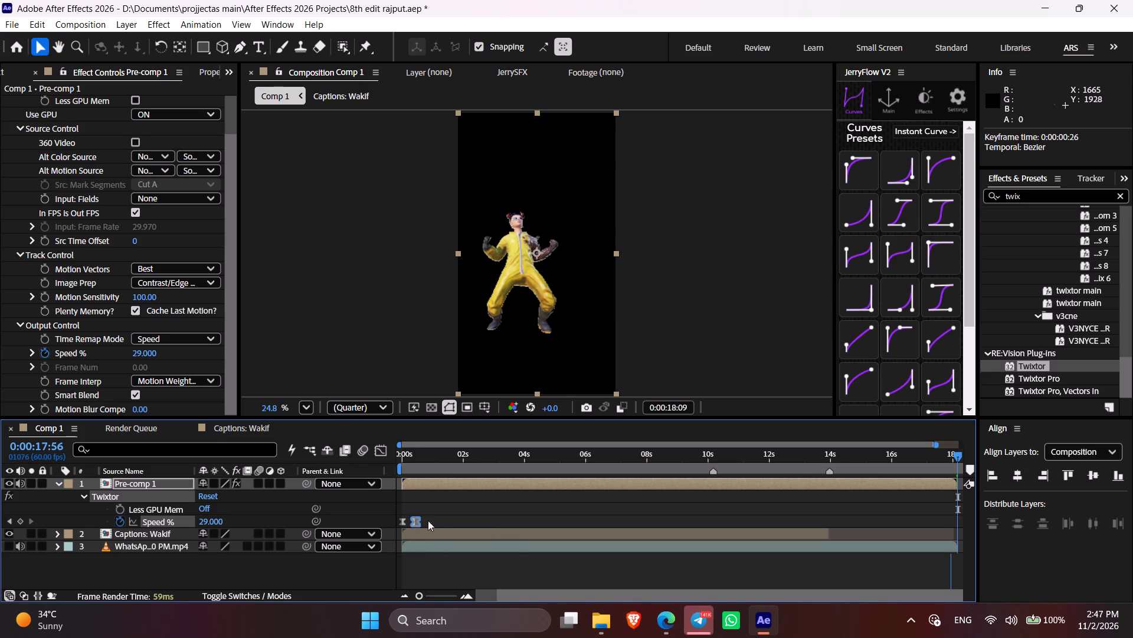
# Reapply the JerryFlow curve preset that rises steeply and gradually flattens out to both Speed % keyframes.
pyautogui.moveTo(438, 510); pyautogui.dragTo(392, 529)
pyautogui.click(931, 186)
pyautogui.click(929, 174)
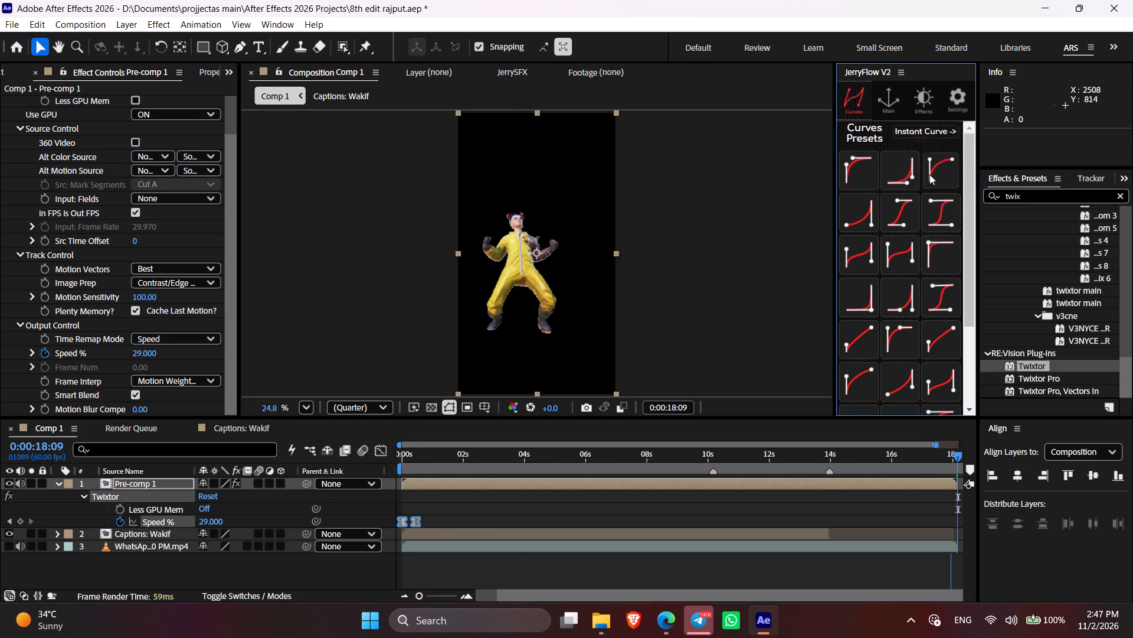
# Examine the slowed clip around the 14-second marker, collapse Pre-comp 1's properties, and preview Comp 1 from the start.
pyautogui.moveTo(943, 461); pyautogui.dragTo(825, 467)
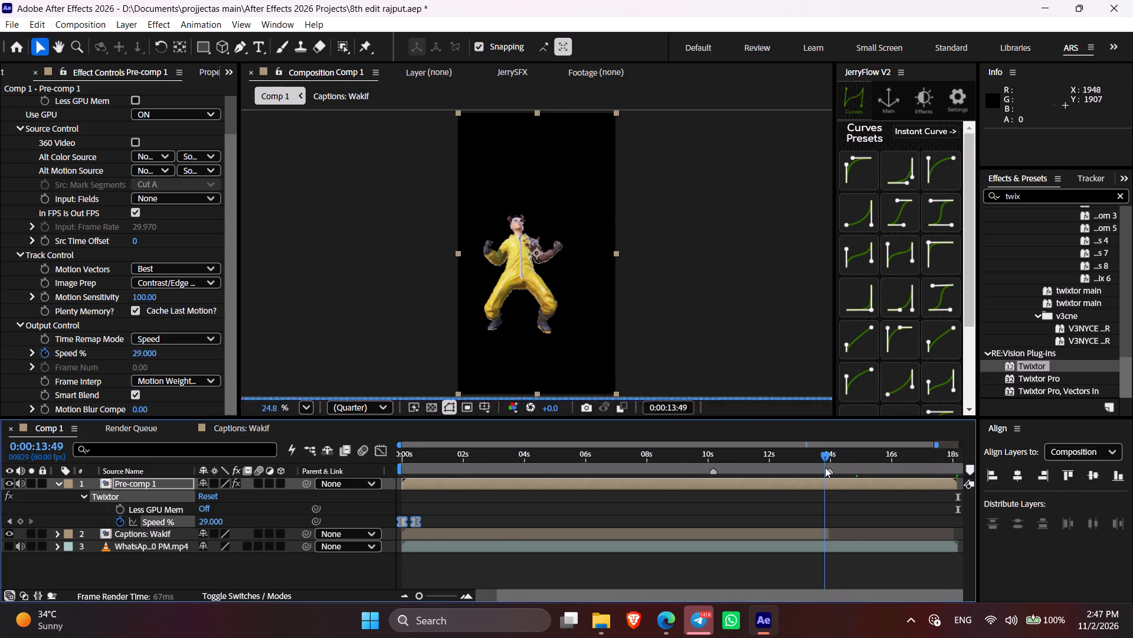
pyautogui.moveTo(825, 467); pyautogui.dragTo(831, 468)
pyautogui.moveTo(814, 459); pyautogui.dragTo(828, 463)
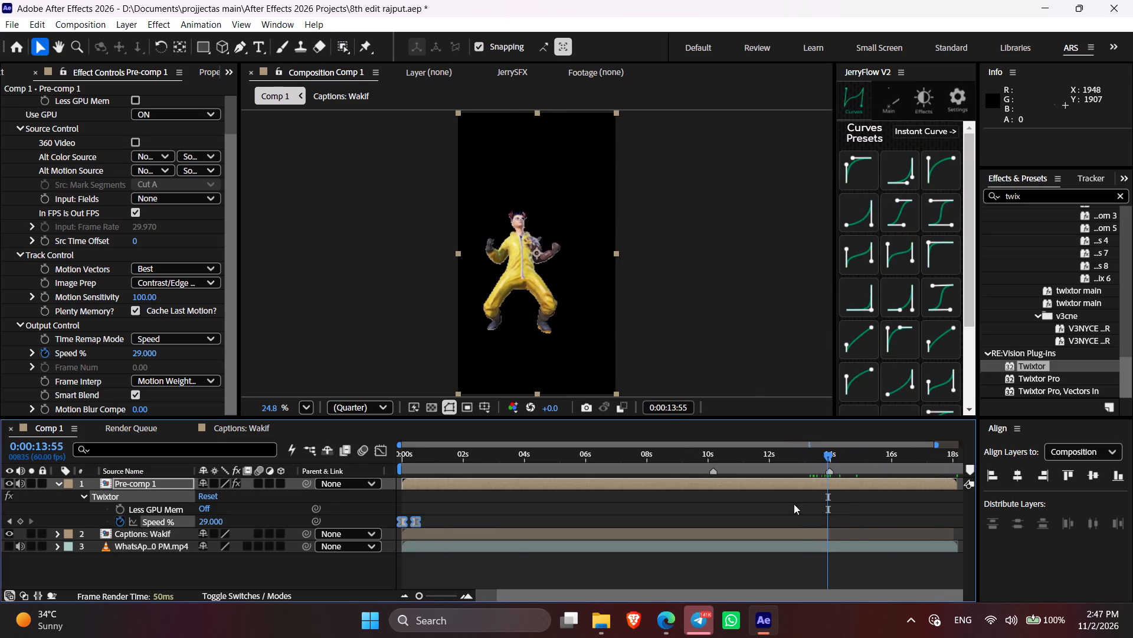
pyautogui.press('i')
pyautogui.press('u')
pyautogui.moveTo(493, 458); pyautogui.dragTo(347, 469)
pyautogui.click(482, 517)
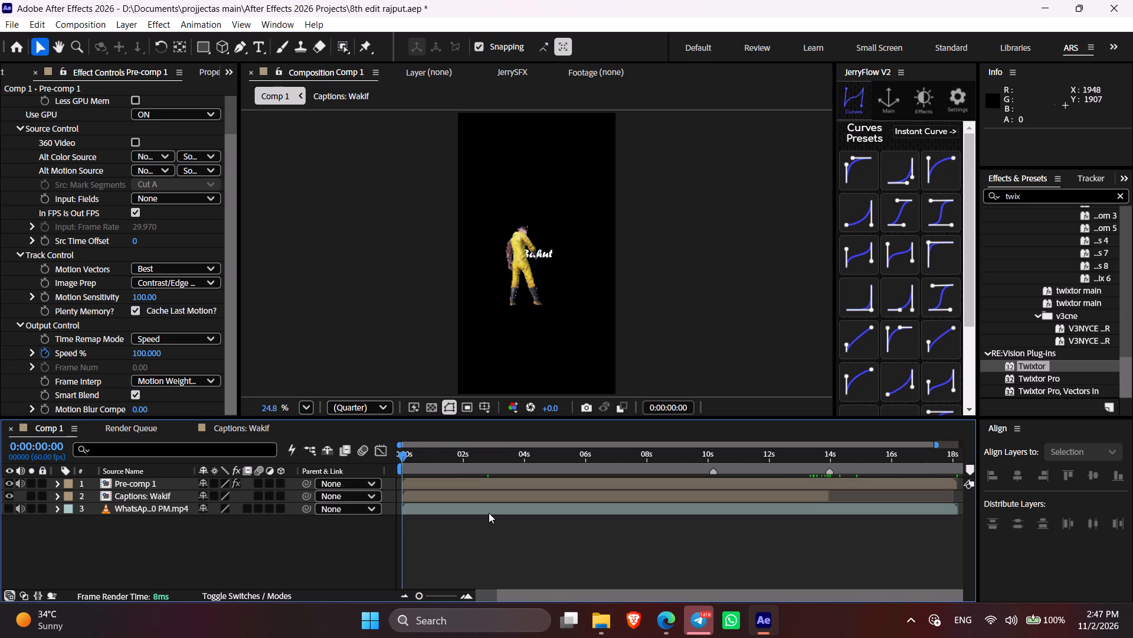
pyautogui.press('Delete')
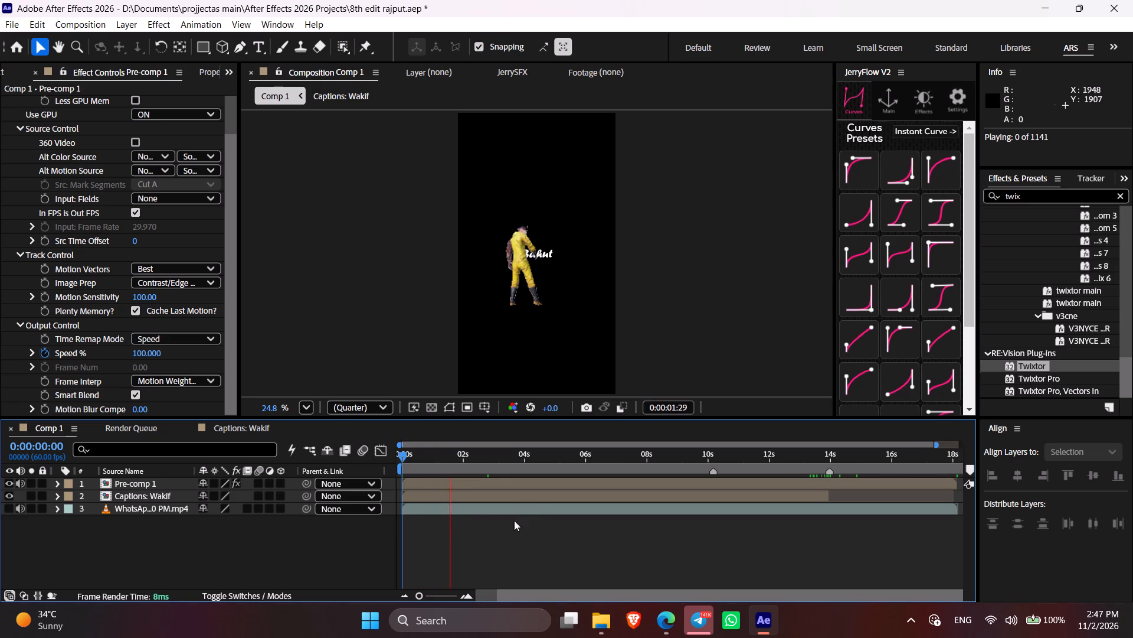
pyautogui.press('Delete')
# Mute Pre-comp 1's audio and move the layer below Captions: Wakif.
pyautogui.click(20, 485)
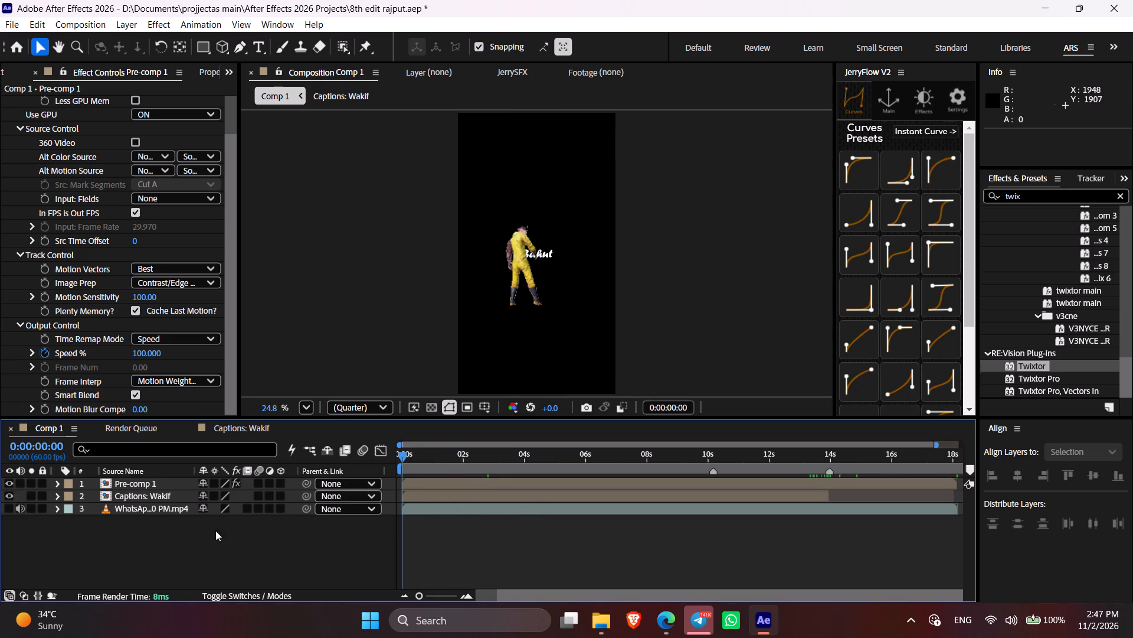
pyautogui.click(487, 559)
pyautogui.moveTo(138, 485); pyautogui.dragTo(148, 497)
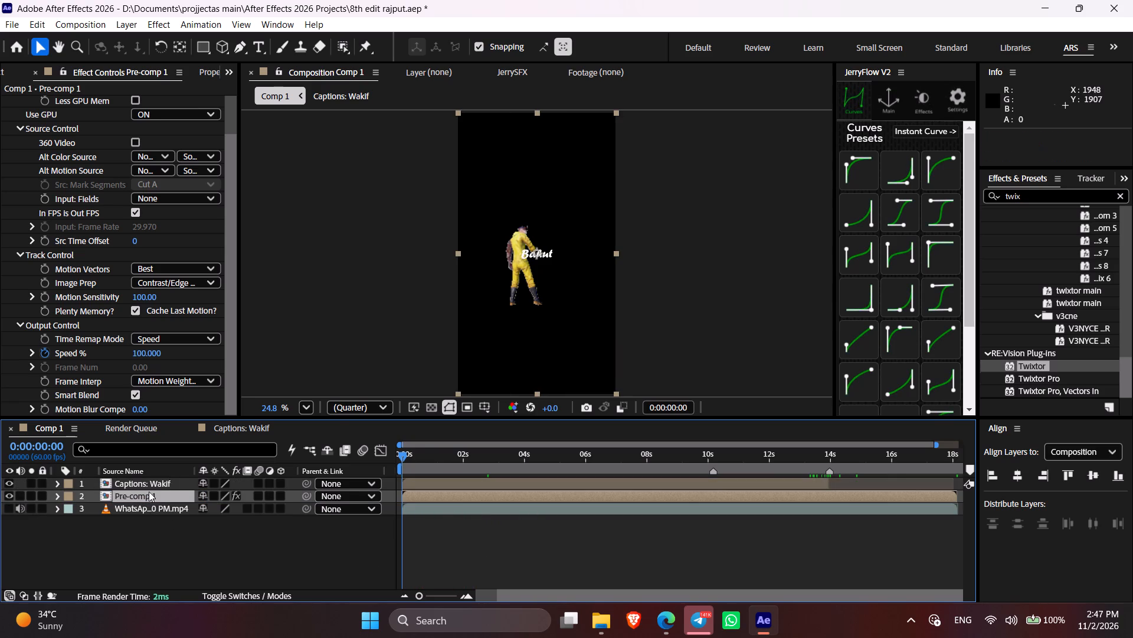
# Set Comp 1's preview resolution to Full and save the project.
pyautogui.click(353, 403)
pyautogui.click(365, 450)
pyautogui.click(451, 542)
pyautogui.press('v')
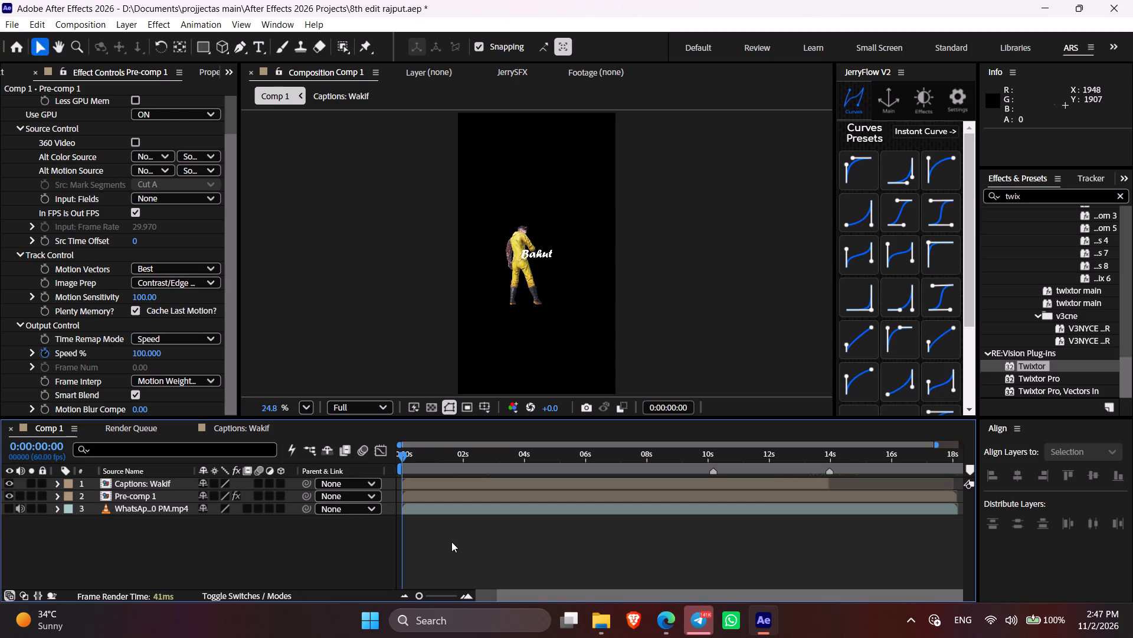
pyautogui.hotkey('ctrl', 's')
# Copy the Object Matte IMG_4773.MP4 layer from inside Pre-comp 1 and paste it into Comp 1 just below Pre-comp 1.
pyautogui.click(446, 503)
pyautogui.click(440, 496)
pyautogui.write('ee')
pyautogui.doubleClick(440, 496)
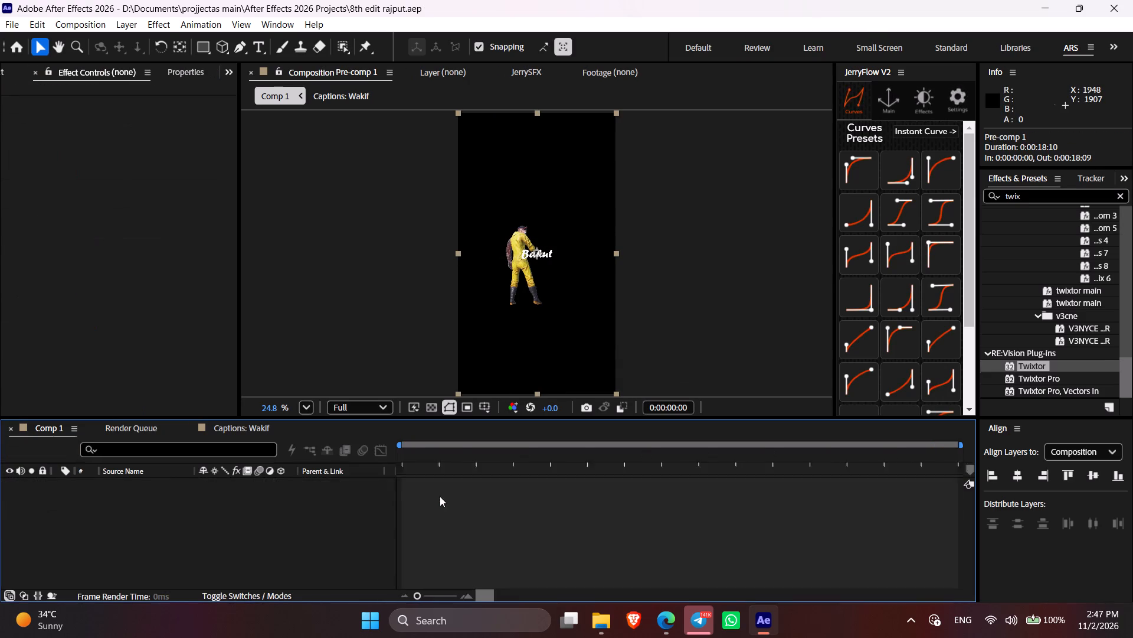
pyautogui.click(155, 500)
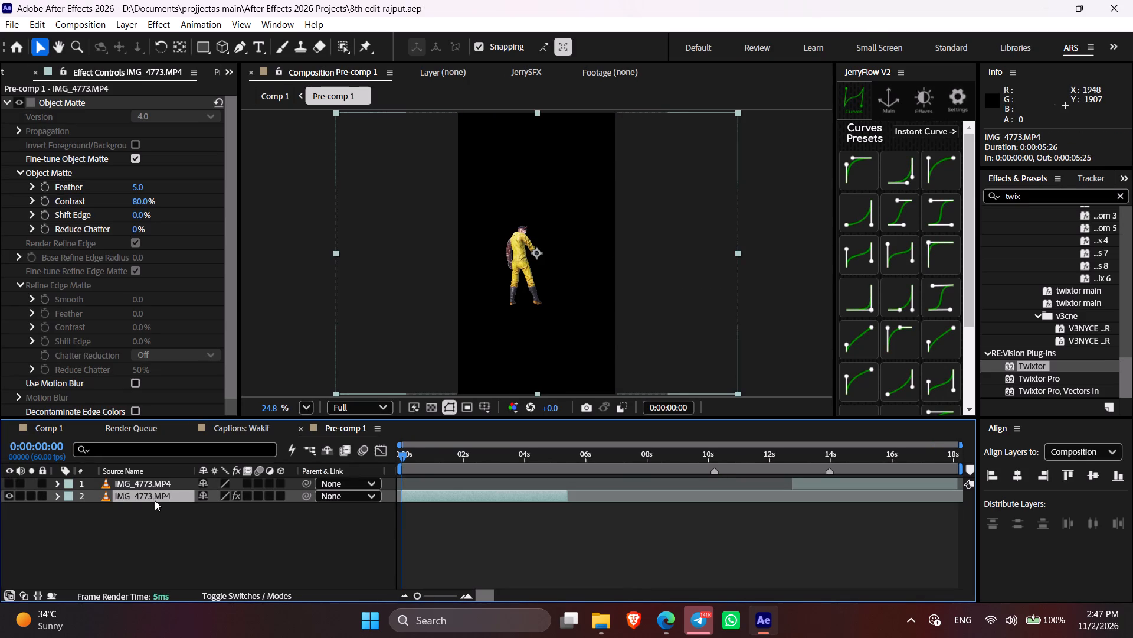
pyautogui.hotkey('ctrl', 'c')
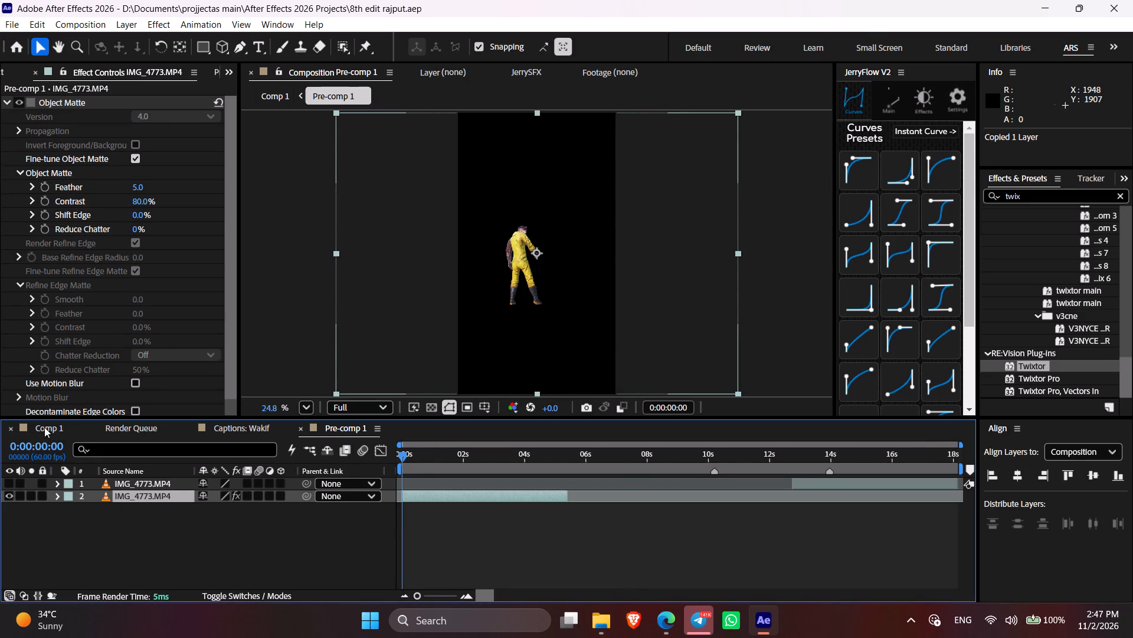
pyautogui.click(44, 427)
pyautogui.click(155, 505)
pyautogui.hotkey('ctrl', 'v')
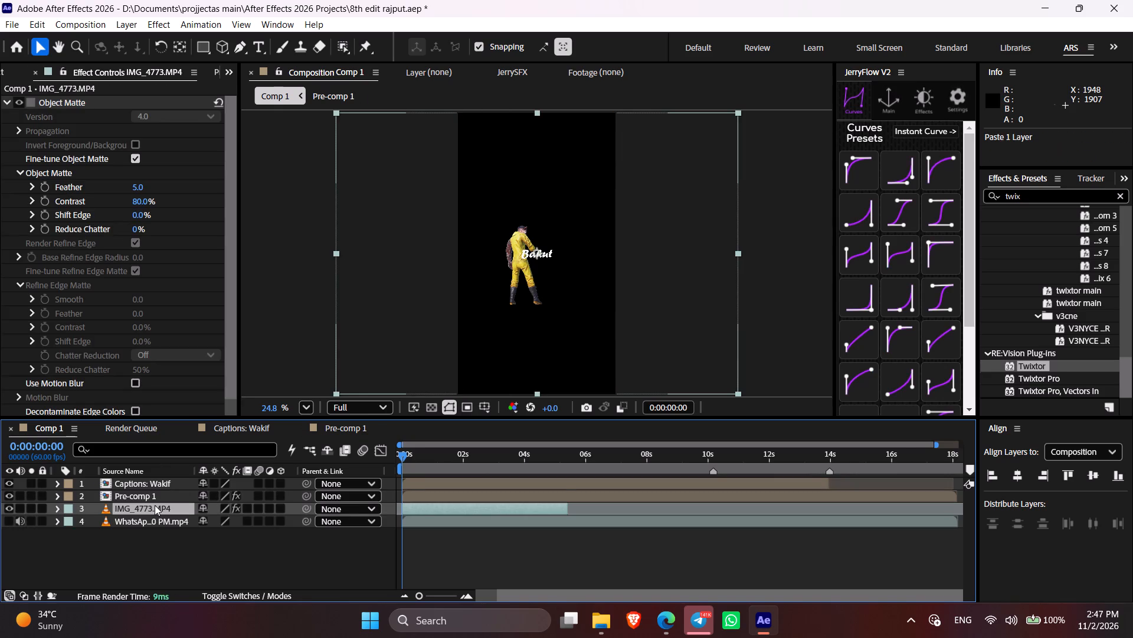
# Turn off the Object Matte effect on the pasted IMG_4773.MP4 layer.
pyautogui.press('e')
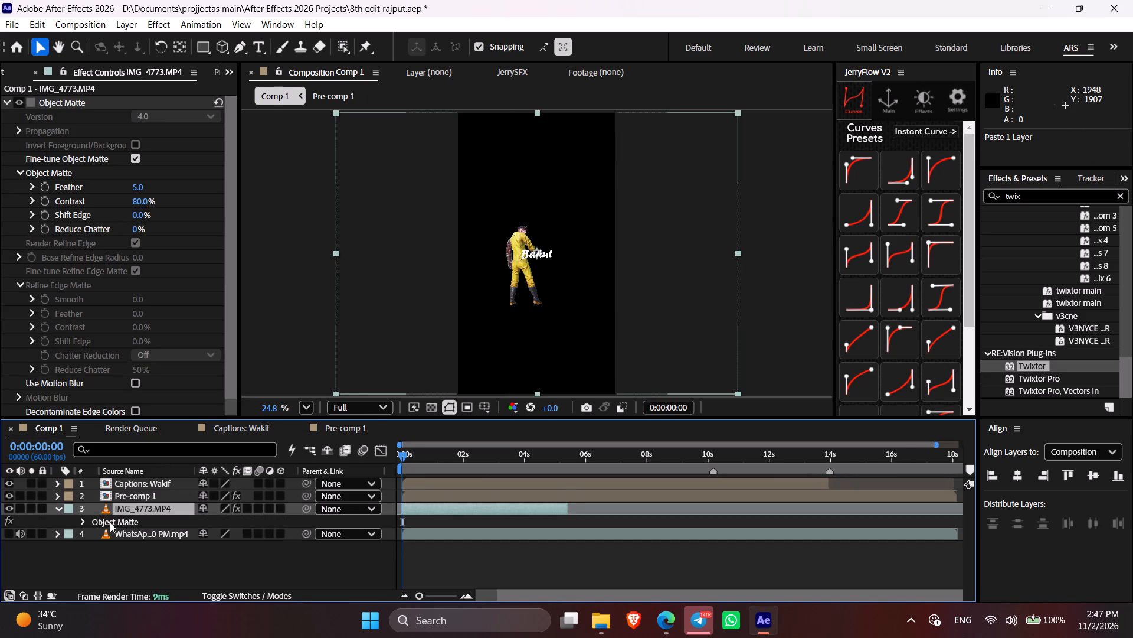
pyautogui.click(9, 525)
pyautogui.press('e')
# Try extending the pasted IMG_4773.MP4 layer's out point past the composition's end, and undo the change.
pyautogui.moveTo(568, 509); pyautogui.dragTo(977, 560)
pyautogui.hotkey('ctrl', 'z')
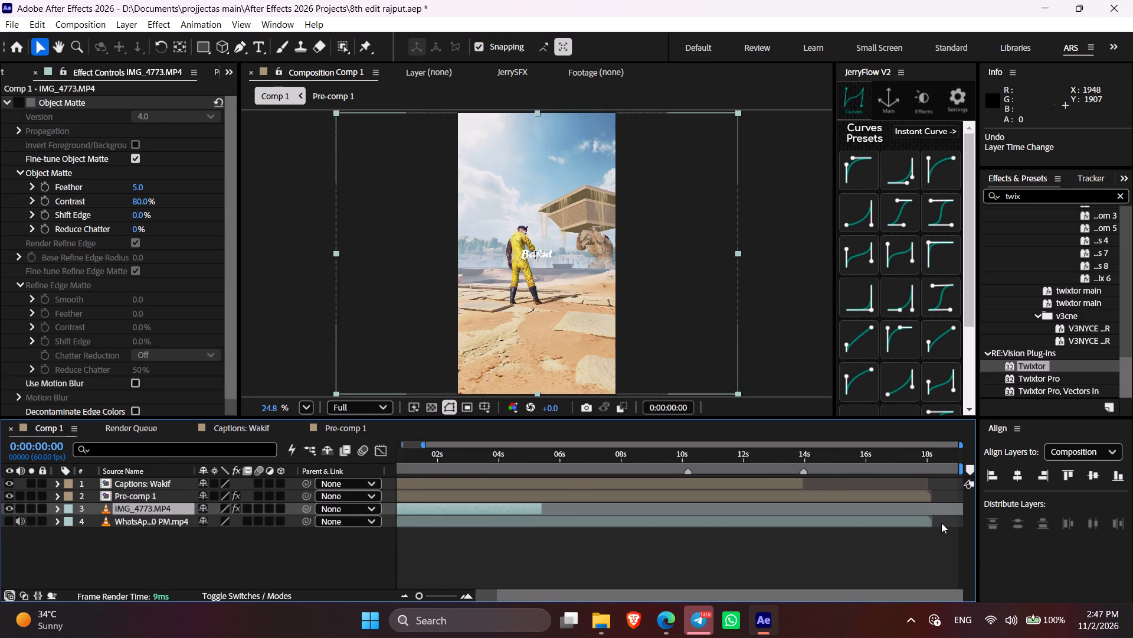
# Set Comp 1's work area to end at 0:00:18:09 and trim the composition to the work area.
pyautogui.moveTo(913, 469); pyautogui.dragTo(873, 496)
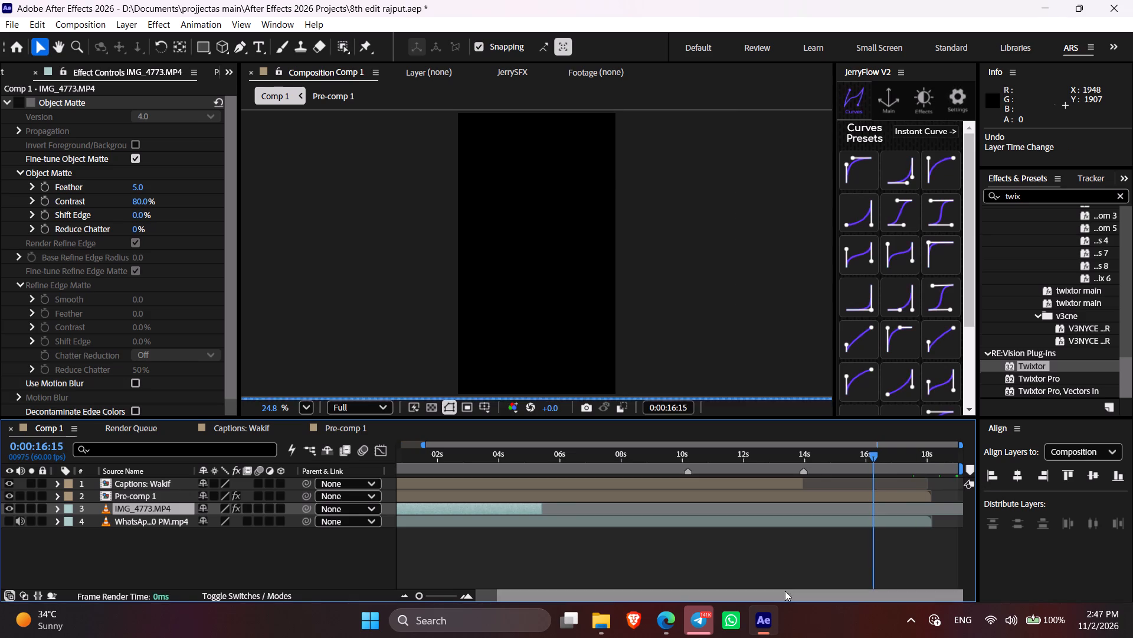
pyautogui.moveTo(784, 593); pyautogui.dragTo(850, 601)
pyautogui.keyDown('shift'); pyautogui.click(938, 448); pyautogui.keyUp('shift')
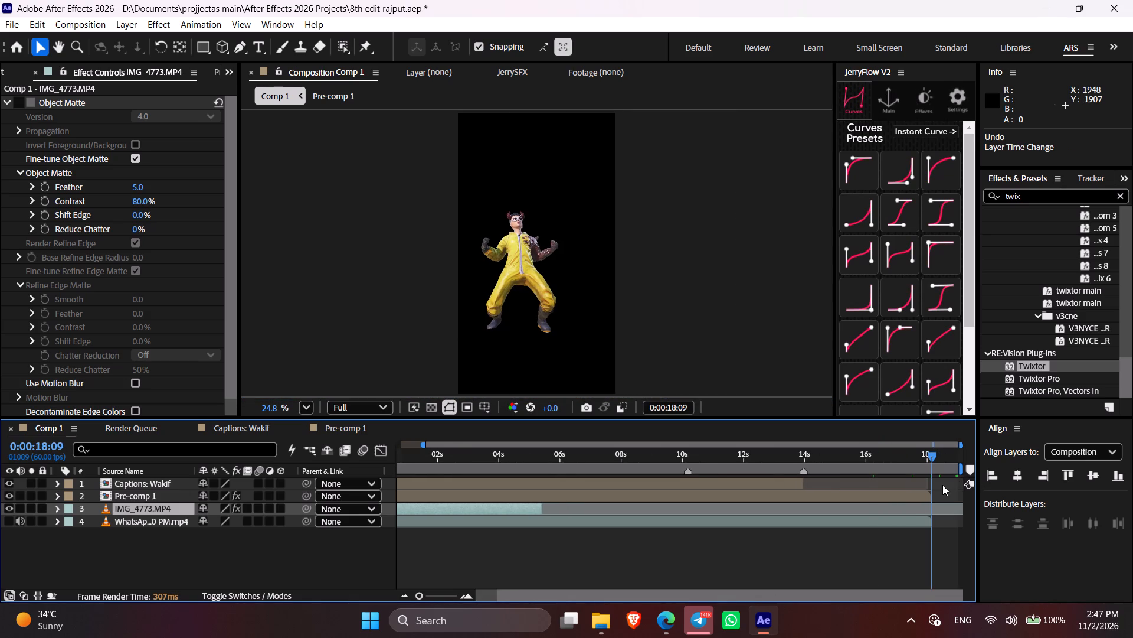
pyautogui.press('n')
pyautogui.moveTo(809, 465); pyautogui.dragTo(270, 504)
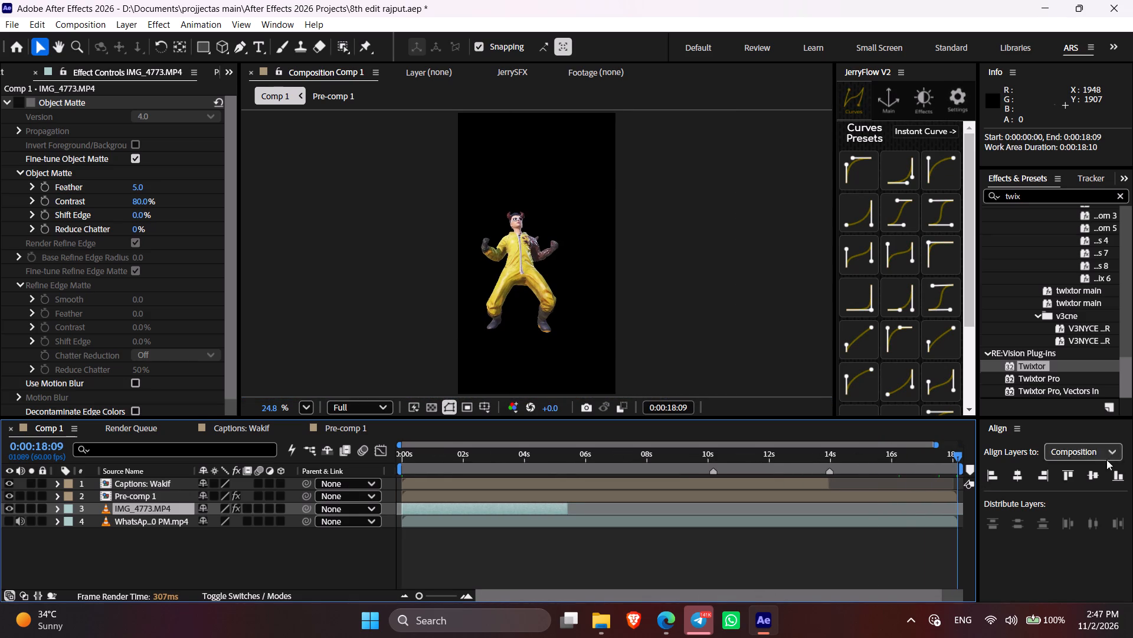
pyautogui.rightClick(946, 467)
pyautogui.click(973, 508)
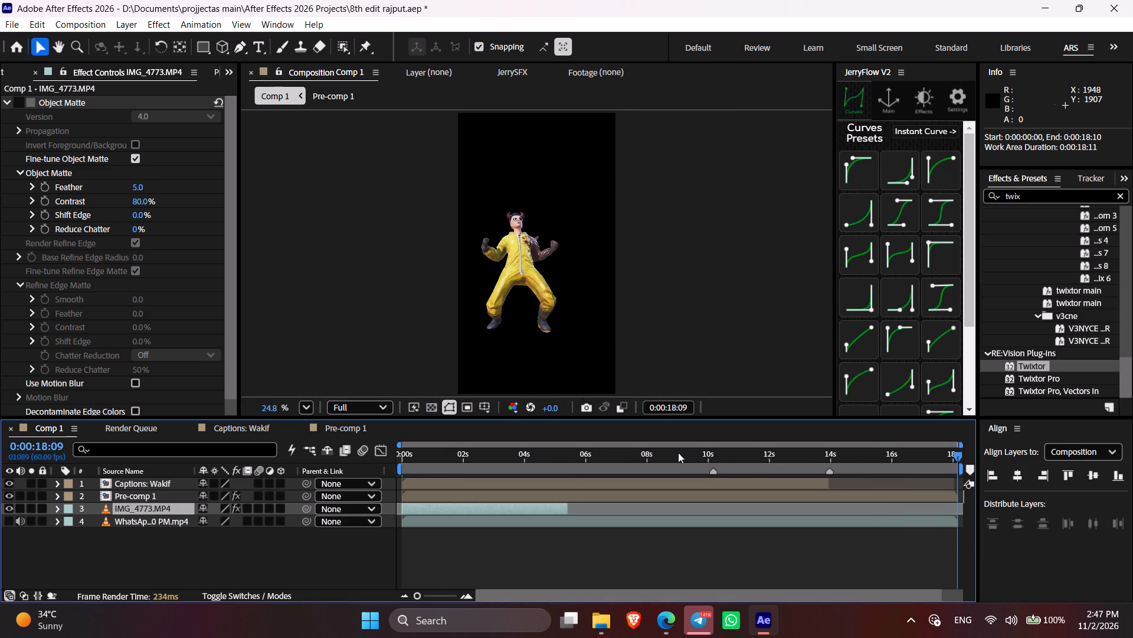
# Extend the pasted IMG_4773.MP4 layer so its out point falls at 0:00:18:09.
pyautogui.moveTo(664, 452); pyautogui.dragTo(276, 500)
pyautogui.moveTo(570, 512); pyautogui.dragTo(1023, 580)
pyautogui.scroll(-1, 574, 515)
pyautogui.scroll(3, 578, 517)
pyautogui.scroll(-5, 598, 529)
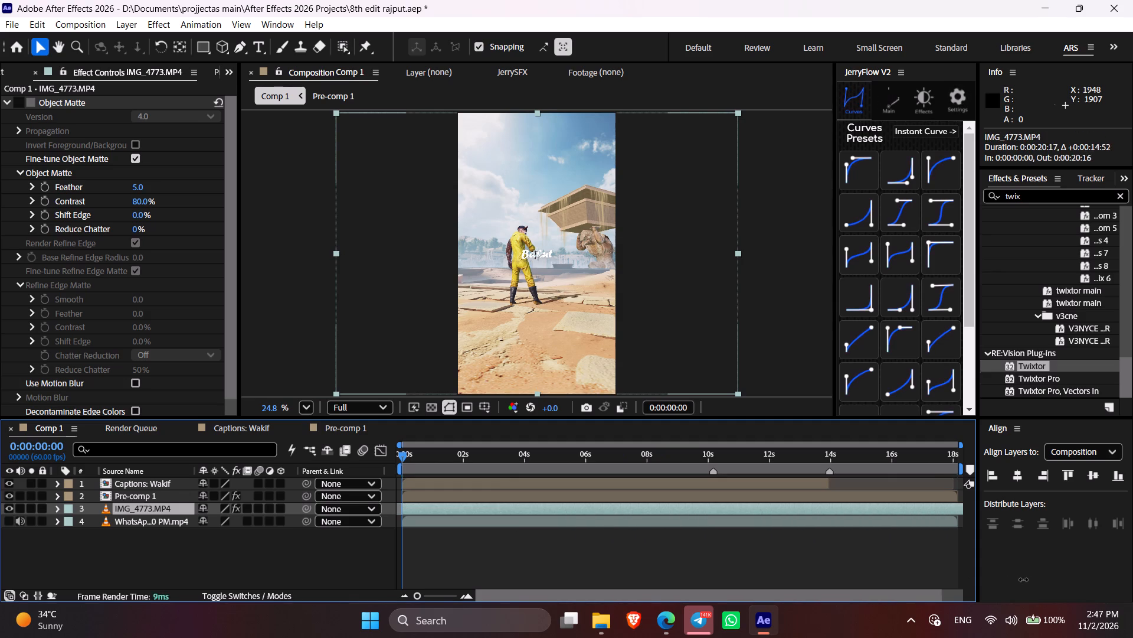
pyautogui.moveTo(1023, 580); pyautogui.dragTo(951, 523)
# Pre-compose the IMG_4773.MP4 layer as IMG_4773.MP4 Comp 1, moving all attributes into the new composition.
pyautogui.click(497, 507)
pyautogui.hotkey('ctrl', 'shift', 'c')
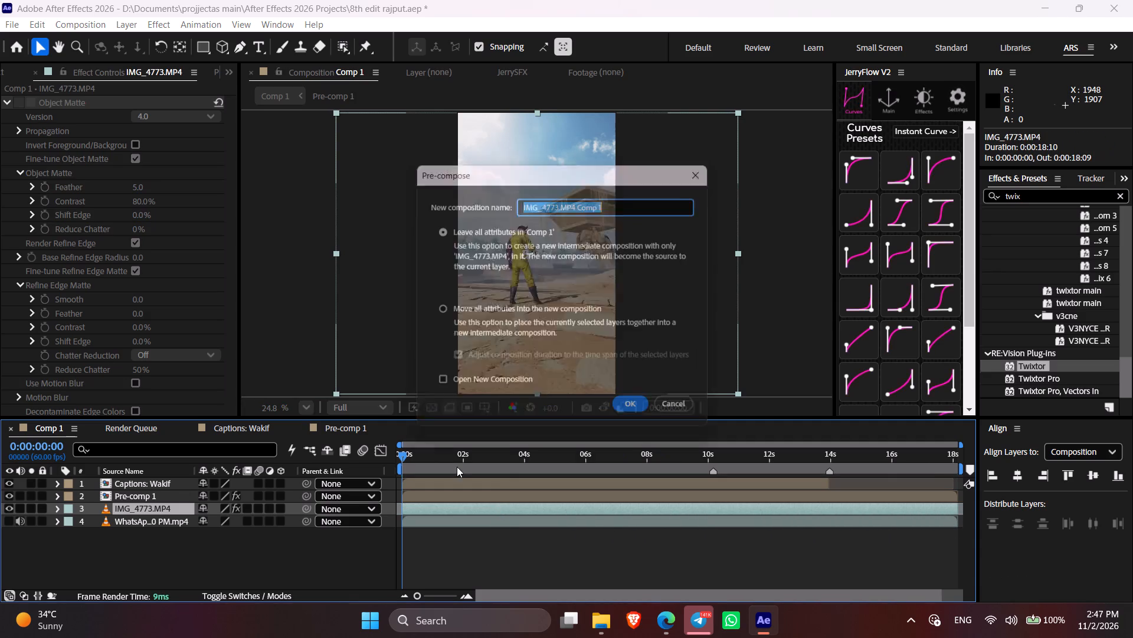
pyautogui.click(507, 317)
pyautogui.press('Return')
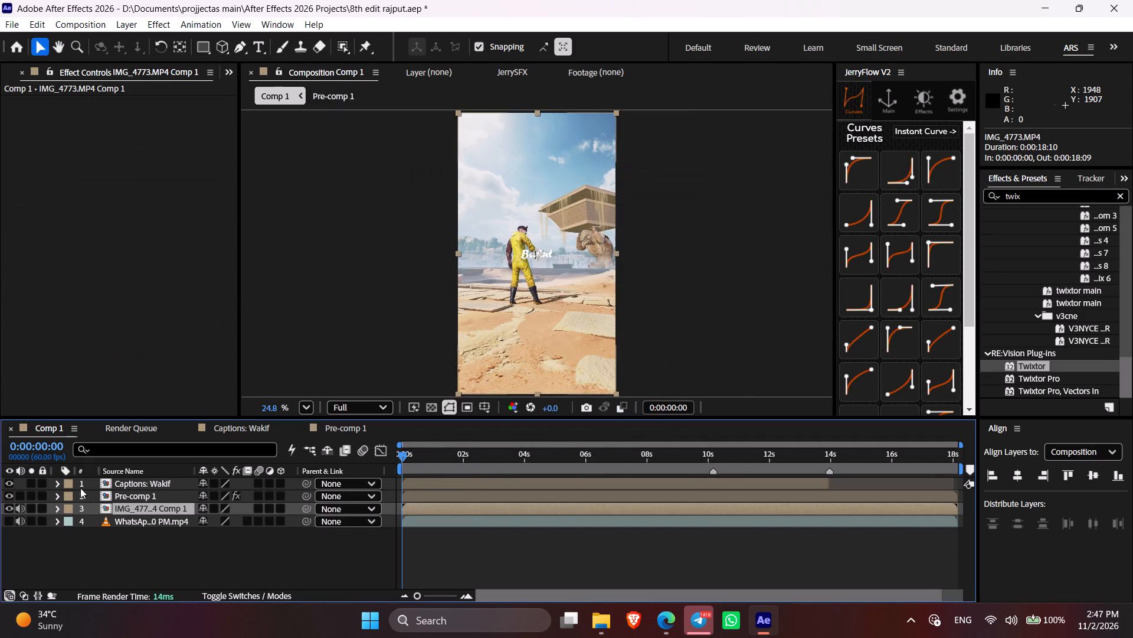
# Copy the Twixtor effect with its speed keyframes from the Pre-comp 1 layer onto the IMG_4773.MP4 Comp 1 layer.
pyautogui.click(156, 491)
pyautogui.press('e')
pyautogui.doubleClick(158, 513)
pyautogui.hotkey('ctrl', 'c')
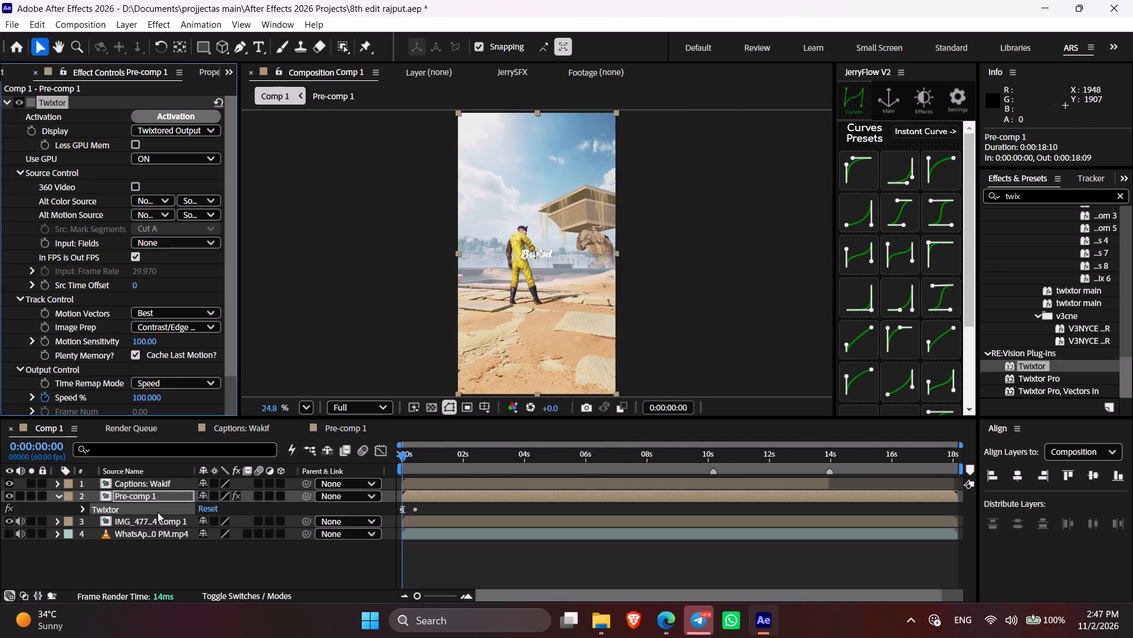
pyautogui.click(158, 512)
pyautogui.press('e')
pyautogui.click(155, 510)
pyautogui.hotkey('ctrl', 'v')
# Mute the audio of the IMG_4773.MP4 Comp 1 layer and save the project.
pyautogui.click(21, 506)
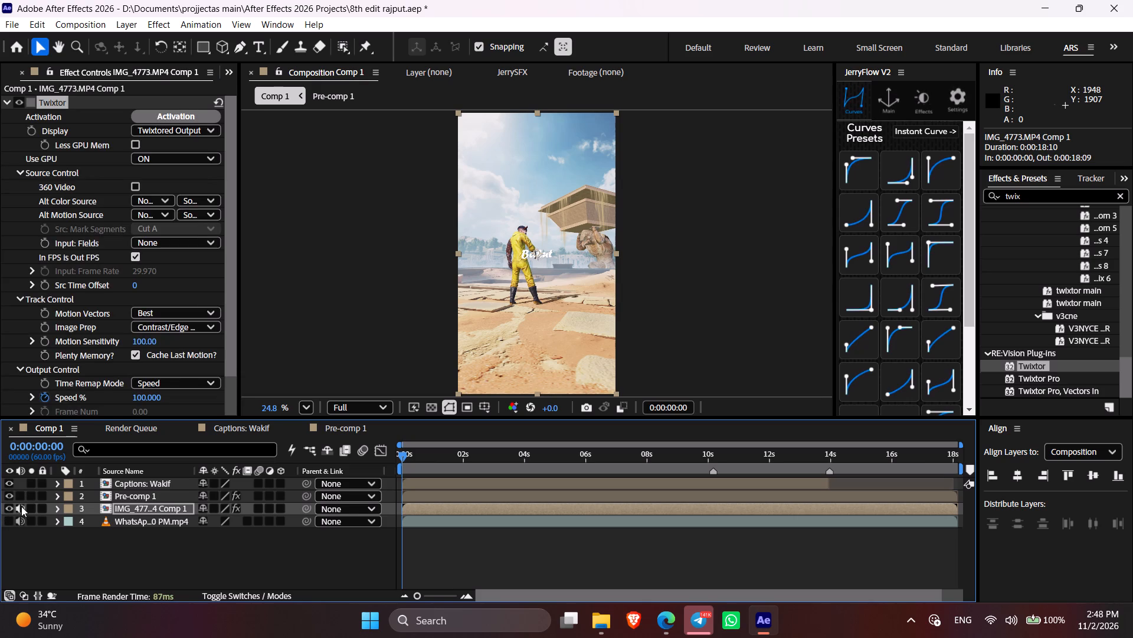
pyautogui.hotkey('ctrl', 's')
# Apply the Tint effect to the IMG_4773.MP4 Comp 1 background layer, previewing at 0:00:04:22.
pyautogui.click(610, 565)
pyautogui.click(536, 458)
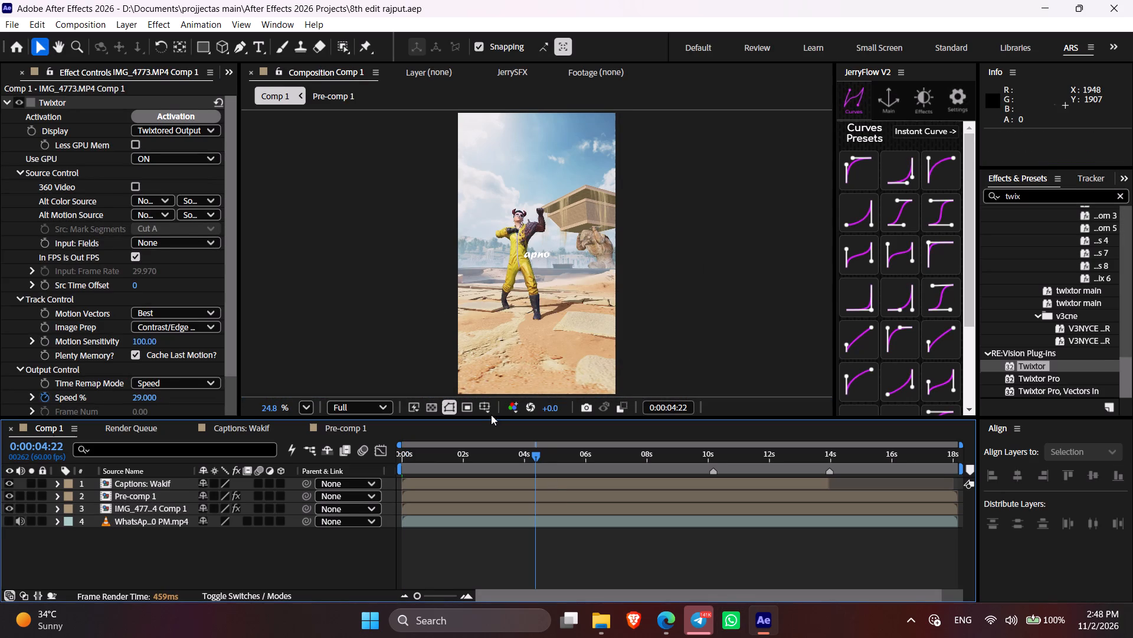
pyautogui.click(4, 509)
pyautogui.click(4, 509)
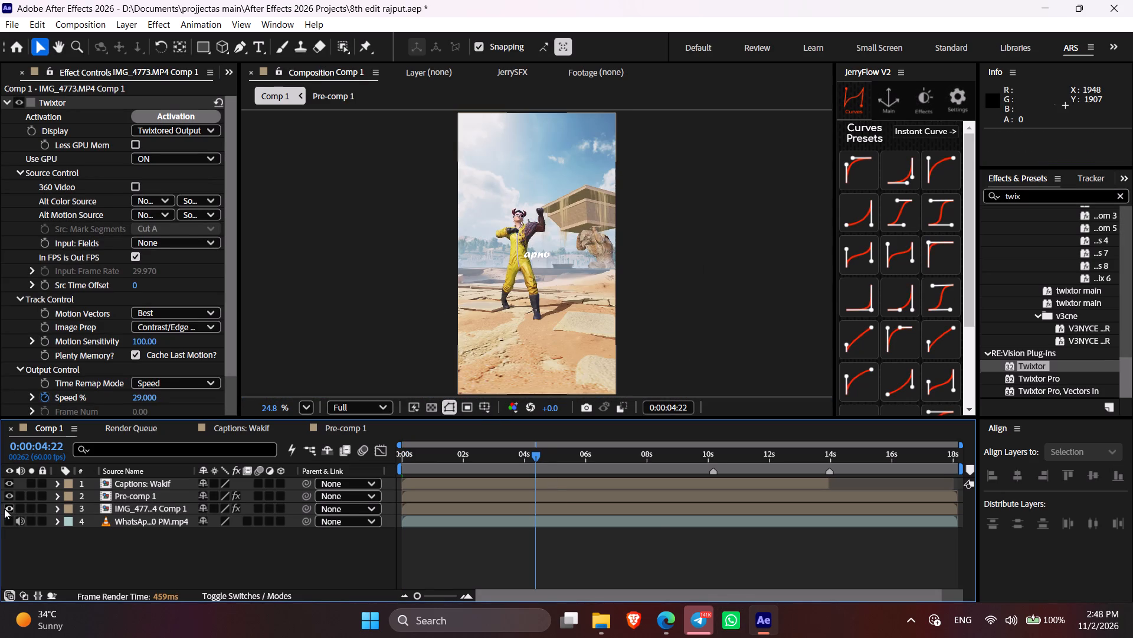
pyautogui.click(615, 504)
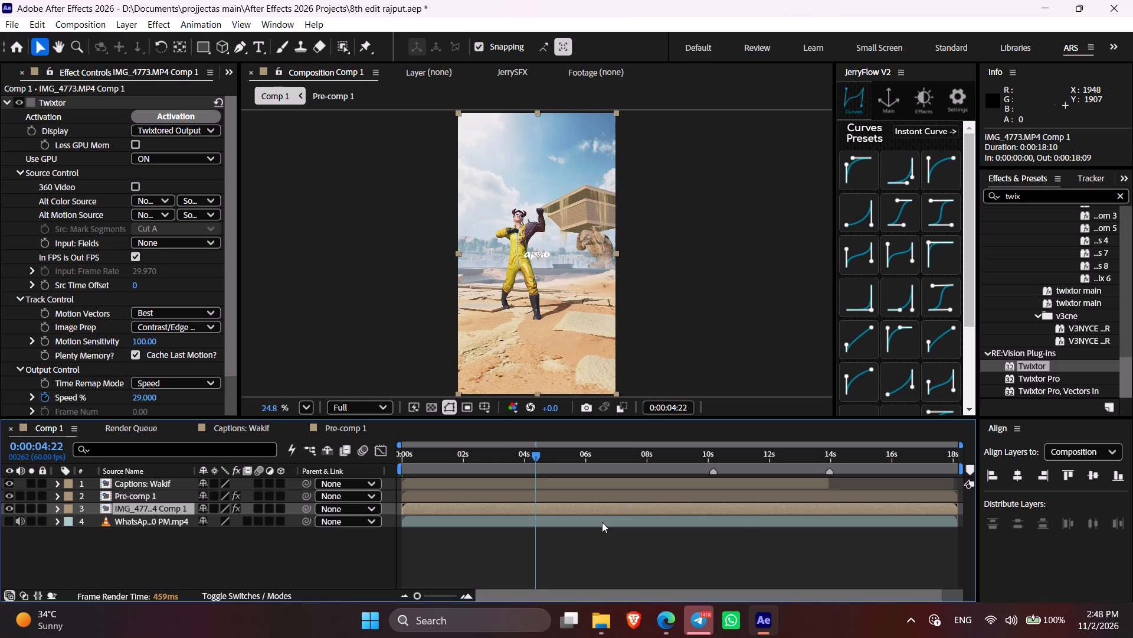
pyautogui.hotkey('ctrl', 'space')
pyautogui.press('t')
pyautogui.press('i')
pyautogui.press('n')
pyautogui.press('t')
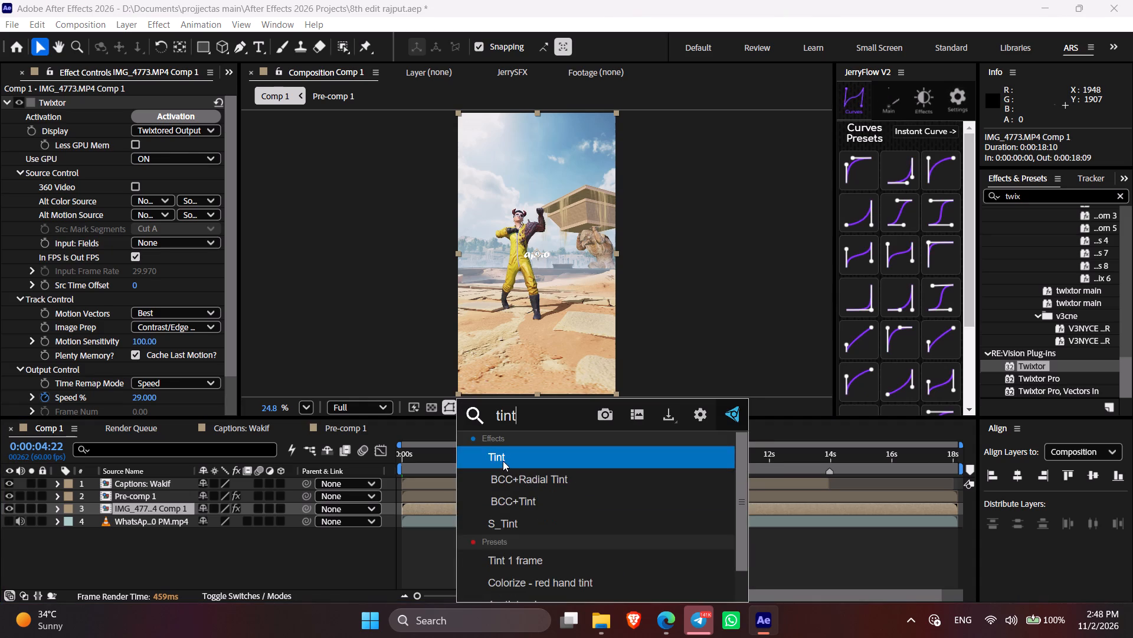
pyautogui.click(503, 461)
# Set the background Tint effect's Map White To colour to a very dark yellowish brown.
pyautogui.moveTo(228, 237); pyautogui.dragTo(233, 325)
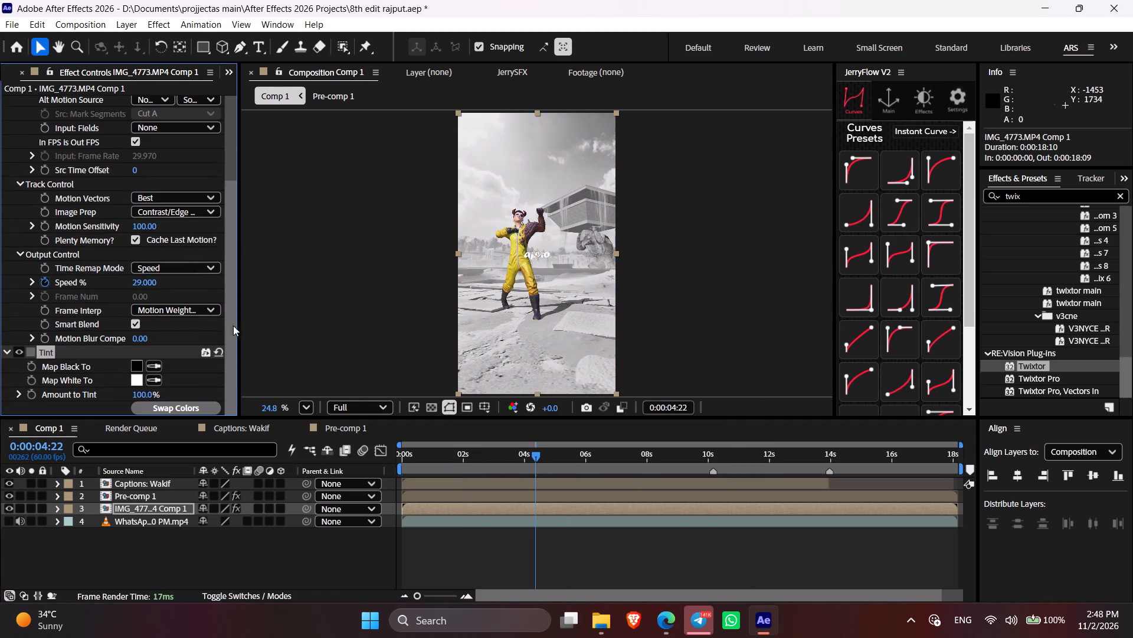
pyautogui.moveTo(233, 325); pyautogui.dragTo(241, 360)
pyautogui.click(132, 377)
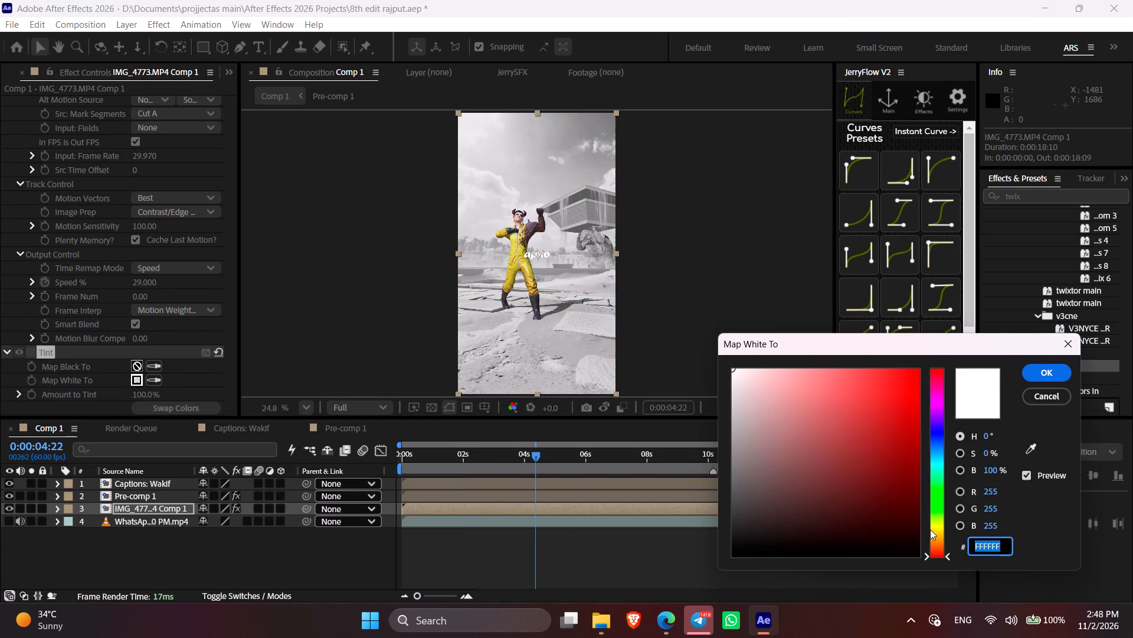
pyautogui.moveTo(935, 546); pyautogui.dragTo(918, 538)
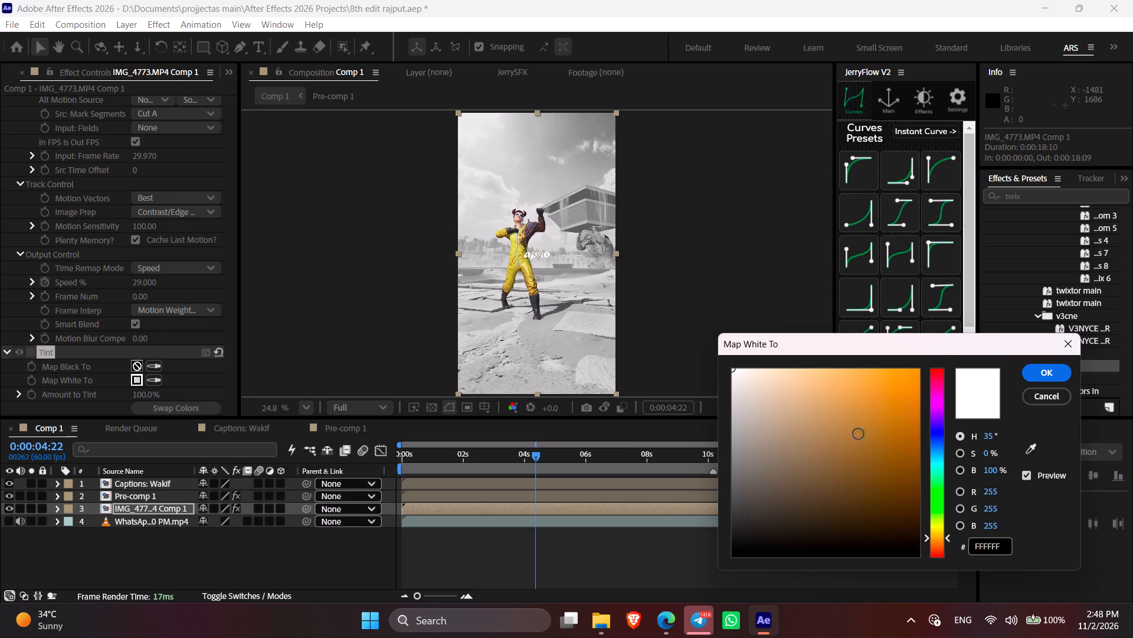
pyautogui.click(854, 500)
pyautogui.moveTo(852, 500); pyautogui.dragTo(829, 515)
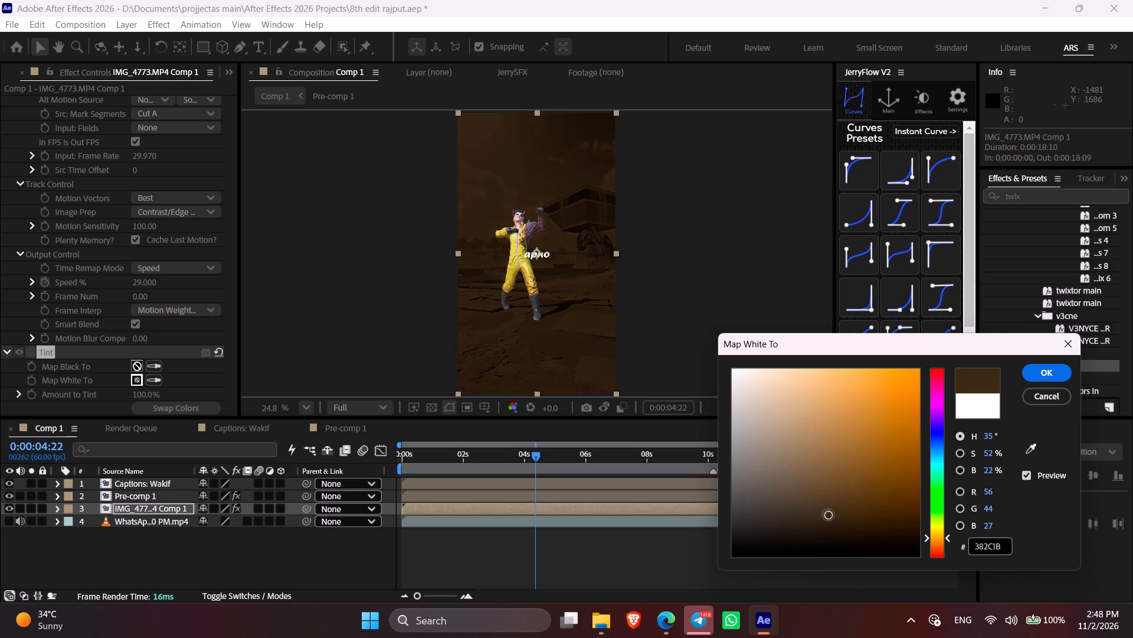
pyautogui.moveTo(829, 515); pyautogui.dragTo(920, 516)
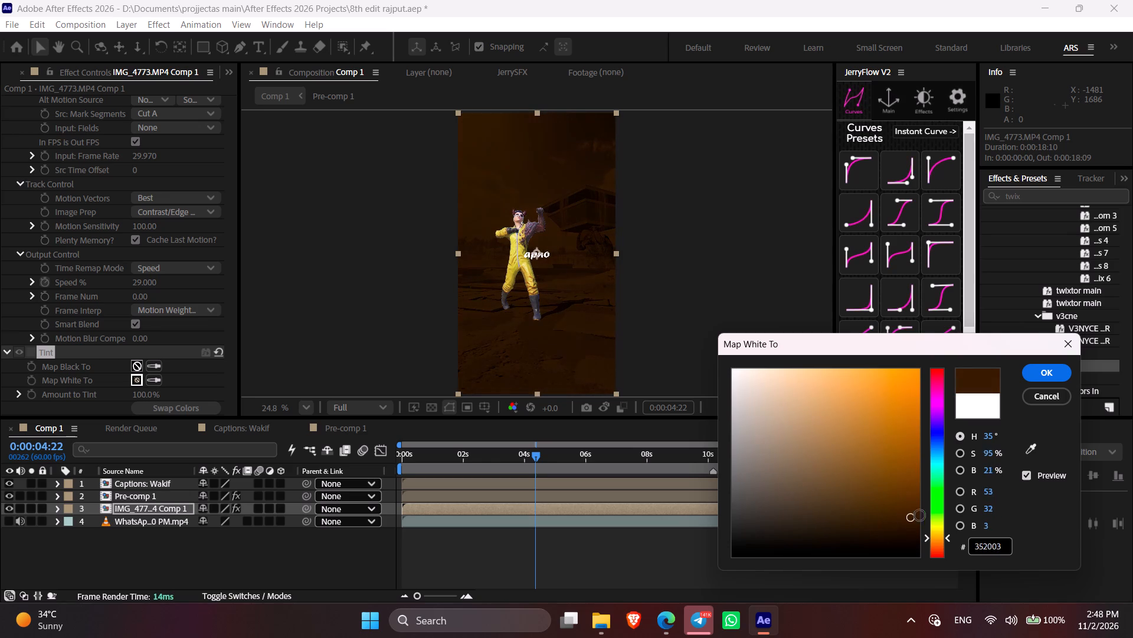
pyautogui.moveTo(920, 516); pyautogui.dragTo(896, 517)
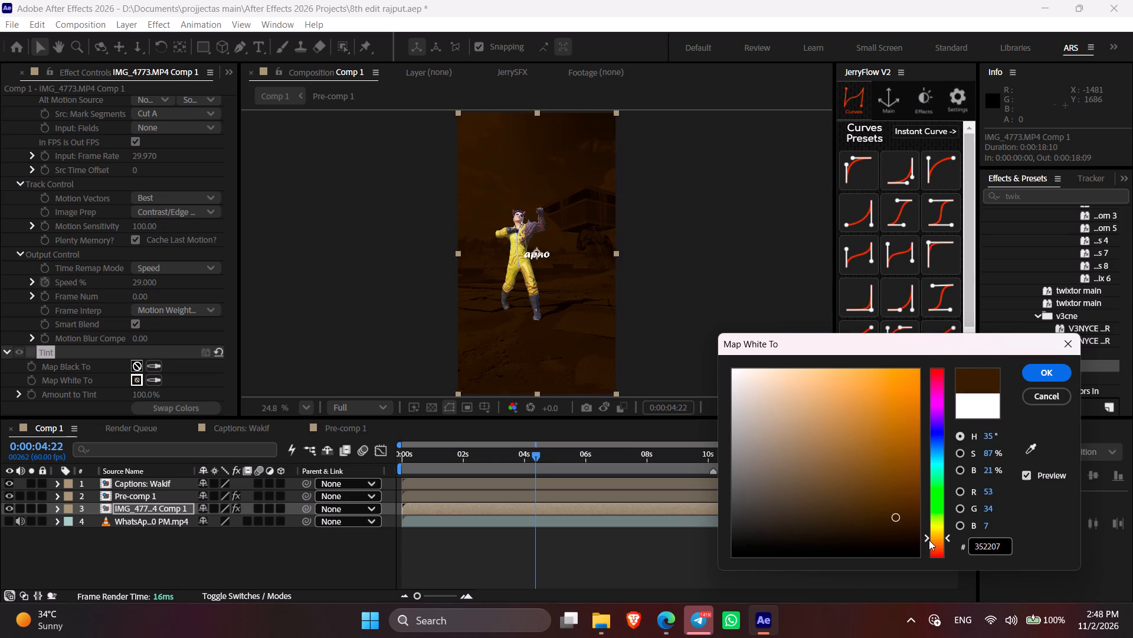
pyautogui.moveTo(925, 536); pyautogui.dragTo(919, 534)
pyautogui.moveTo(900, 519); pyautogui.dragTo(892, 531)
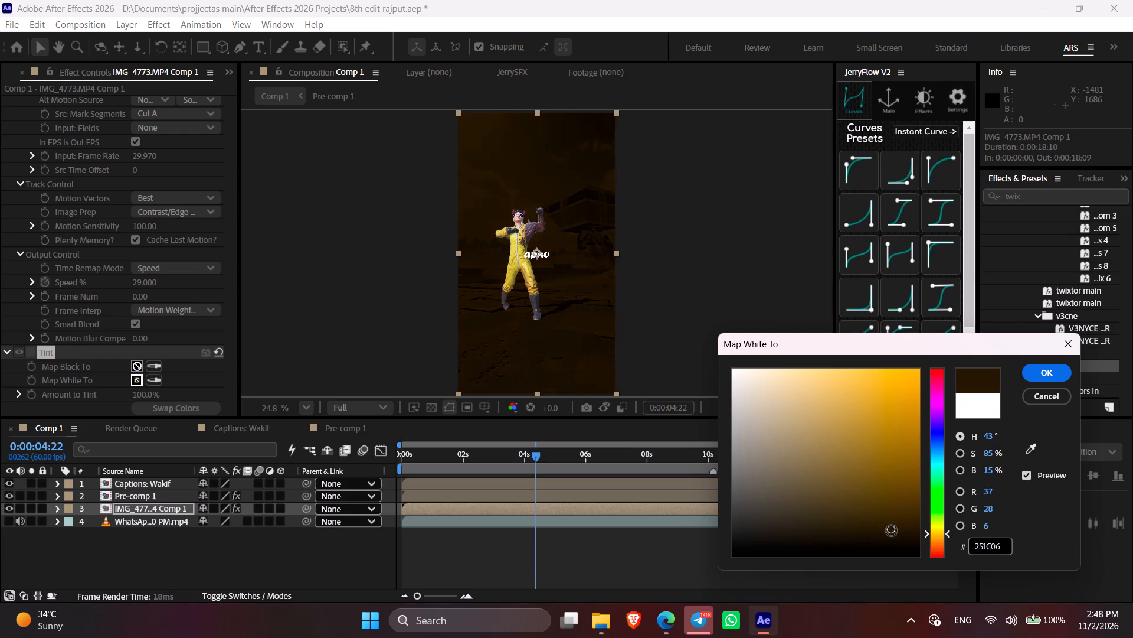
pyautogui.moveTo(892, 531); pyautogui.dragTo(892, 528)
pyautogui.click(1035, 370)
pyautogui.click(520, 532)
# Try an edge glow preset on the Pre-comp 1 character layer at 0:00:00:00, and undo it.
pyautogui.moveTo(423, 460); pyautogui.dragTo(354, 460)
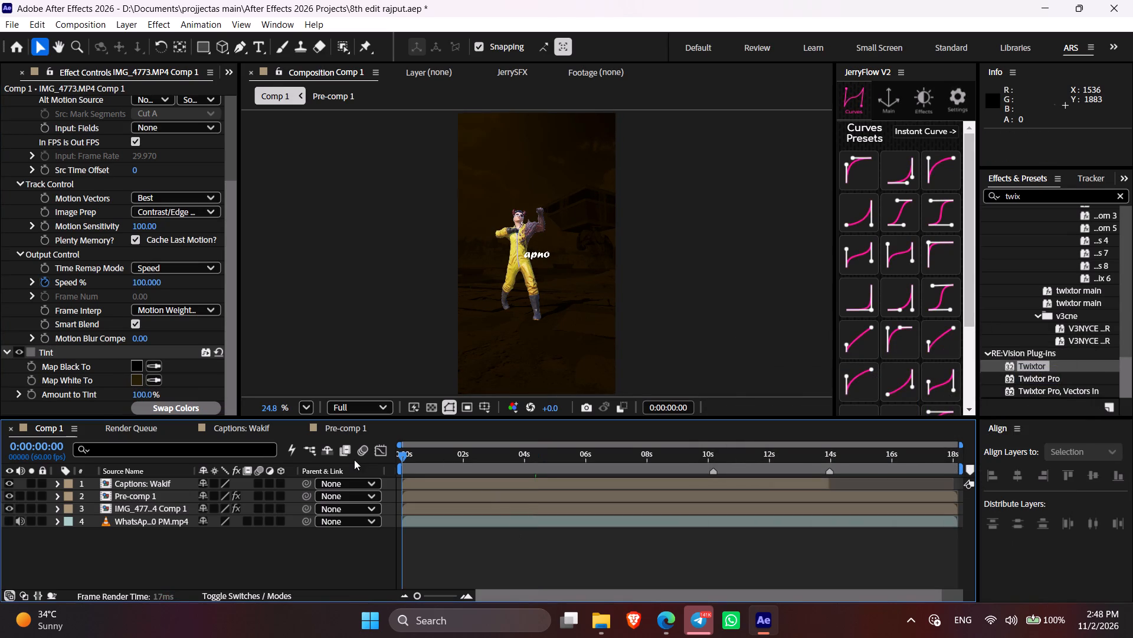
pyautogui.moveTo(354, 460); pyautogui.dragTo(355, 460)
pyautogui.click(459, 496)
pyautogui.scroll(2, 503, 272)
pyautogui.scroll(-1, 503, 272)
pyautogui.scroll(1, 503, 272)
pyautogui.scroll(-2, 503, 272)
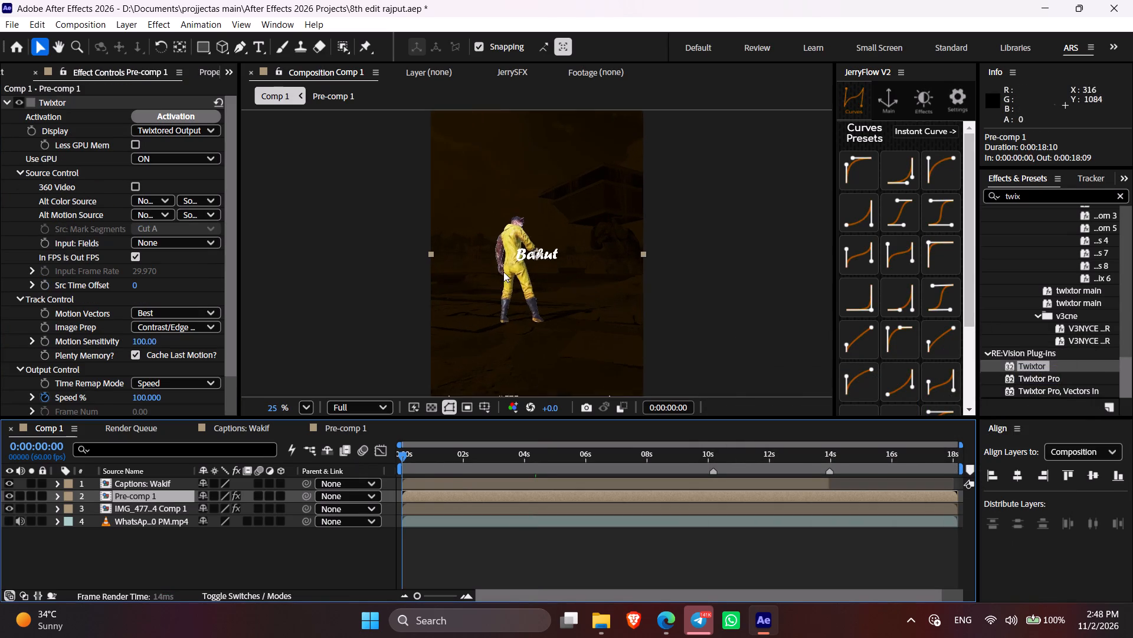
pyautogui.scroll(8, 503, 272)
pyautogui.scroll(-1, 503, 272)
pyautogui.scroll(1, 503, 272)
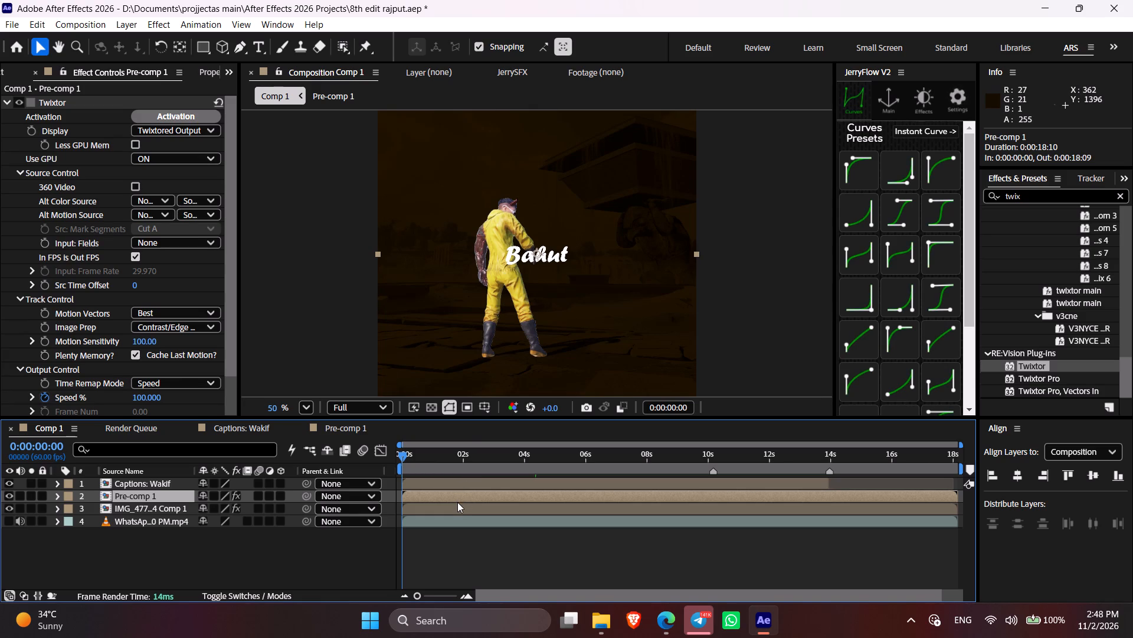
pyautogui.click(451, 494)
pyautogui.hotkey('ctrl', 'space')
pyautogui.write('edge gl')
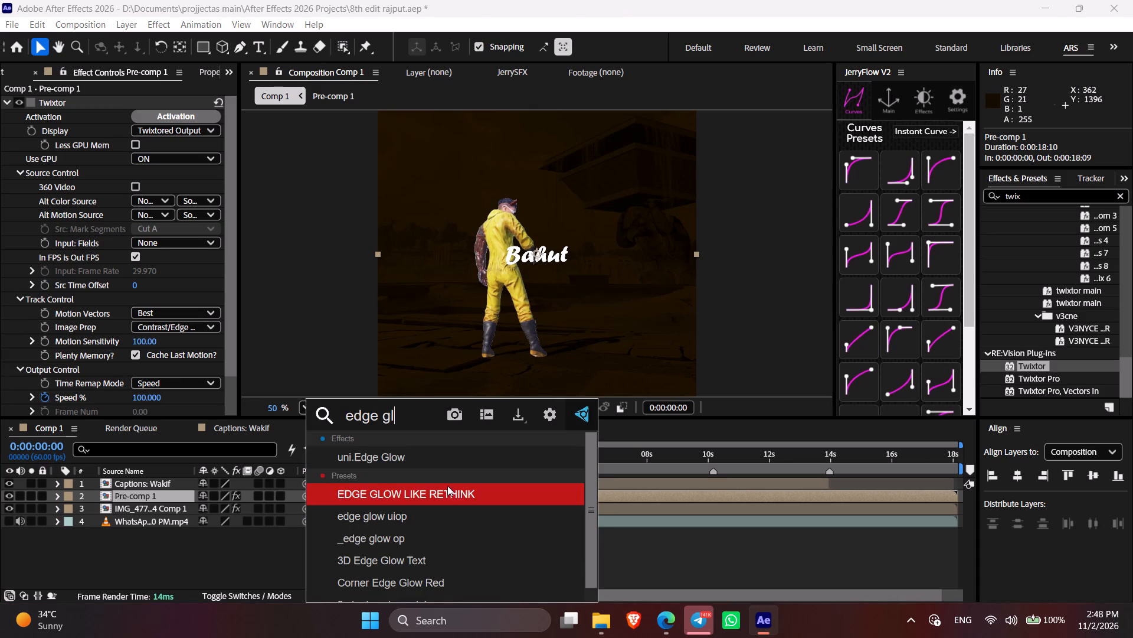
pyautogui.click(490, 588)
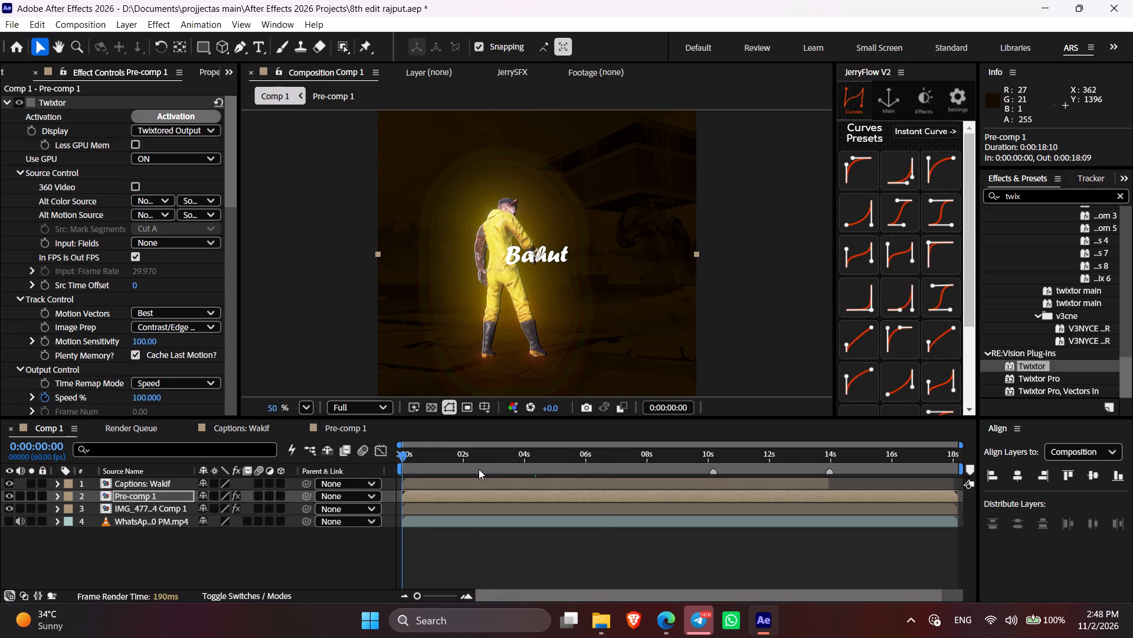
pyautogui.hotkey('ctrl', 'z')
# Duplicate the Pre-comp 1 layer, reapply the last edge glow preset to the lower copy, and save the project.
pyautogui.click(459, 496)
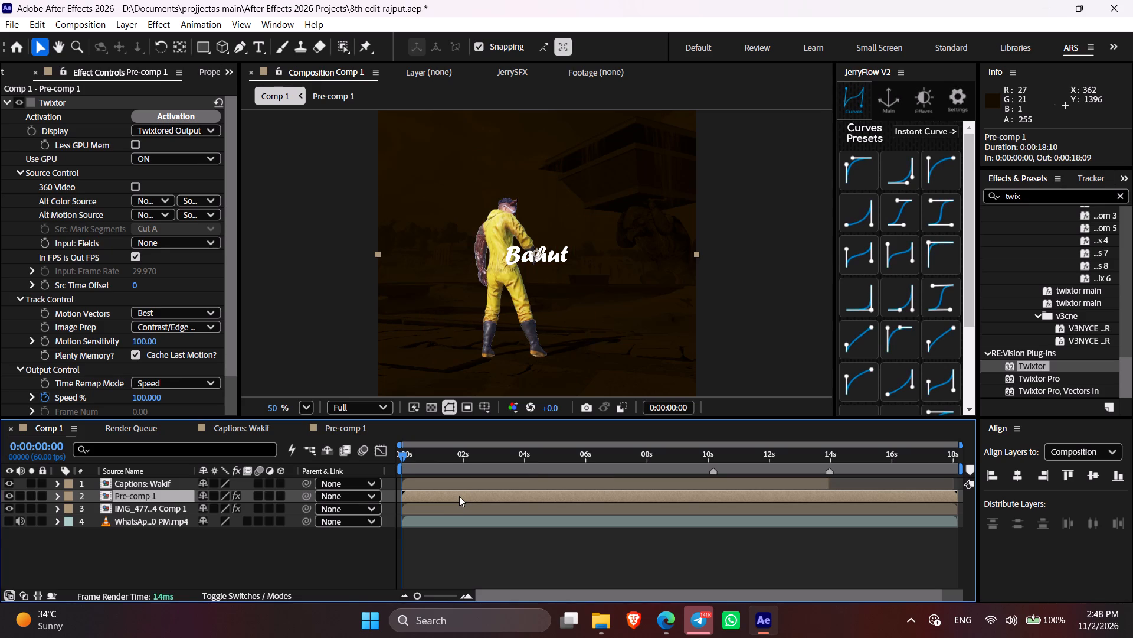
pyautogui.hotkey('ctrl', 'd')
pyautogui.click(459, 510)
pyautogui.hotkey('ctrl', 'alt', 'shift', 'f')
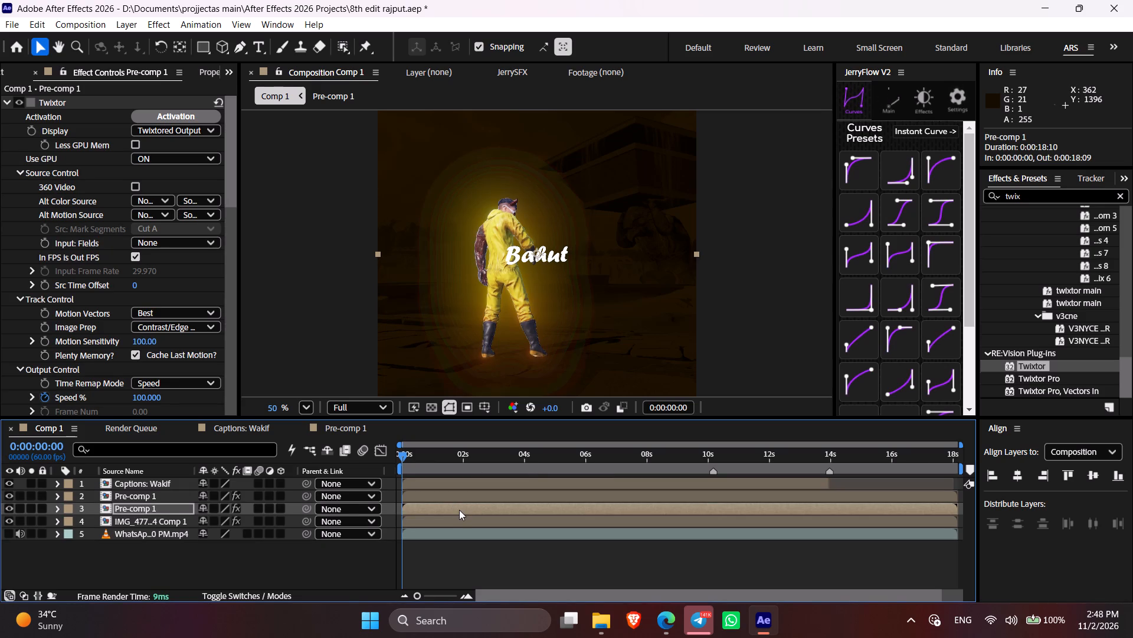
pyautogui.hotkey('ctrl', 's')
# Nudge the lower Pre-comp 1 glow layer up and left to position 538, 956.
pyautogui.click(459, 510)
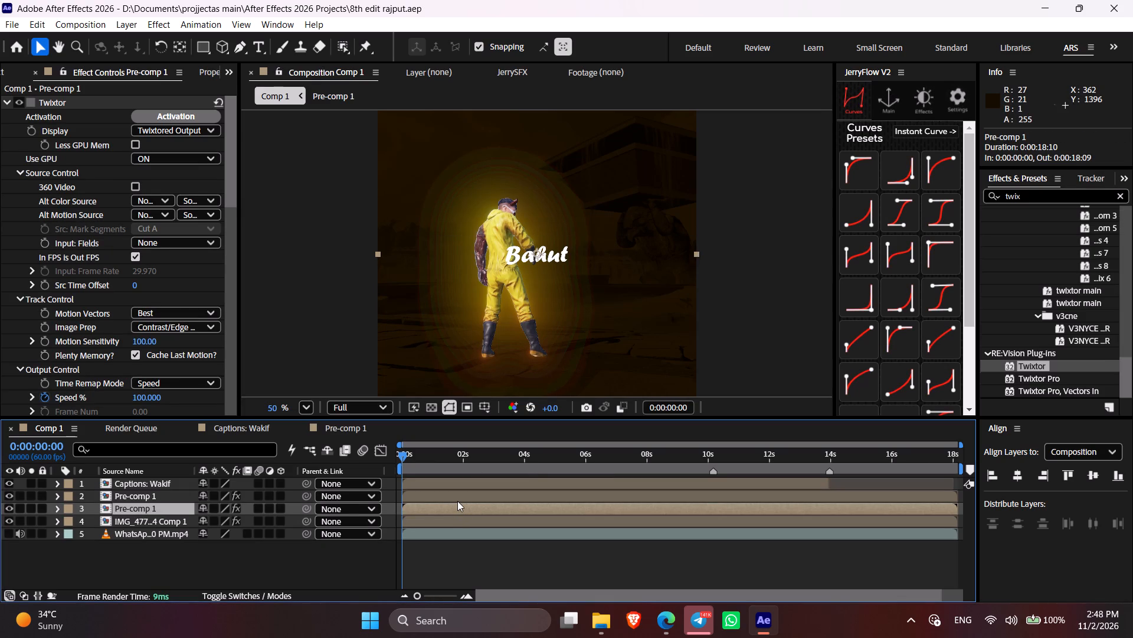
pyautogui.press('Up')
pyautogui.press('Up')
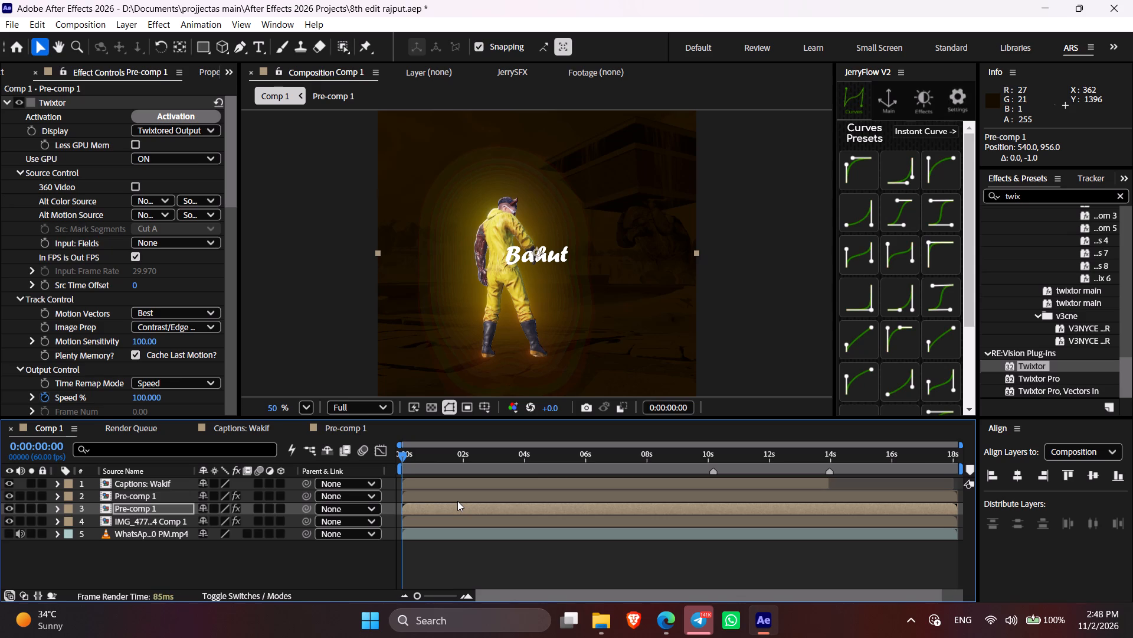
pyautogui.press('Left')
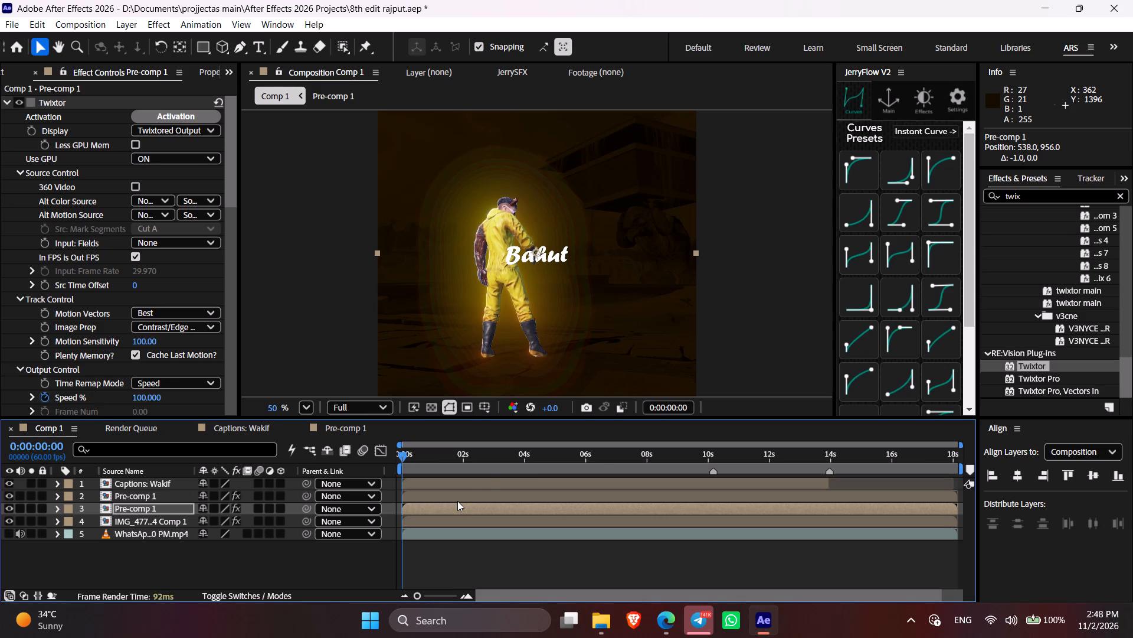
# Examine the character's glow at several moments between 0:00:06:27 and 0:00:15:21.
pyautogui.click(600, 458)
pyautogui.click(783, 440)
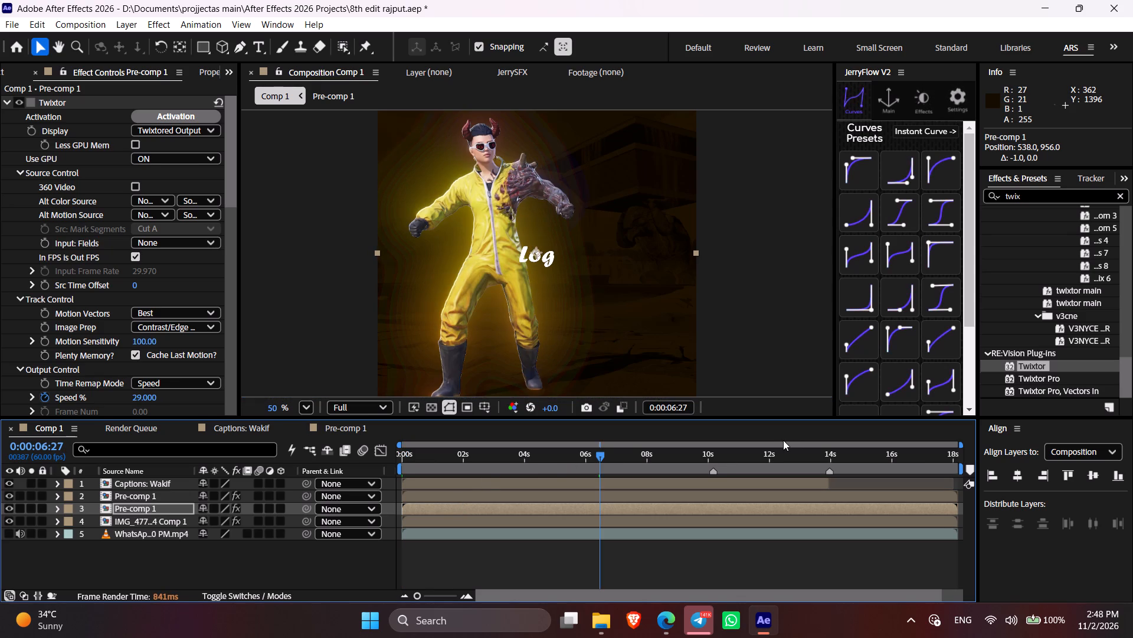
pyautogui.click(801, 454)
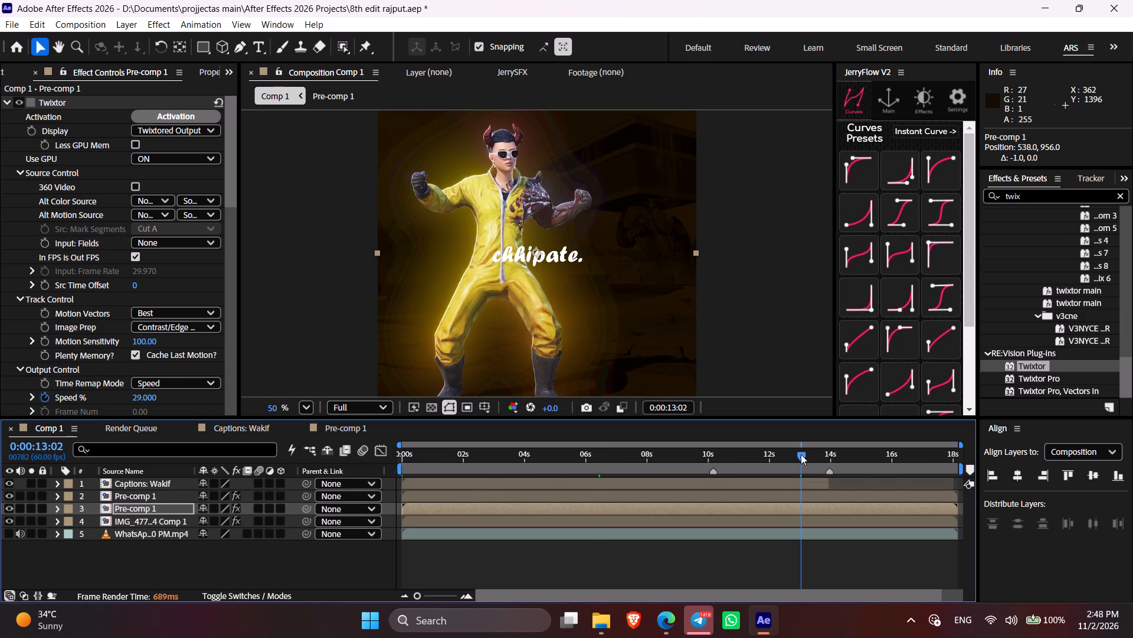
pyautogui.moveTo(850, 453); pyautogui.dragTo(872, 460)
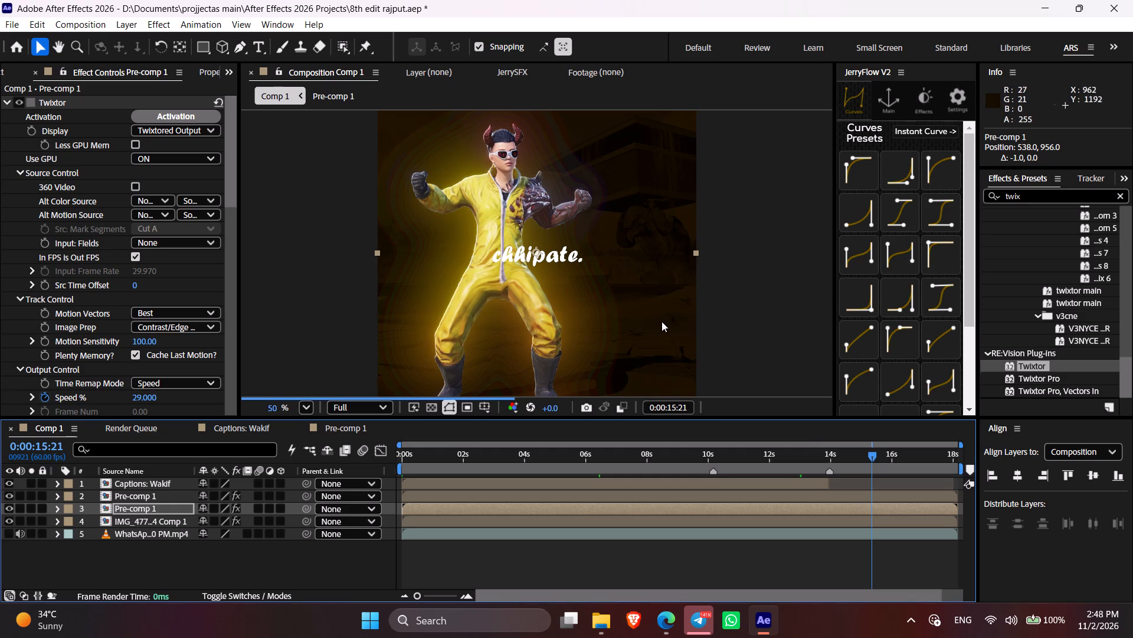
pyautogui.click(826, 451)
pyautogui.click(830, 453)
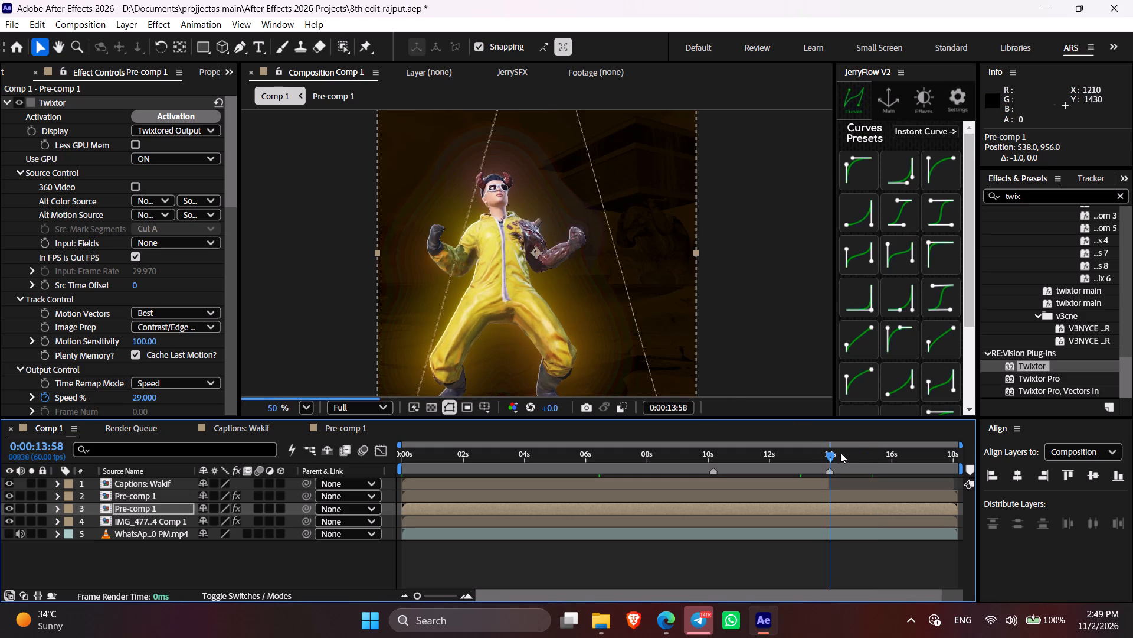
pyautogui.click(865, 452)
# Examine the glowing character at 0:00:15:06 at several magnifications in Comp 1.
pyautogui.scroll(-1, 631, 252)
pyautogui.scroll(2, 631, 257)
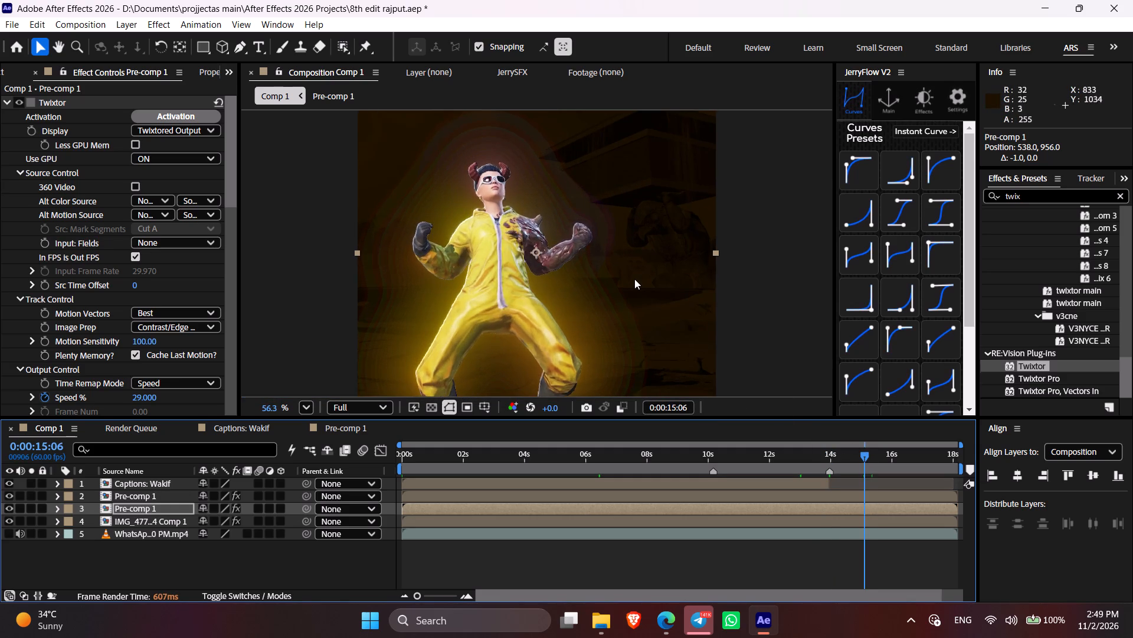
pyautogui.scroll(4, 634, 279)
pyautogui.scroll(-3, 634, 279)
pyautogui.scroll(2, 634, 279)
pyautogui.scroll(-2, 634, 279)
pyautogui.scroll(1, 634, 279)
pyautogui.scroll(-1, 634, 279)
pyautogui.scroll(2, 634, 279)
pyautogui.scroll(-1, 634, 279)
pyautogui.scroll(1, 634, 279)
pyautogui.scroll(-6, 634, 279)
pyautogui.scroll(1, 634, 279)
pyautogui.scroll(-3, 634, 279)
pyautogui.scroll(2, 635, 279)
pyautogui.scroll(-1, 635, 279)
pyautogui.scroll(-1, 546, 274)
pyautogui.scroll(1, 546, 274)
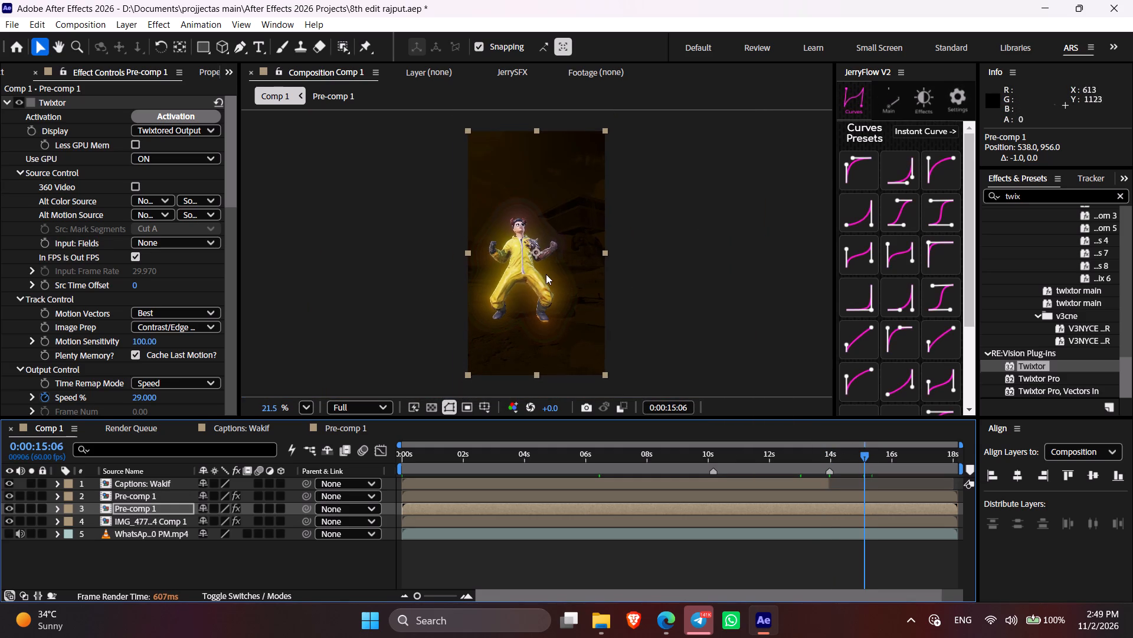
pyautogui.scroll(1, 546, 274)
pyautogui.scroll(-2, 546, 274)
pyautogui.scroll(1, 546, 274)
pyautogui.scroll(-1, 546, 274)
pyautogui.scroll(2, 546, 274)
pyautogui.scroll(-2, 546, 274)
pyautogui.click(298, 410)
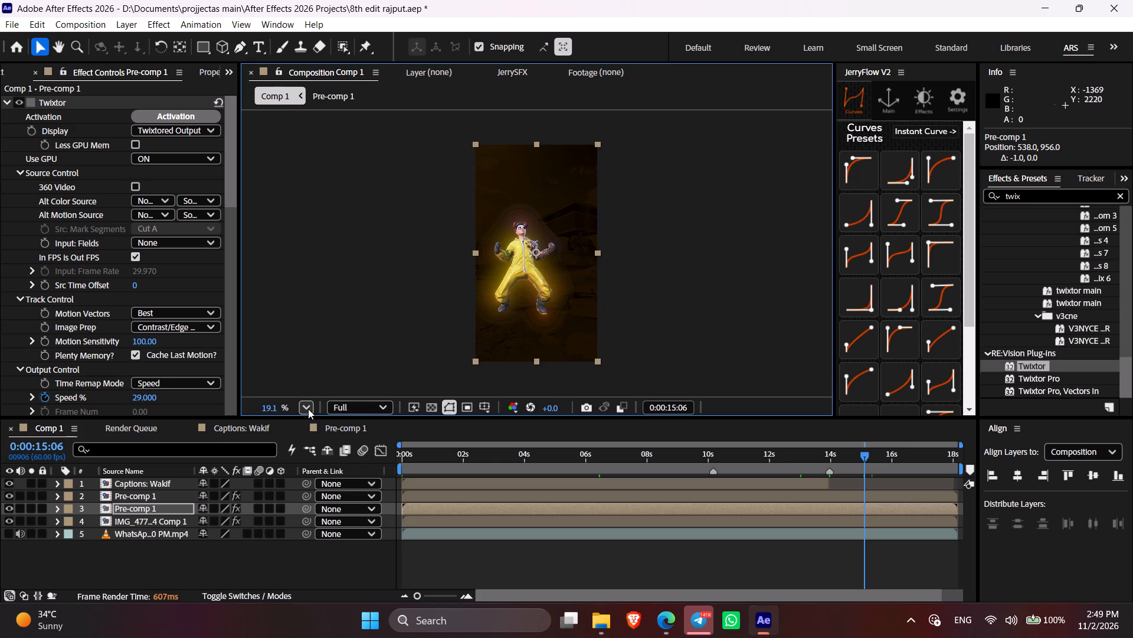
pyautogui.click(308, 409)
pyautogui.click(333, 128)
pyautogui.scroll(1, 545, 325)
pyautogui.scroll(-1, 545, 325)
pyautogui.scroll(2, 545, 325)
pyautogui.scroll(-1, 545, 325)
pyautogui.scroll(3, 545, 325)
pyautogui.scroll(-7, 545, 325)
pyautogui.scroll(1, 545, 325)
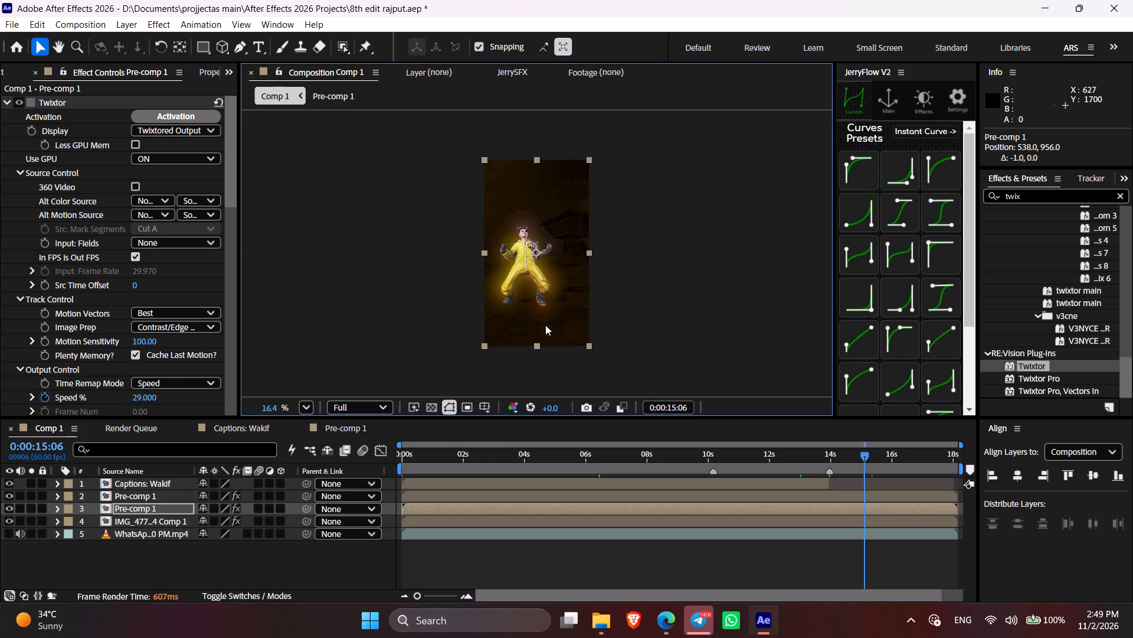
pyautogui.scroll(-4, 522, 323)
pyautogui.scroll(2, 522, 323)
pyautogui.scroll(-1, 522, 323)
pyautogui.scroll(1, 522, 323)
pyautogui.scroll(-3, 522, 323)
pyautogui.scroll(7, 522, 323)
pyautogui.scroll(-1, 522, 323)
pyautogui.scroll(2, 522, 323)
pyautogui.scroll(-3, 522, 323)
pyautogui.scroll(2, 522, 323)
pyautogui.scroll(-4, 522, 323)
pyautogui.scroll(1, 522, 323)
pyautogui.scroll(-3, 522, 323)
pyautogui.scroll(1, 522, 323)
pyautogui.scroll(-1, 522, 323)
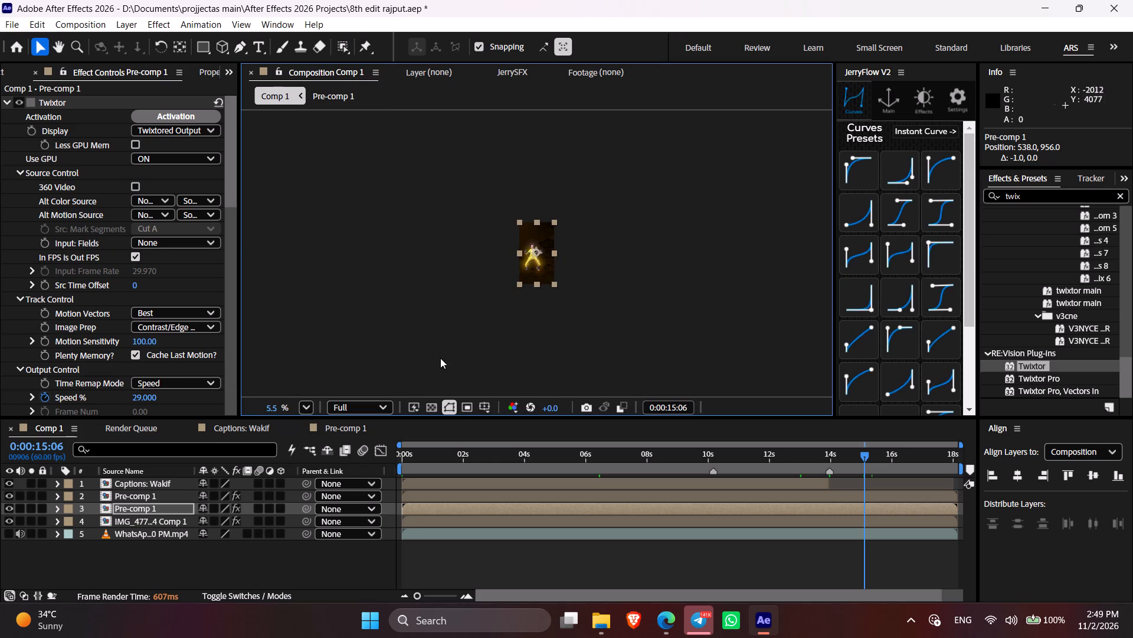
pyautogui.click(309, 403)
pyautogui.click(333, 297)
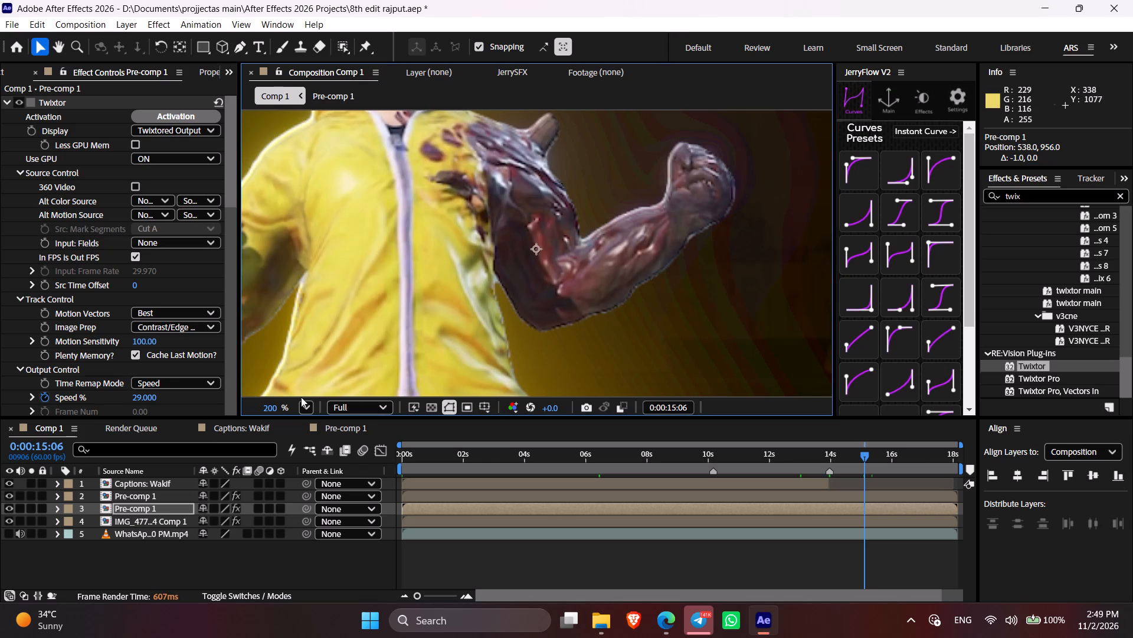
pyautogui.click(301, 399)
pyautogui.click(304, 405)
pyautogui.click(342, 260)
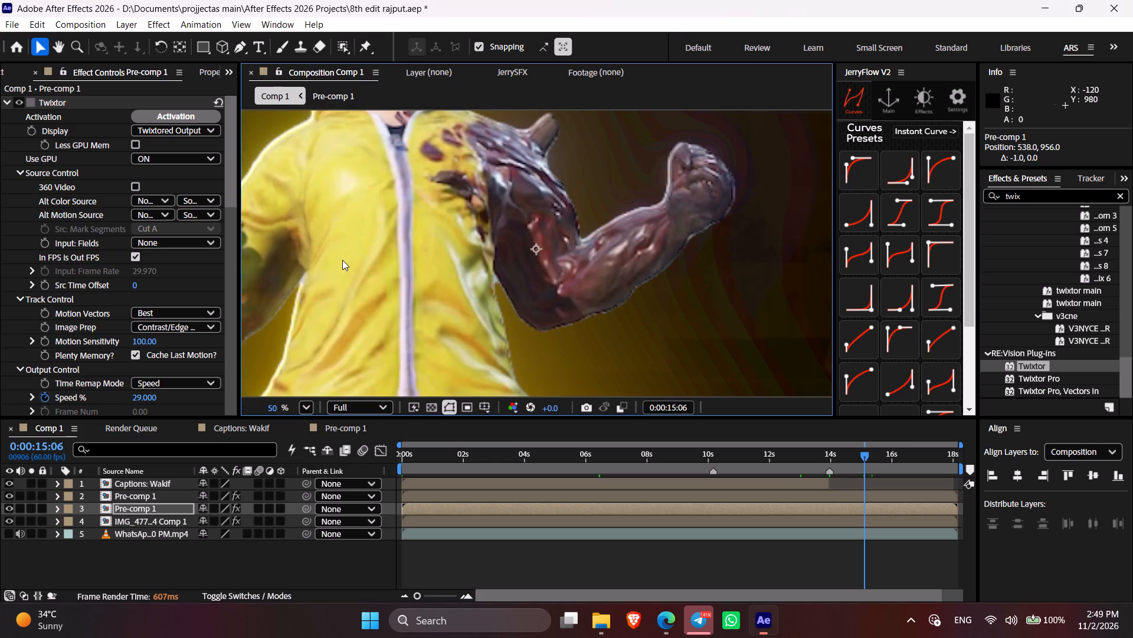
# Nudge the lower Pre-comp 1 glow layer further up and left to position 536, 954.
pyautogui.click(856, 505)
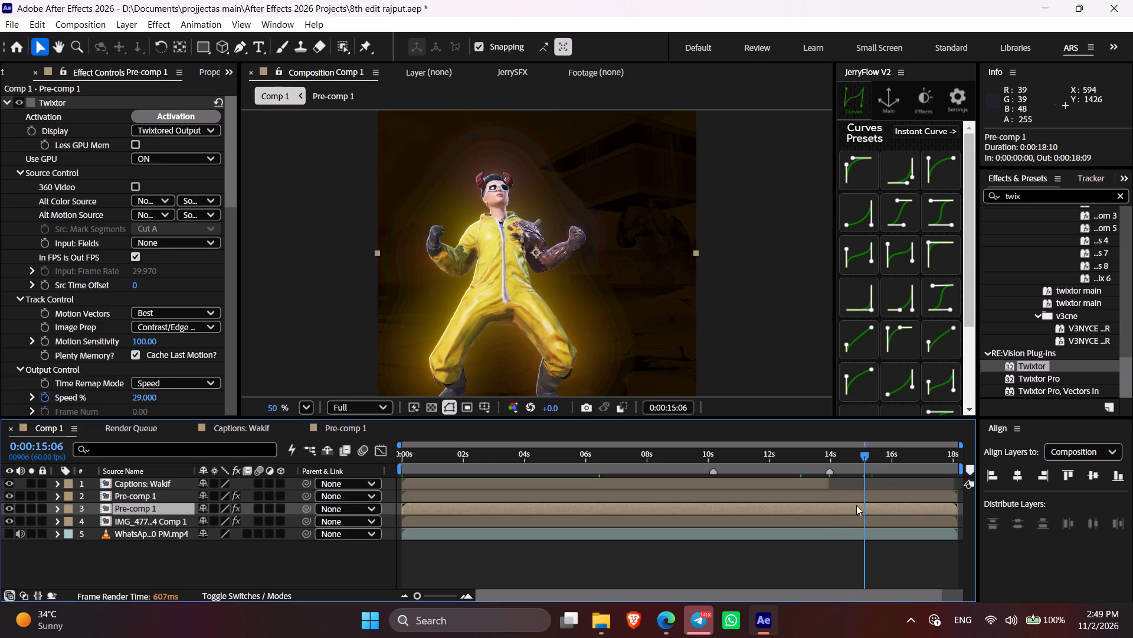
pyautogui.press('Up')
pyautogui.press('Up')
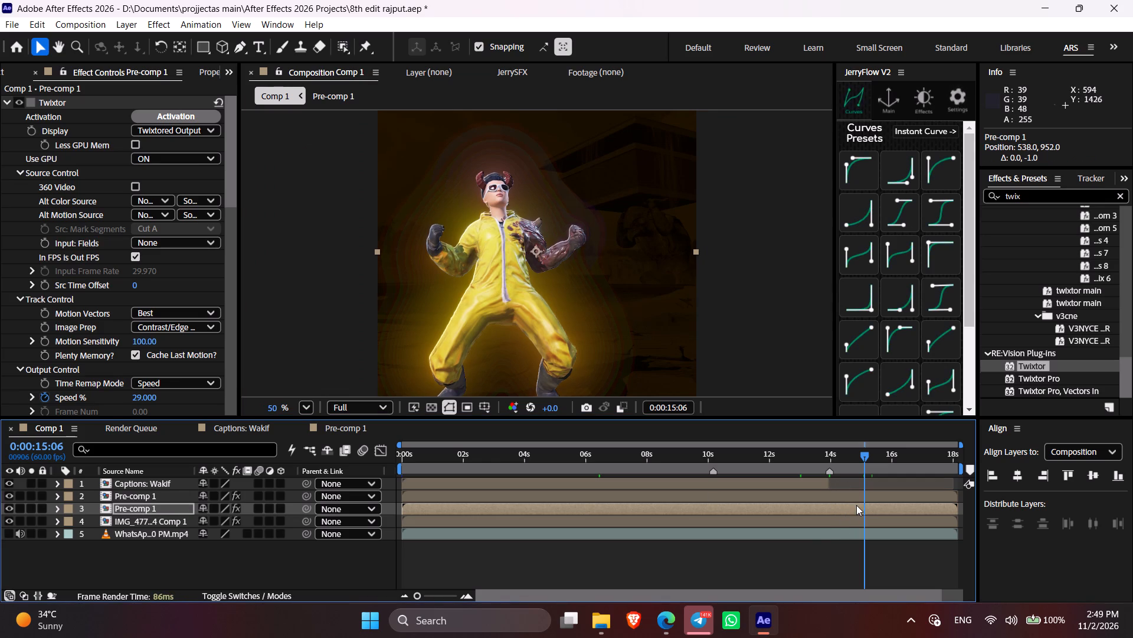
pyautogui.press('Down')
pyautogui.press('Left')
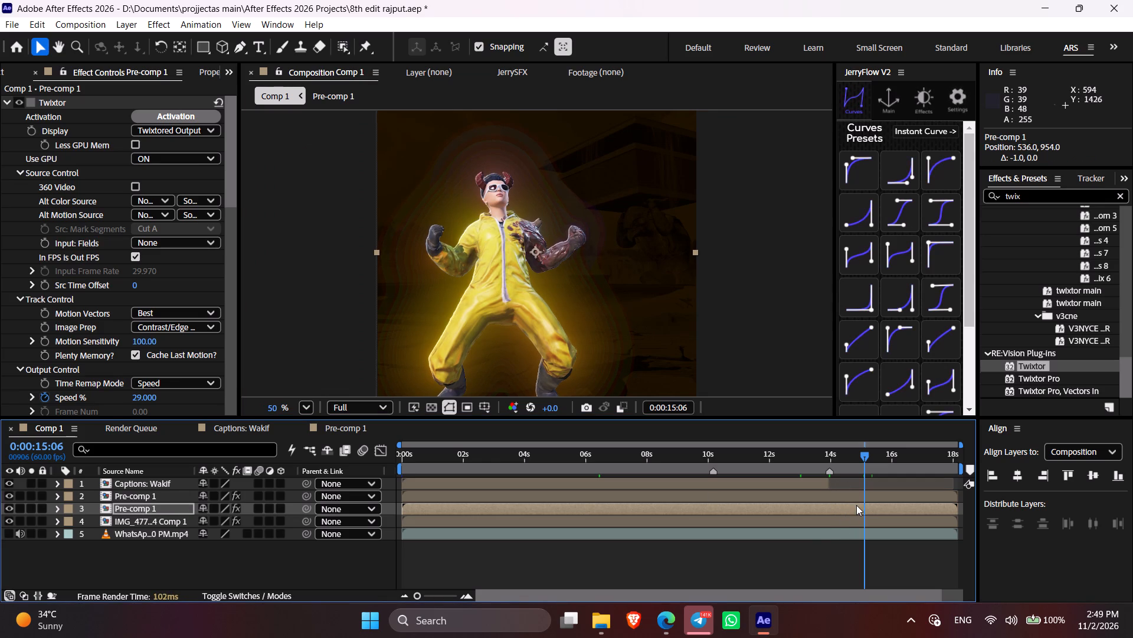
# Collapse Twixtor and place the CC Light Sweep center beside the character's head, at about 224, 730.
pyautogui.click(4, 99)
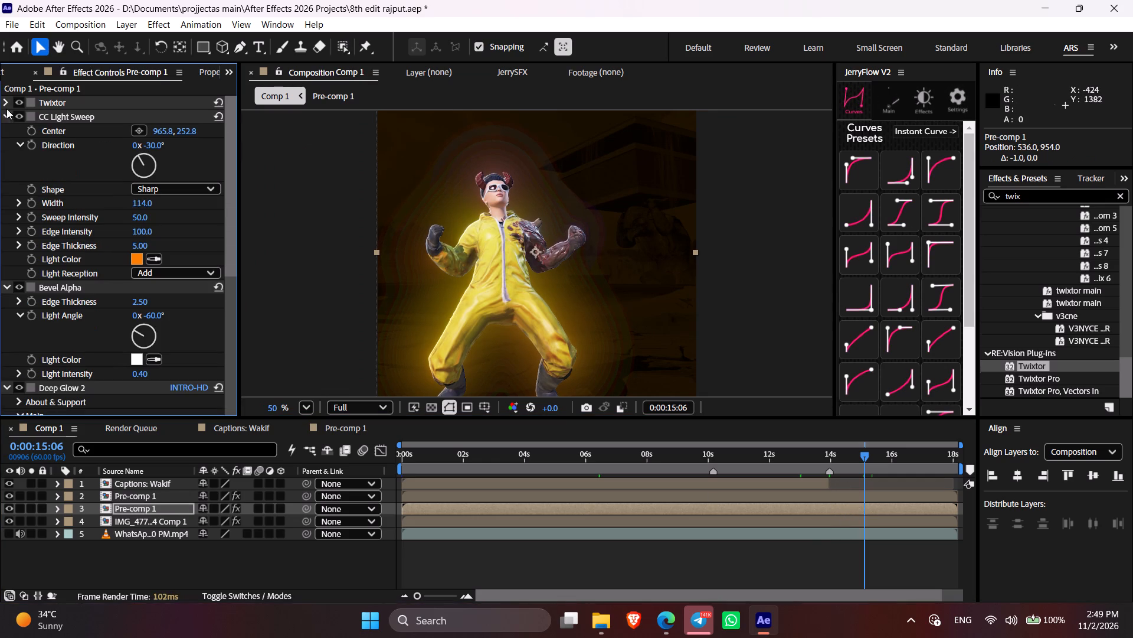
pyautogui.click(136, 125)
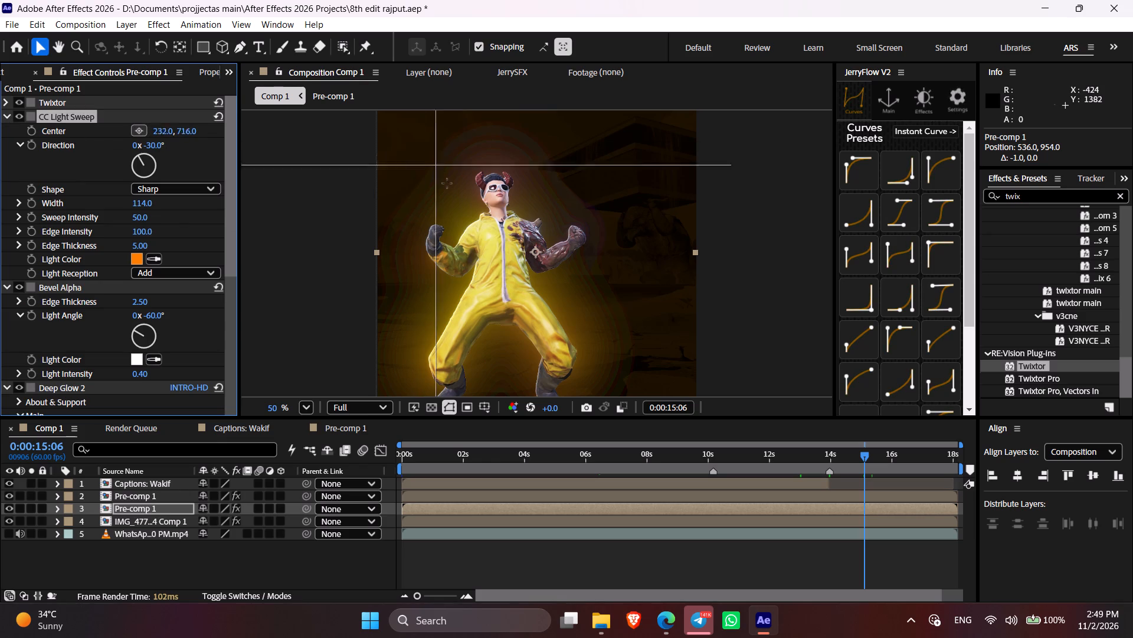
pyautogui.click(444, 193)
pyautogui.moveTo(447, 193); pyautogui.dragTo(446, 184)
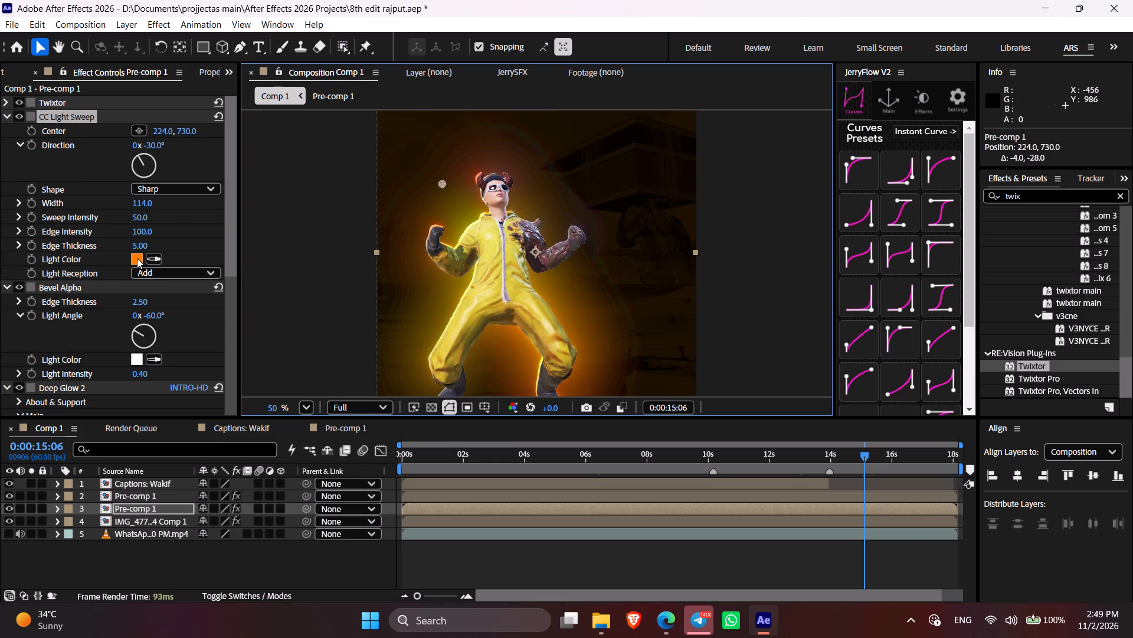
# Change the CC Light Sweep light color to golden yellow, about FFC100.
pyautogui.click(137, 258)
pyautogui.moveTo(931, 538); pyautogui.dragTo(914, 533)
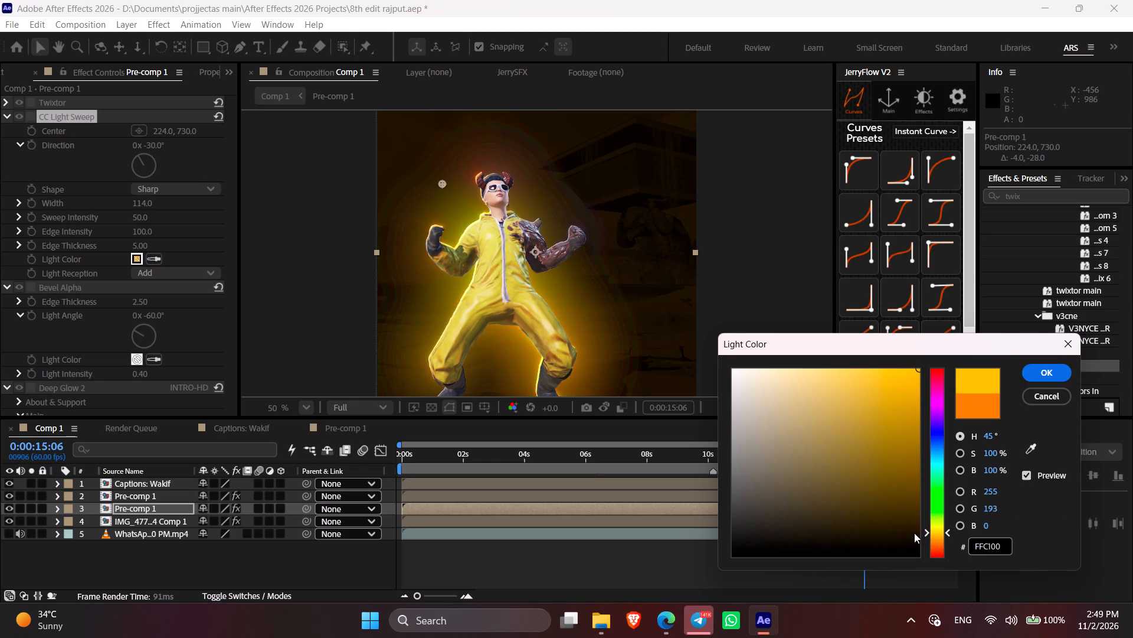
pyautogui.moveTo(914, 533); pyautogui.dragTo(916, 533)
pyautogui.click(1049, 372)
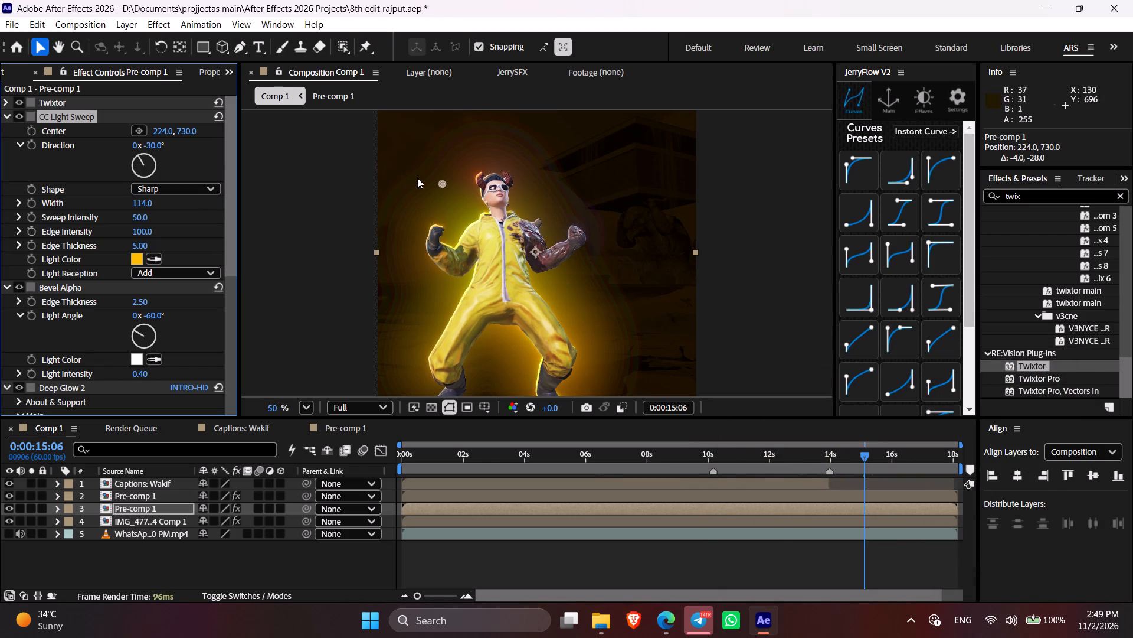
# Shift the CC Light Sweep center closer to the character's head, to about 282, 702.
pyautogui.moveTo(441, 183); pyautogui.dragTo(444, 192)
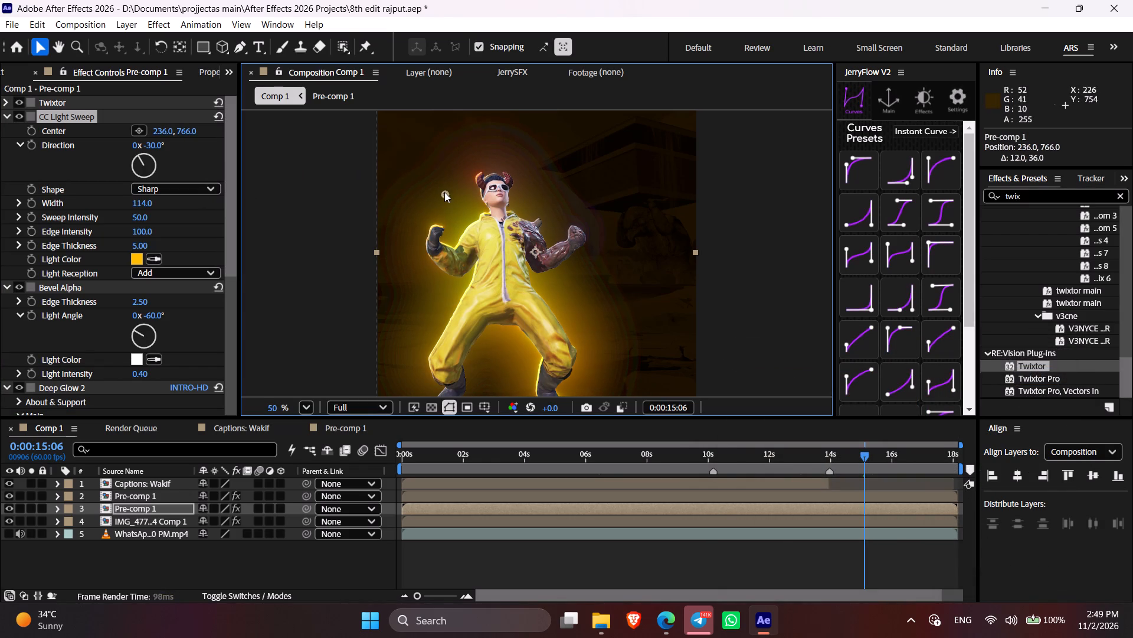
pyautogui.moveTo(444, 192); pyautogui.dragTo(458, 174)
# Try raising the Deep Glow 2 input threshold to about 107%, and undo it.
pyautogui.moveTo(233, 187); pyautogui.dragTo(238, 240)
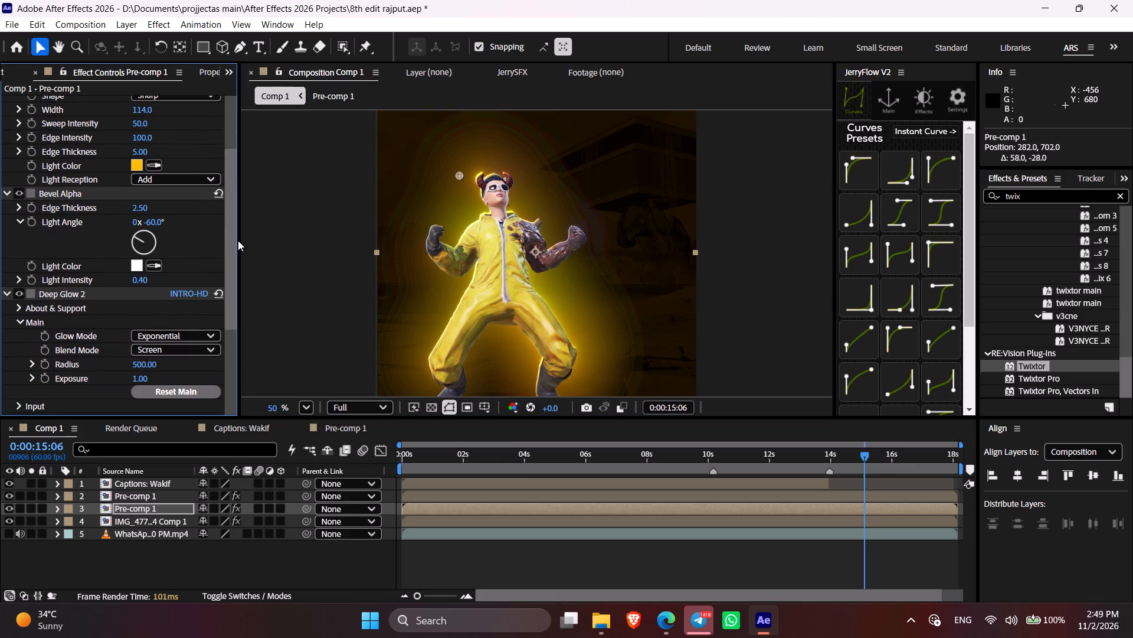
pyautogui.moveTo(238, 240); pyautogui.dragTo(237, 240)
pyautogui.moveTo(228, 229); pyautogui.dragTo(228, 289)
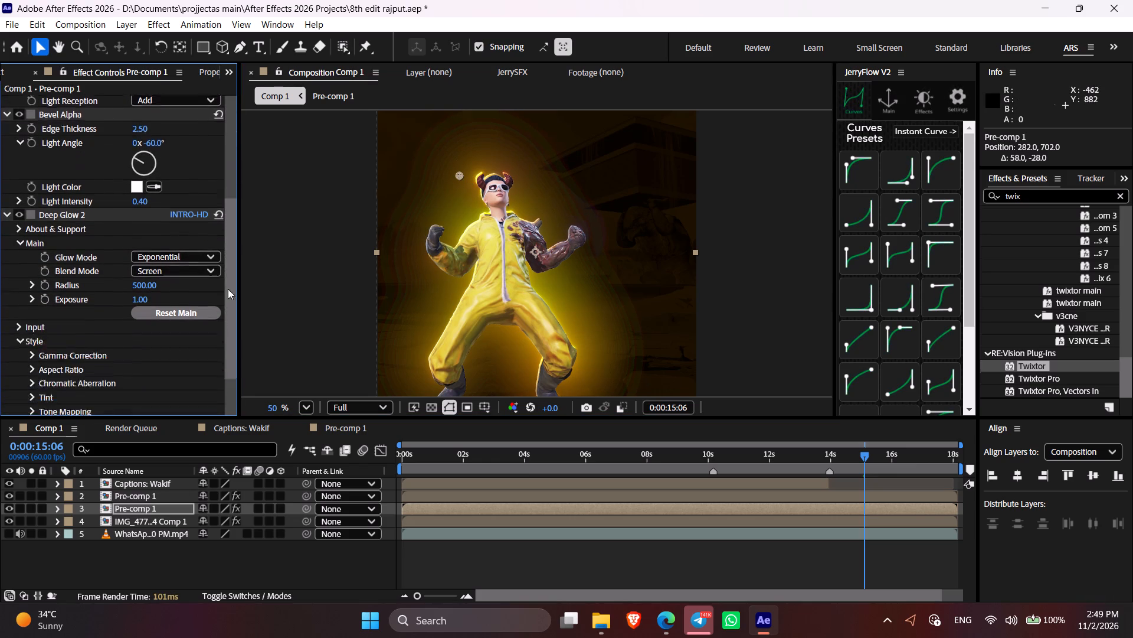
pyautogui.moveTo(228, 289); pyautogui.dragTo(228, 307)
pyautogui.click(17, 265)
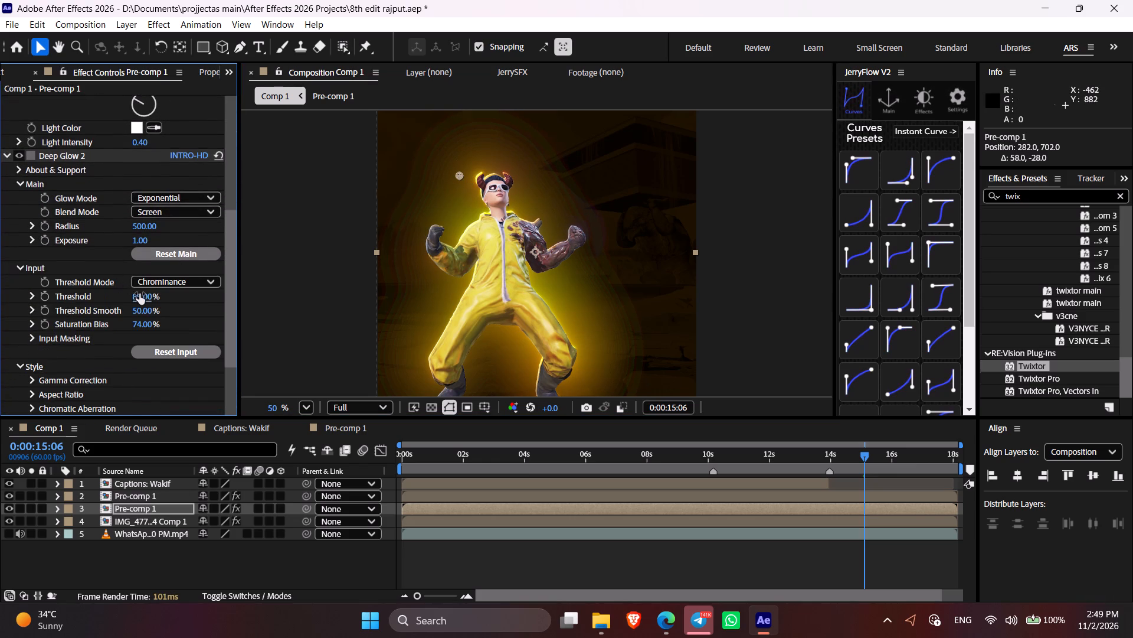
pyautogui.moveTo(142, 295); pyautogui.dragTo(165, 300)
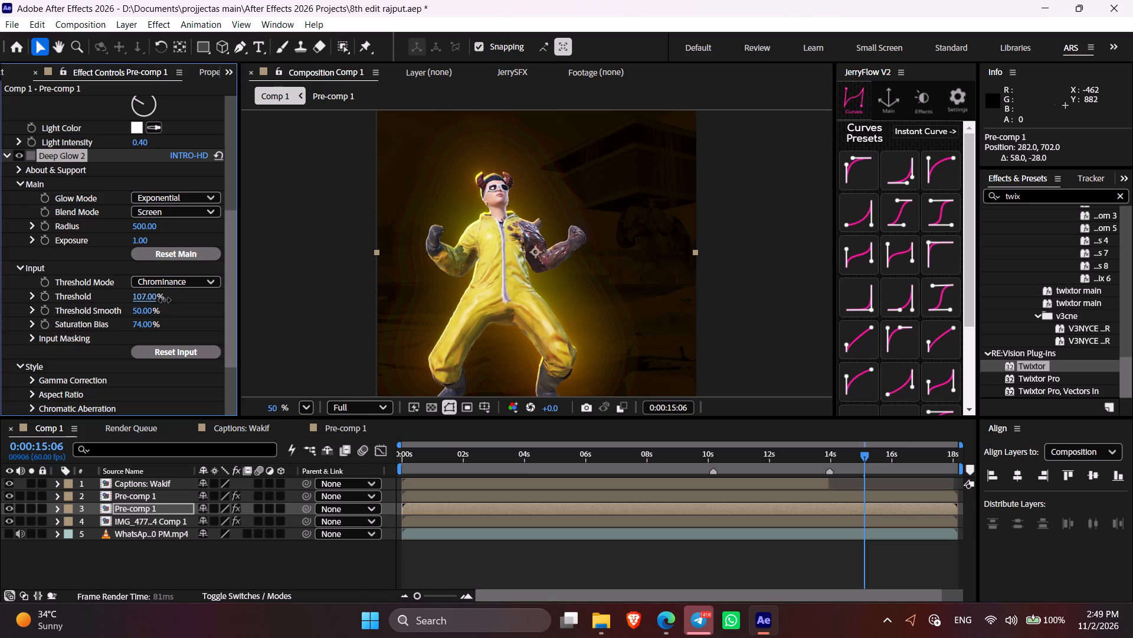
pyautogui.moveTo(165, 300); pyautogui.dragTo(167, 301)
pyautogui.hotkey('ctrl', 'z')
# Set Deep Glow 2's Threshold Smooth to 99% and its Saturation Bias to 100%.
pyautogui.moveTo(151, 314); pyautogui.dragTo(450, 308)
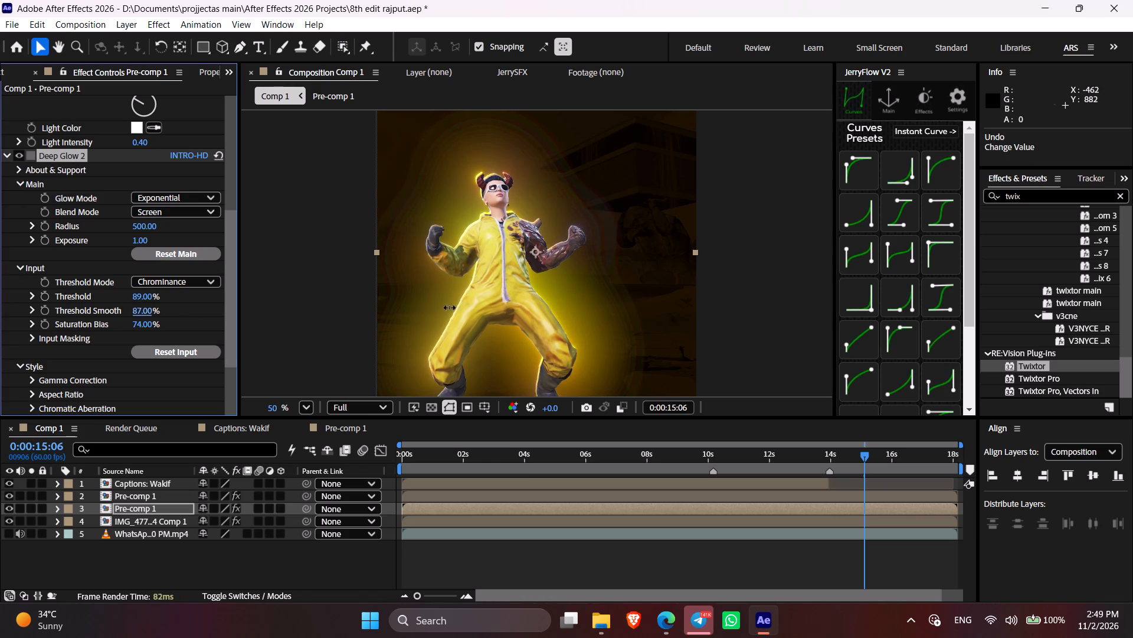
pyautogui.moveTo(450, 308); pyautogui.dragTo(731, 267)
pyautogui.moveTo(147, 318); pyautogui.dragTo(171, 323)
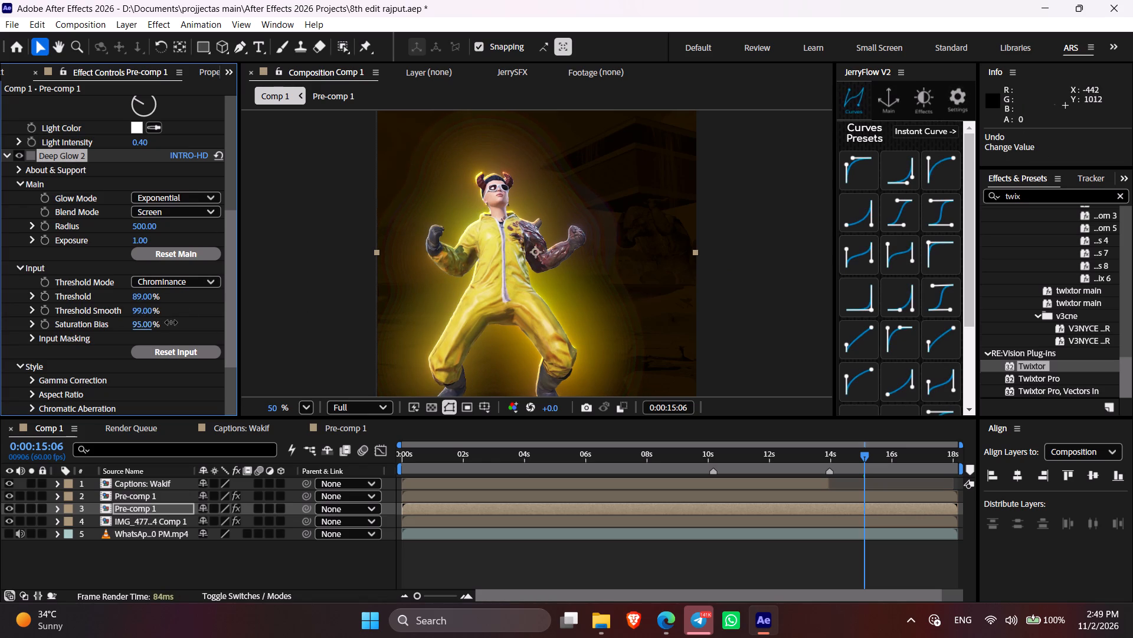
pyautogui.moveTo(171, 323); pyautogui.dragTo(217, 323)
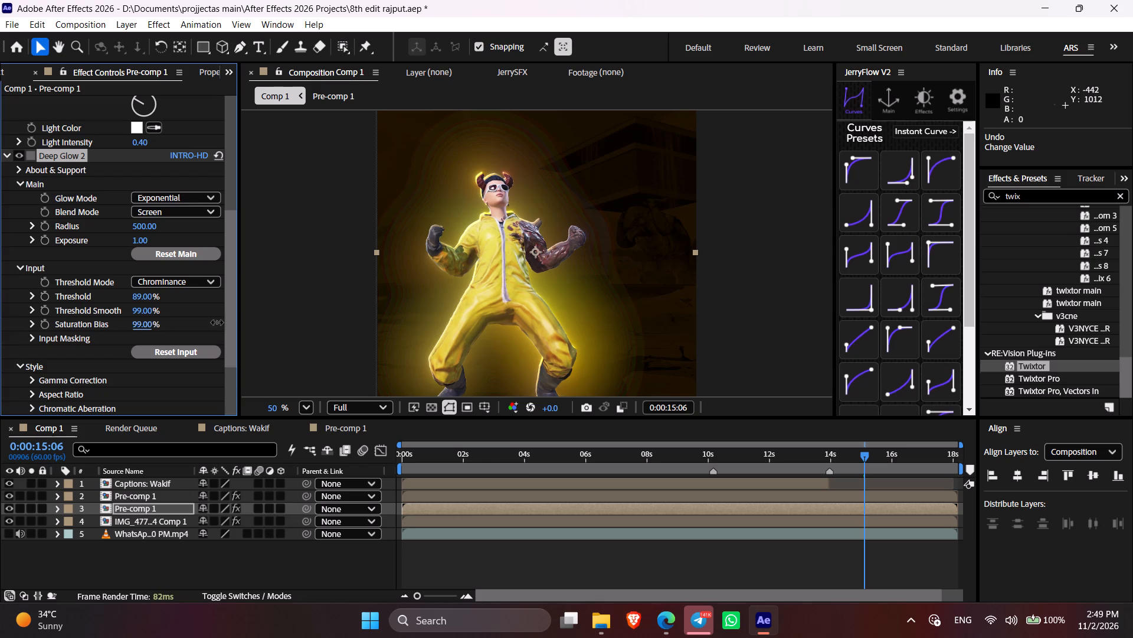
pyautogui.moveTo(217, 323); pyautogui.dragTo(2, 316)
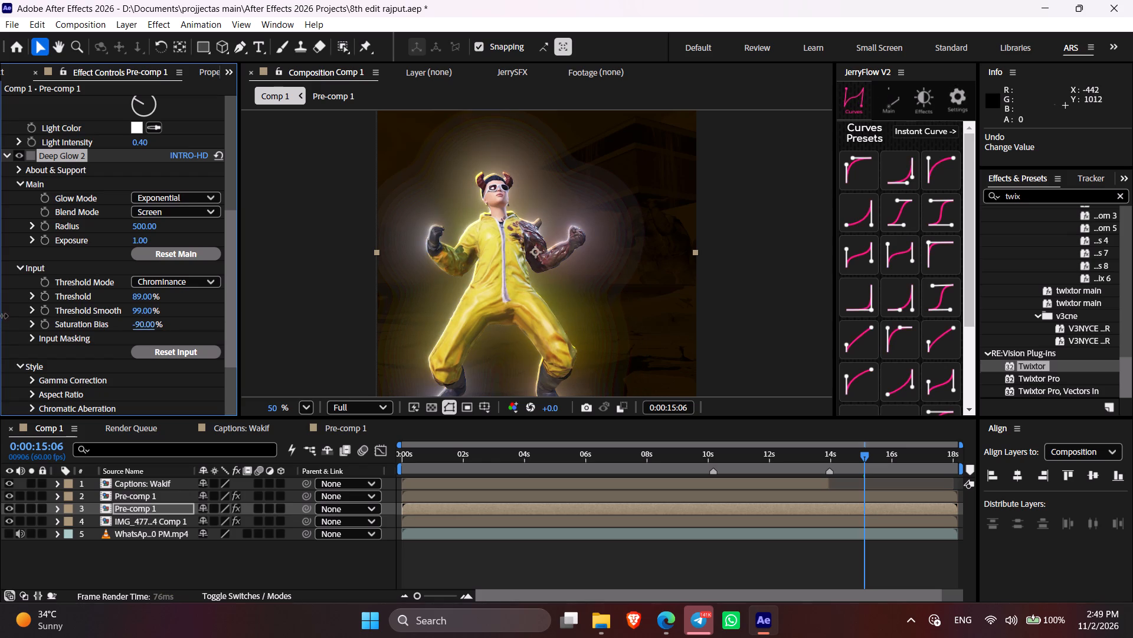
pyautogui.moveTo(2, 316); pyautogui.dragTo(0, 320)
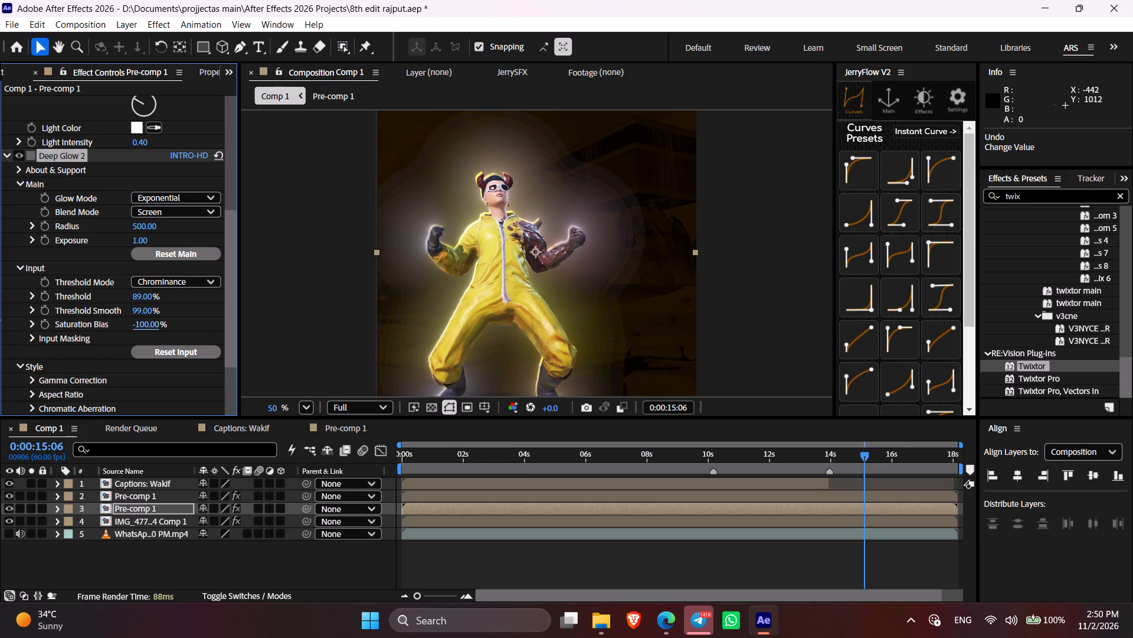
pyautogui.moveTo(0, 320); pyautogui.dragTo(515, 302)
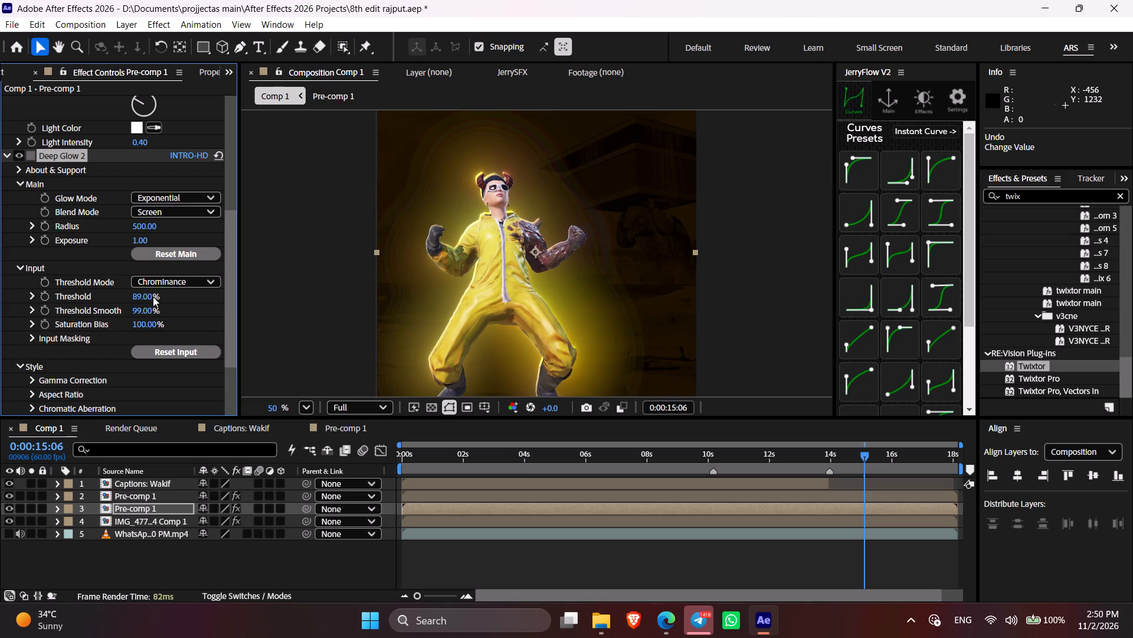
# Raise Deep Glow 2's Threshold to 120% and its Radius to 696.
pyautogui.click(153, 297)
pyautogui.moveTo(145, 294); pyautogui.dragTo(171, 297)
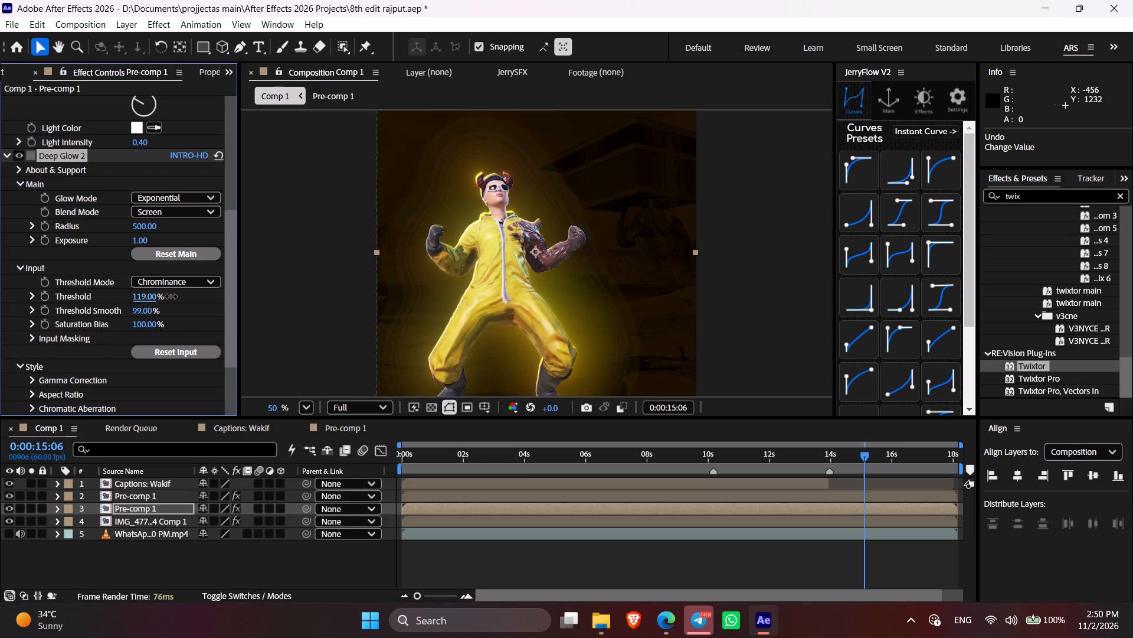
pyautogui.moveTo(171, 297); pyautogui.dragTo(169, 297)
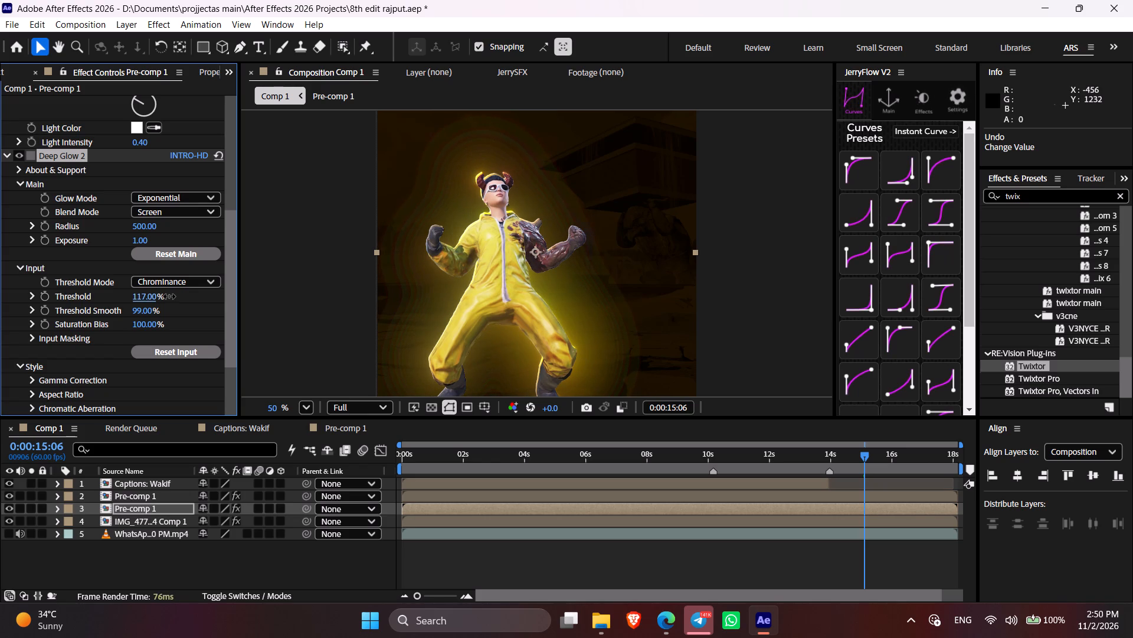
pyautogui.moveTo(169, 297); pyautogui.dragTo(172, 297)
pyautogui.moveTo(150, 229); pyautogui.dragTo(165, 230)
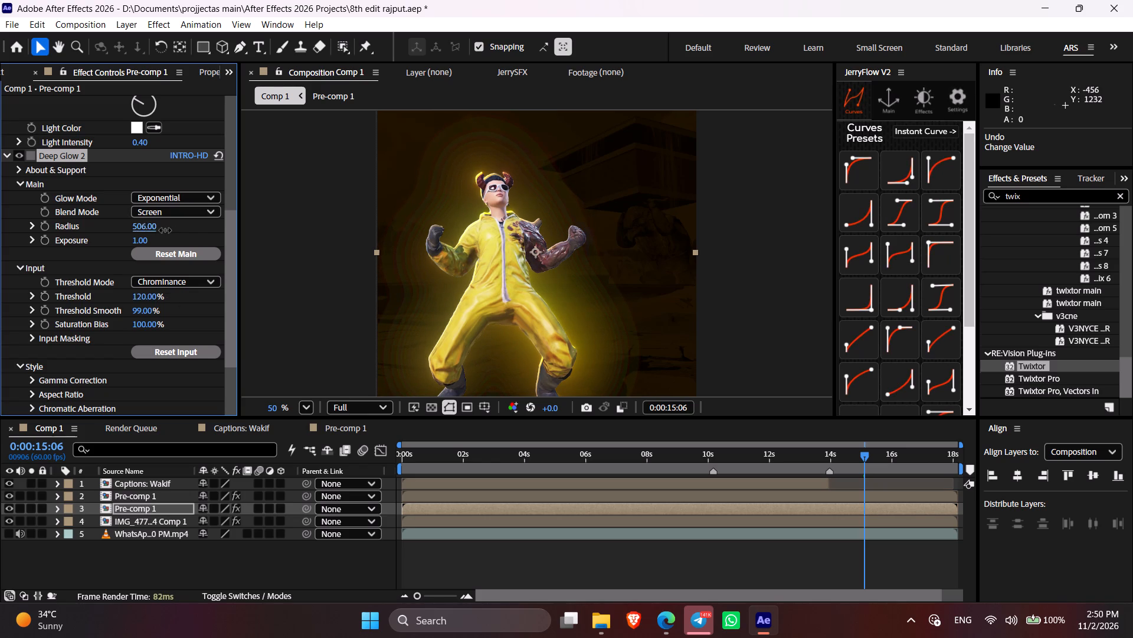
pyautogui.moveTo(165, 230); pyautogui.dragTo(299, 230)
# Compare the character's glow with the CC Light Sweep effect switched off and on.
pyautogui.moveTo(233, 249); pyautogui.dragTo(228, 229)
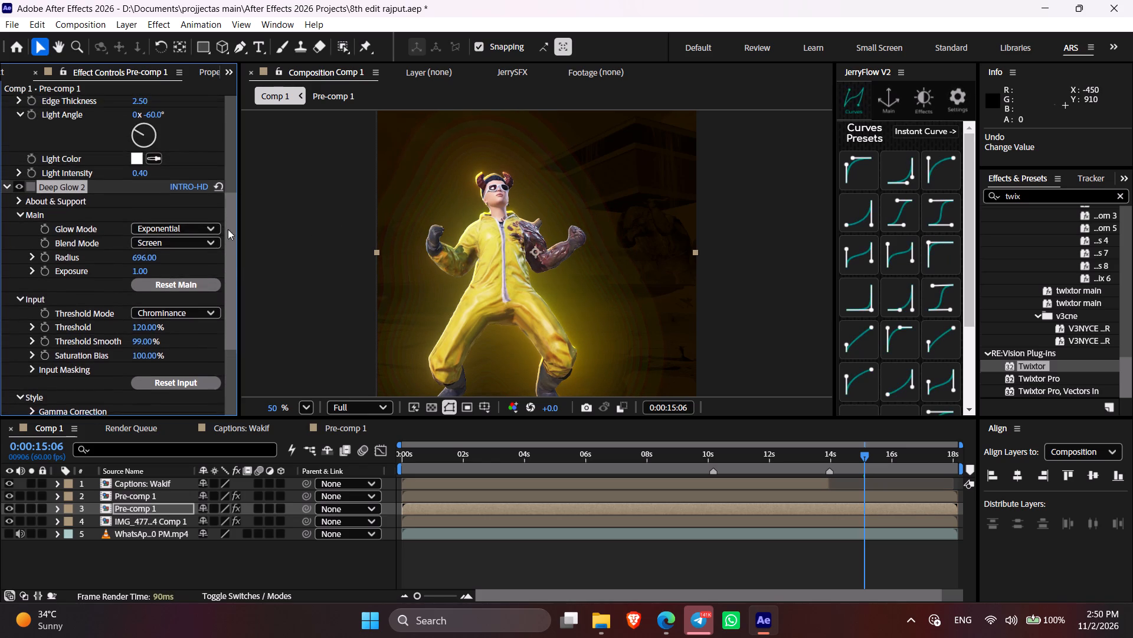
pyautogui.moveTo(228, 229); pyautogui.dragTo(246, 102)
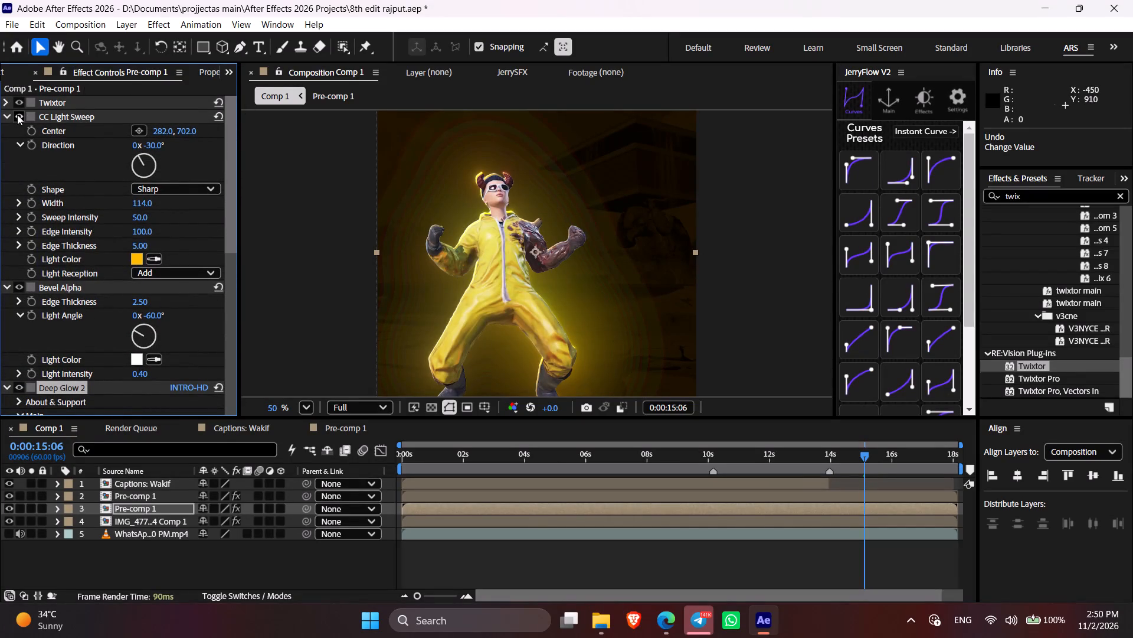
pyautogui.click(17, 115)
pyautogui.click(17, 115)
pyautogui.click(17, 115)
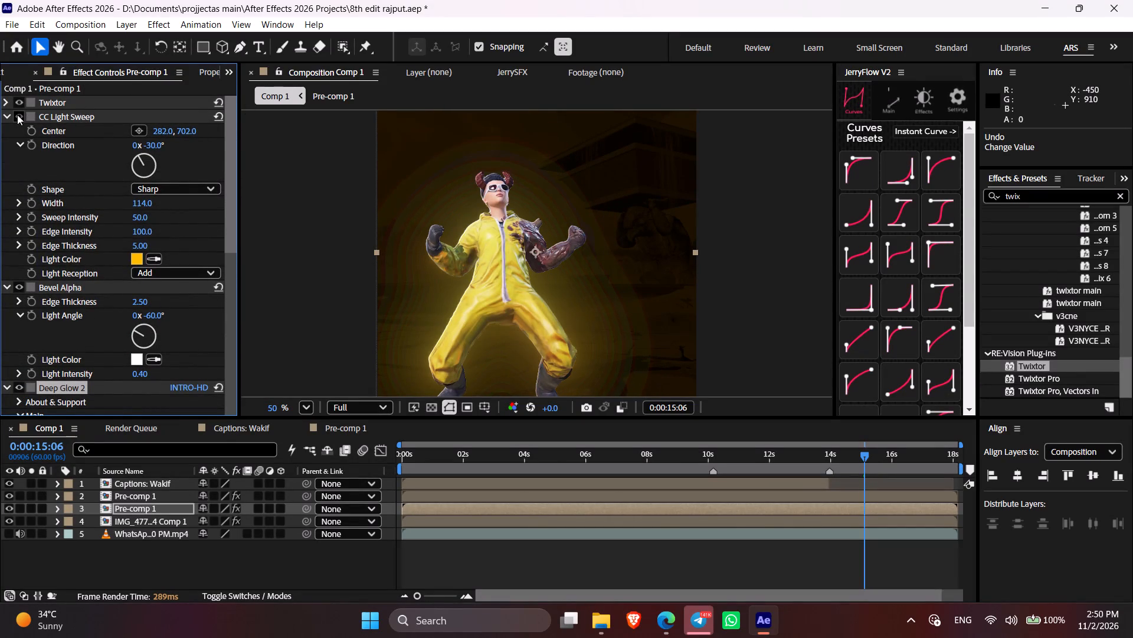
pyautogui.click(17, 115)
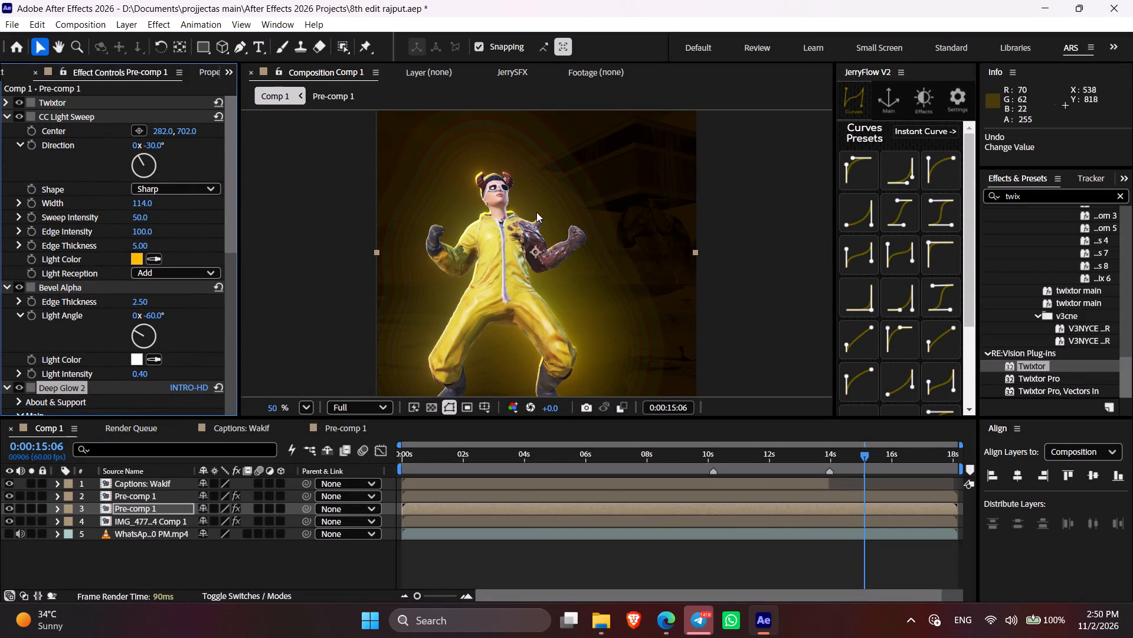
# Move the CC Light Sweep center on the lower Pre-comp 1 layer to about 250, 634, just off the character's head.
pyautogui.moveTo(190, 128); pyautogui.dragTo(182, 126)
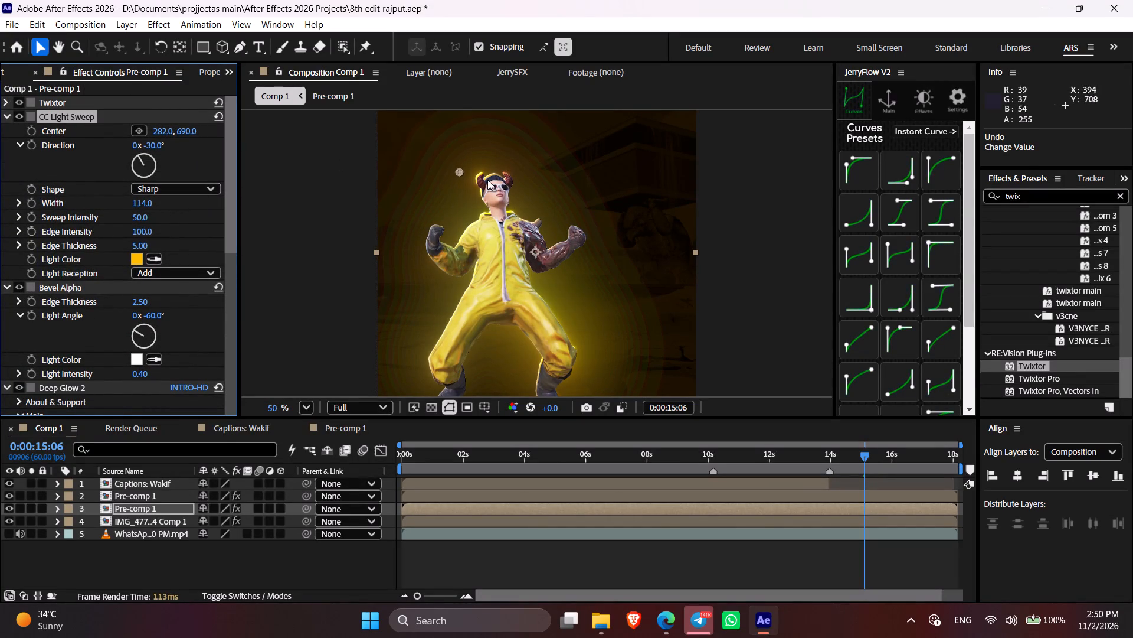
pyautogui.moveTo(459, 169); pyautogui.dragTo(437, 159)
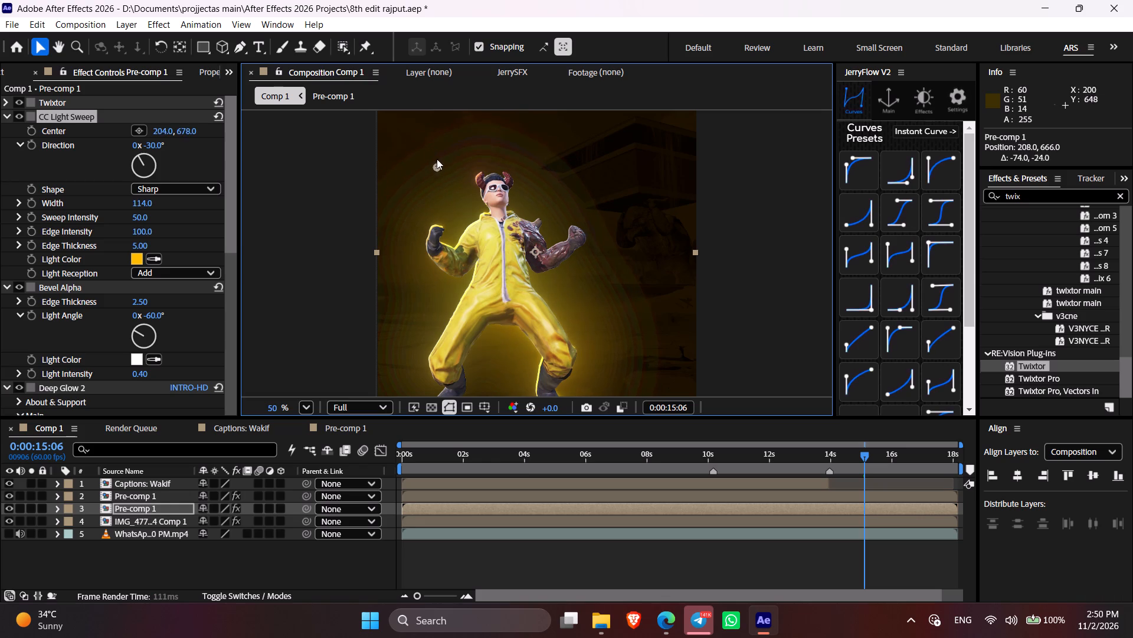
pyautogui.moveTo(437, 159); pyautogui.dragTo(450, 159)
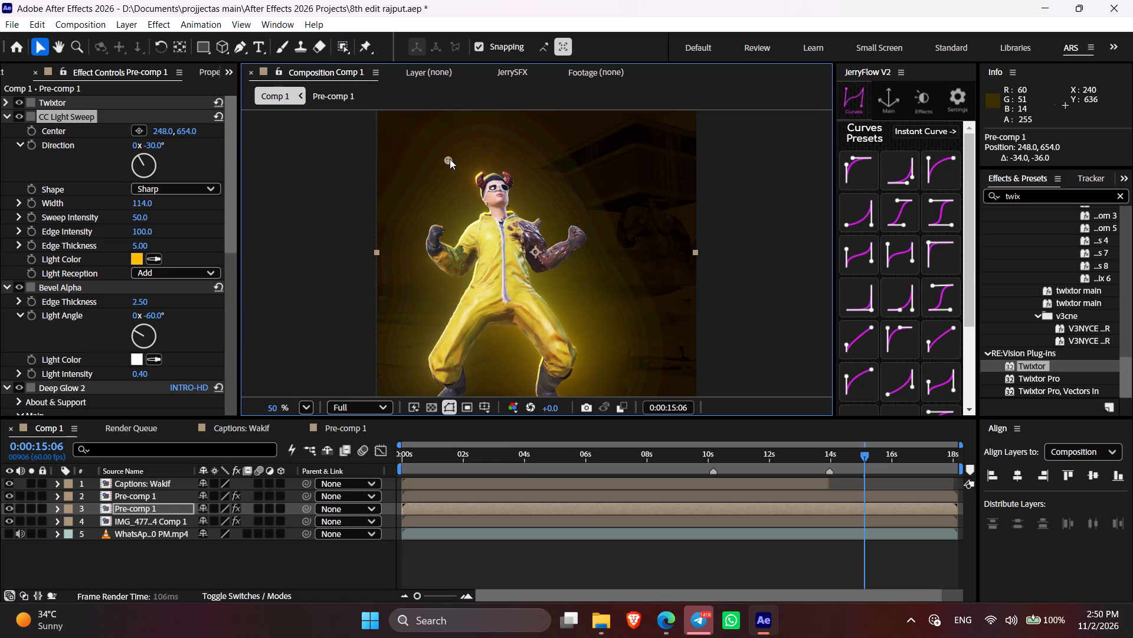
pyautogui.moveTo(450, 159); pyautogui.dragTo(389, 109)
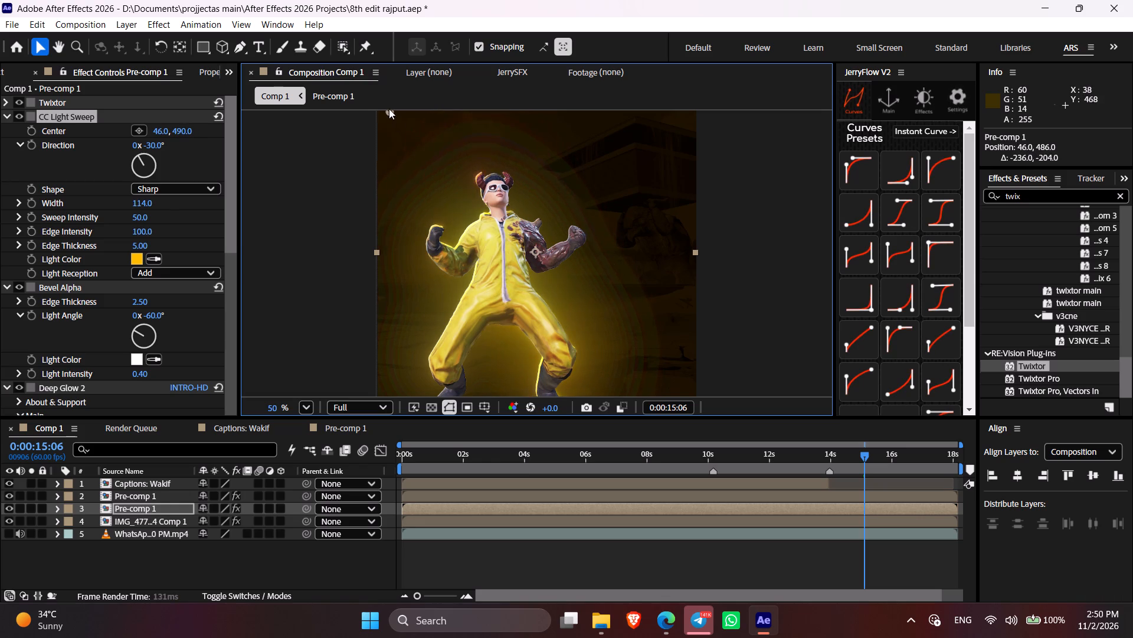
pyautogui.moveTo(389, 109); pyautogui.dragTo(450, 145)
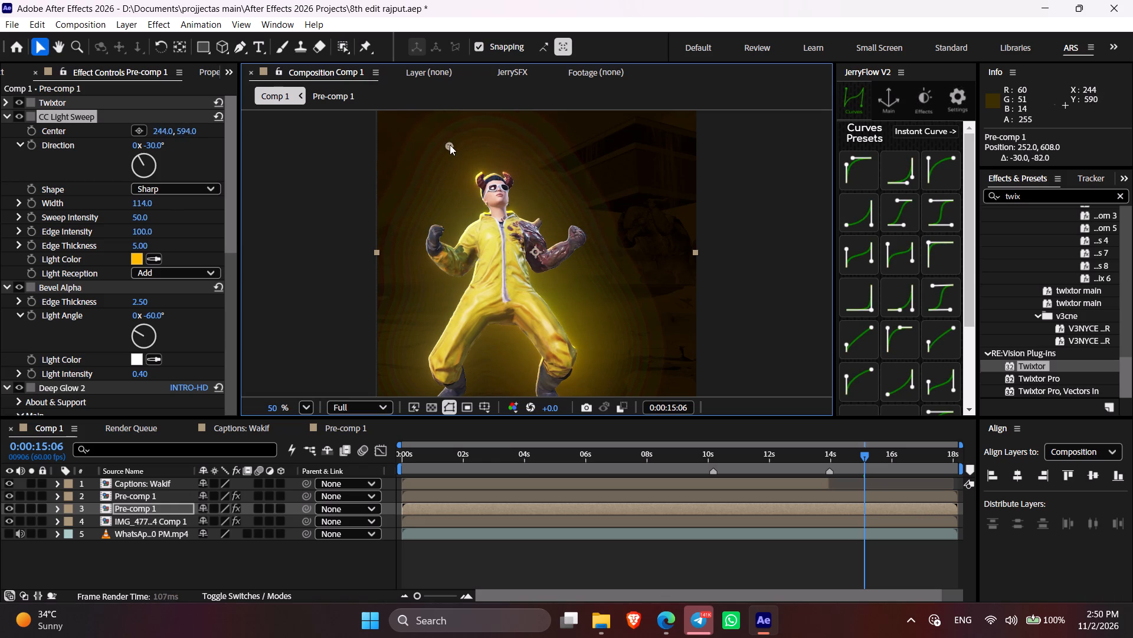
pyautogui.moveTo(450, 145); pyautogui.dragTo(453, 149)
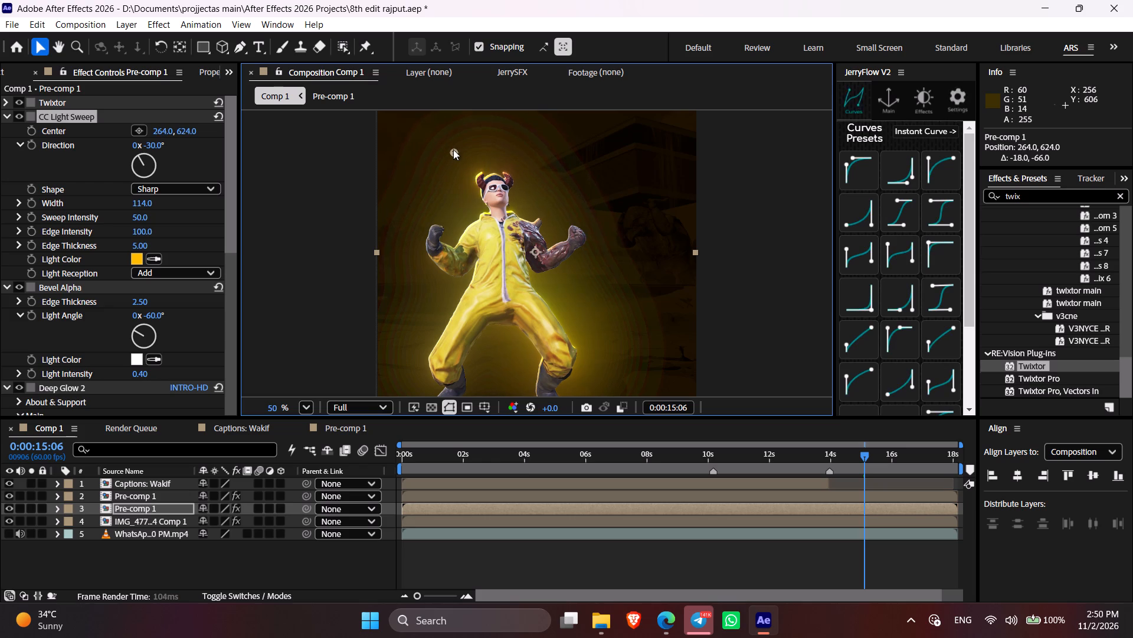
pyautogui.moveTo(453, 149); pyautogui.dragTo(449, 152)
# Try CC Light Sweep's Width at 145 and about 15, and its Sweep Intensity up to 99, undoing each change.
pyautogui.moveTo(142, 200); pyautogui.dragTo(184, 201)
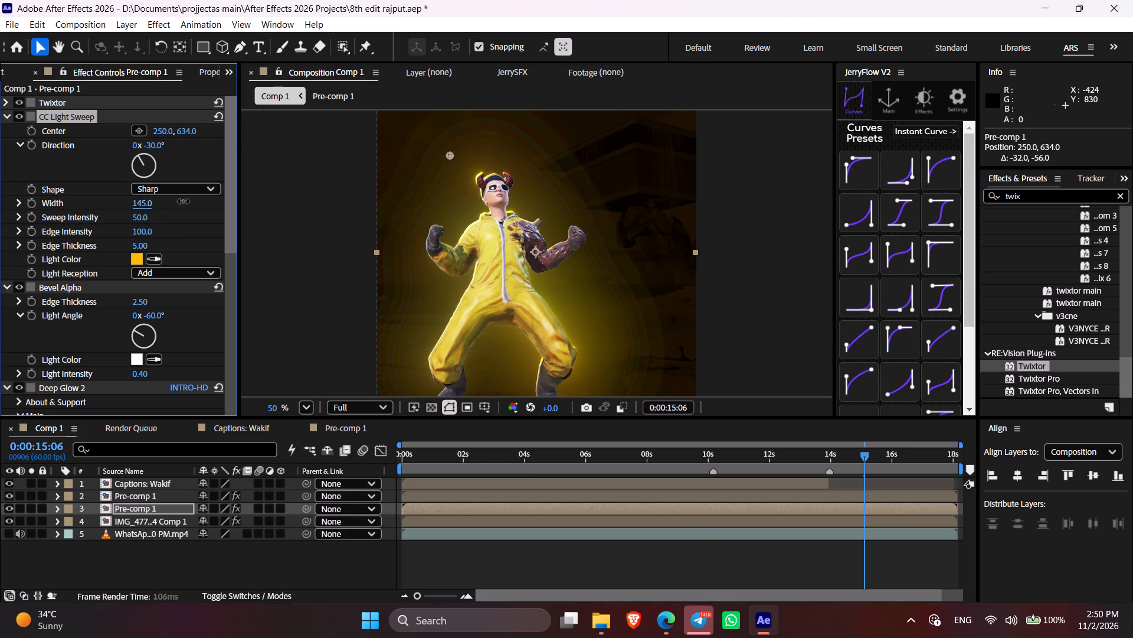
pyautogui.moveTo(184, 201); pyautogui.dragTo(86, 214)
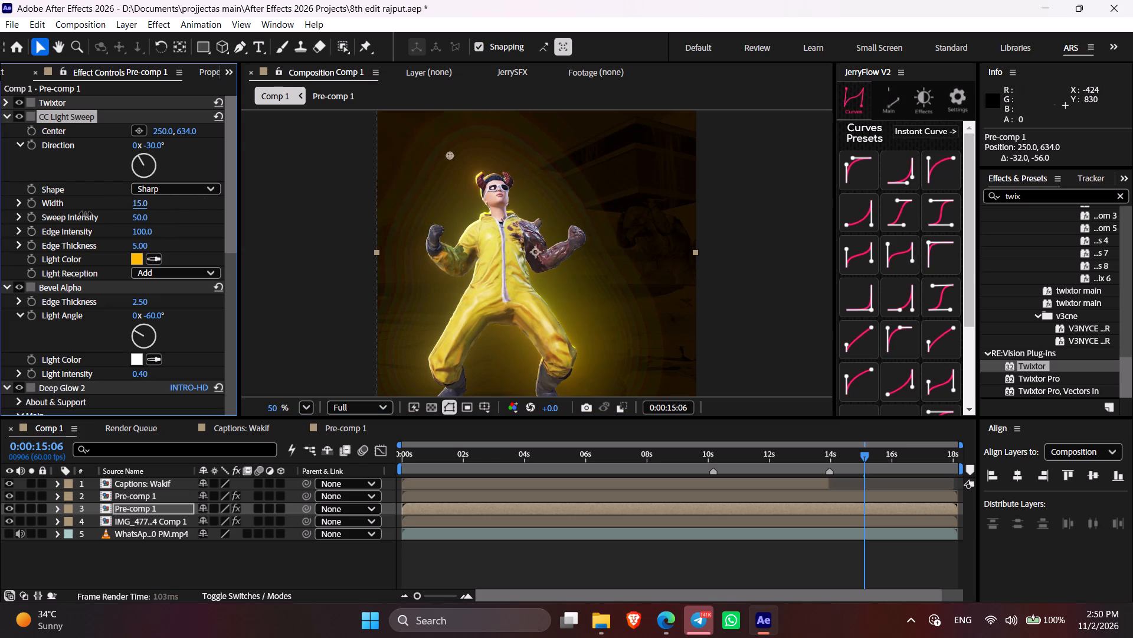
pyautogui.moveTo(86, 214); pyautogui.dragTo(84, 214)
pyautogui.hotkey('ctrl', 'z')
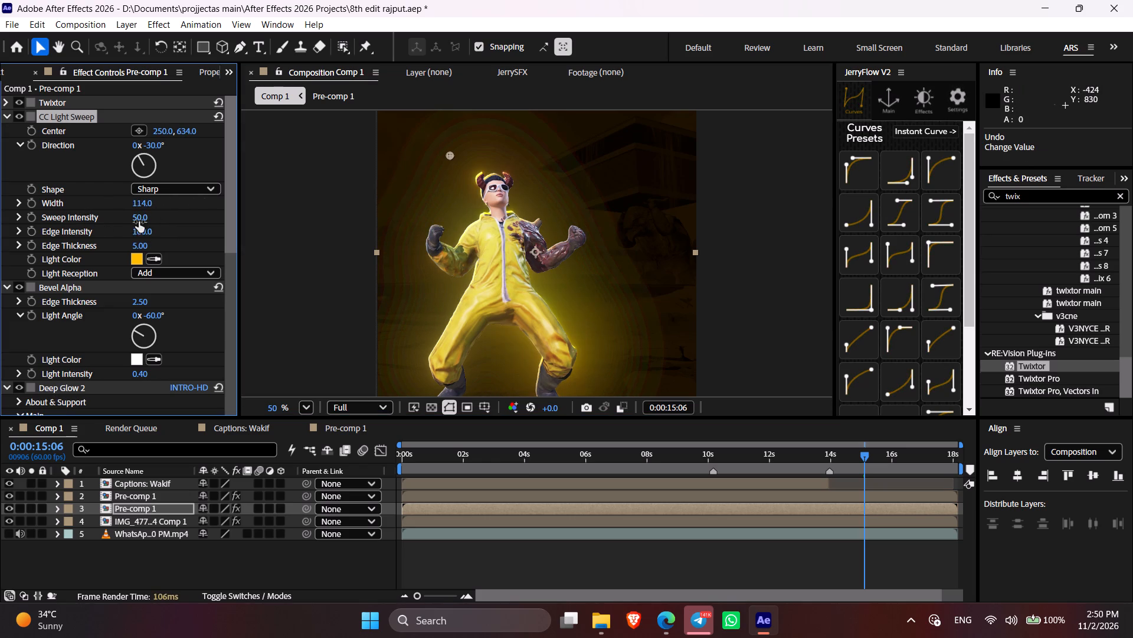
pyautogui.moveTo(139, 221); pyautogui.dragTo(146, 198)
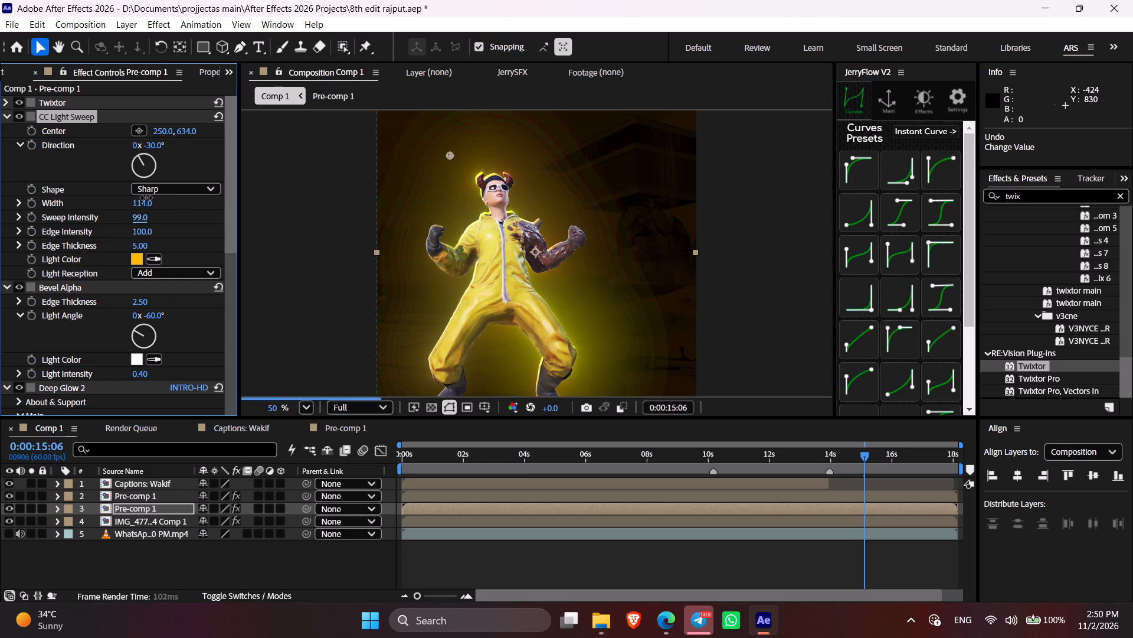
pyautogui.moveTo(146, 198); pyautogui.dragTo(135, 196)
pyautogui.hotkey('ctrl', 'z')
# Set CC Light Sweep's Edge Intensity to 144 after trying and undoing a value of about 279.
pyautogui.moveTo(145, 230); pyautogui.dragTo(277, 228)
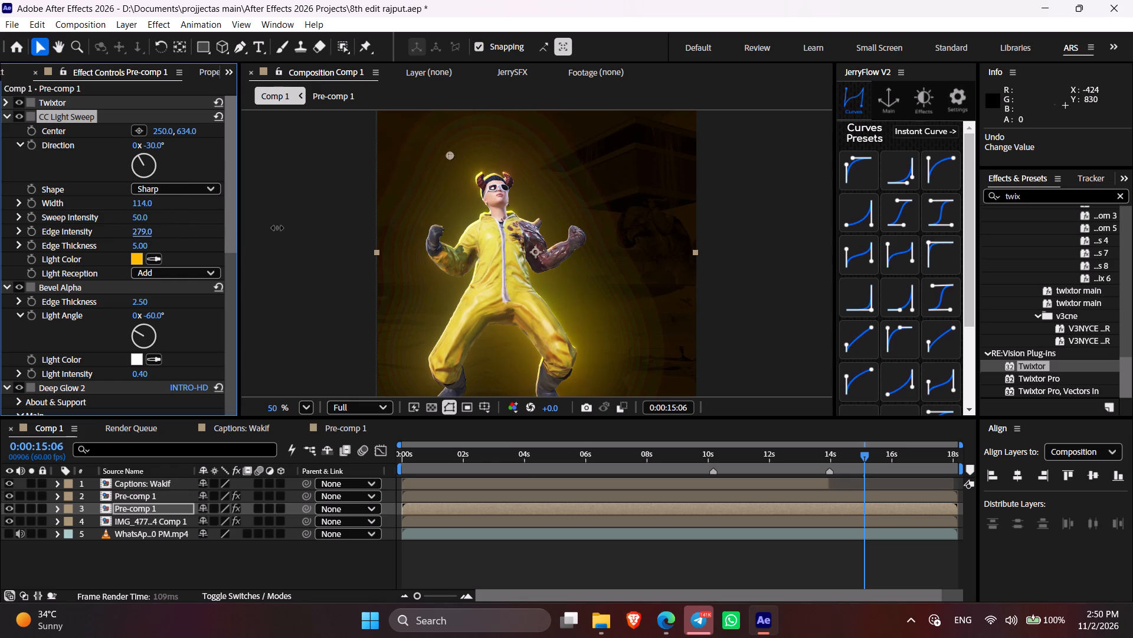
pyautogui.moveTo(277, 228); pyautogui.dragTo(277, 228)
pyautogui.hotkey('ctrl', 'z')
pyautogui.moveTo(146, 232); pyautogui.dragTo(167, 232)
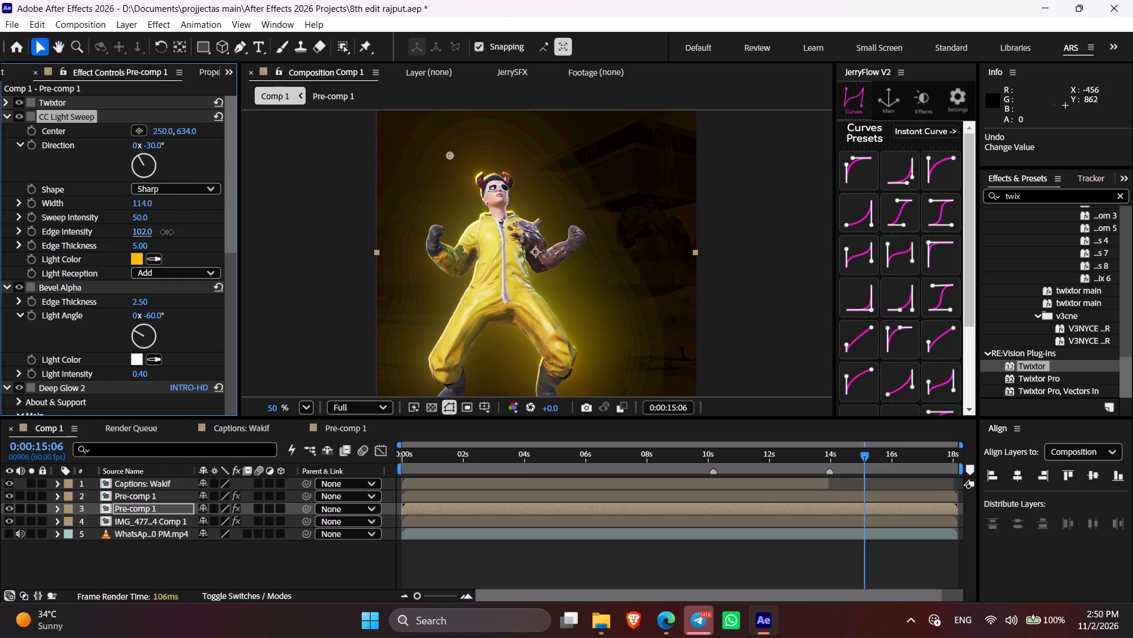
pyautogui.moveTo(167, 232); pyautogui.dragTo(177, 229)
# Examine the character's glow and captions at several points from the start of the composition to about 10 seconds.
pyautogui.moveTo(434, 464); pyautogui.dragTo(336, 474)
pyautogui.click(473, 542)
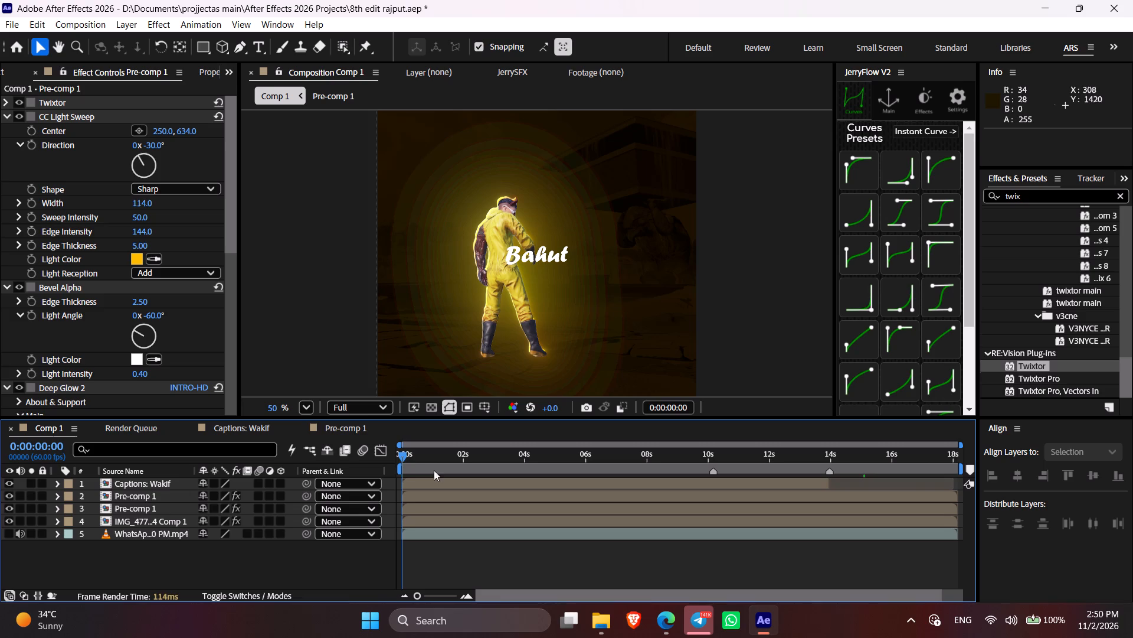
pyautogui.click(420, 454)
pyautogui.click(456, 453)
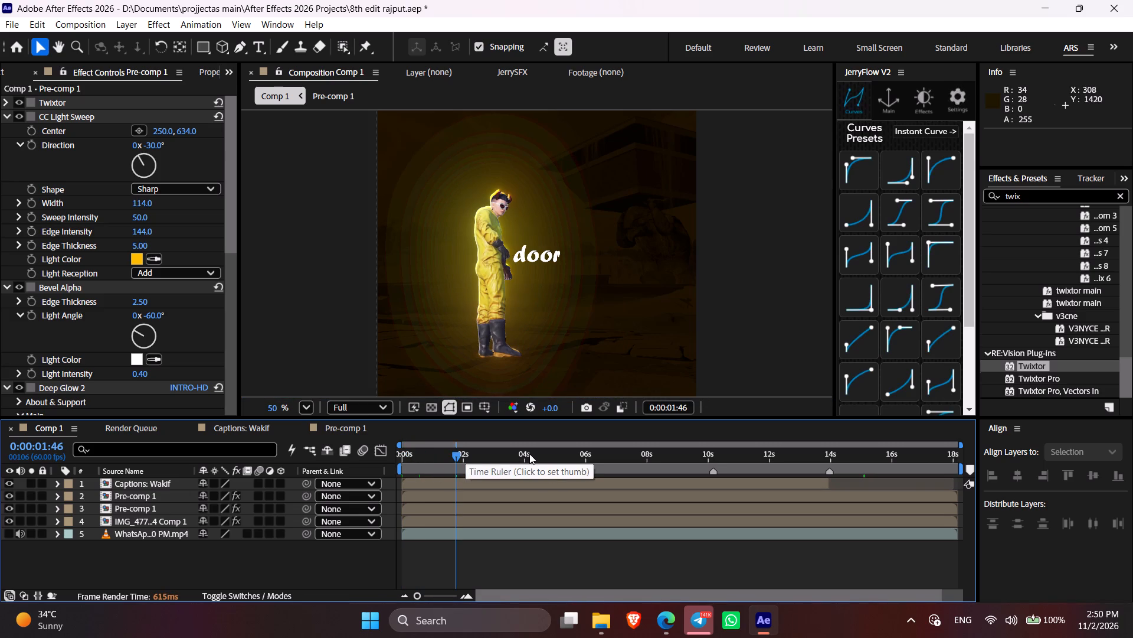
pyautogui.click(529, 454)
pyautogui.click(564, 448)
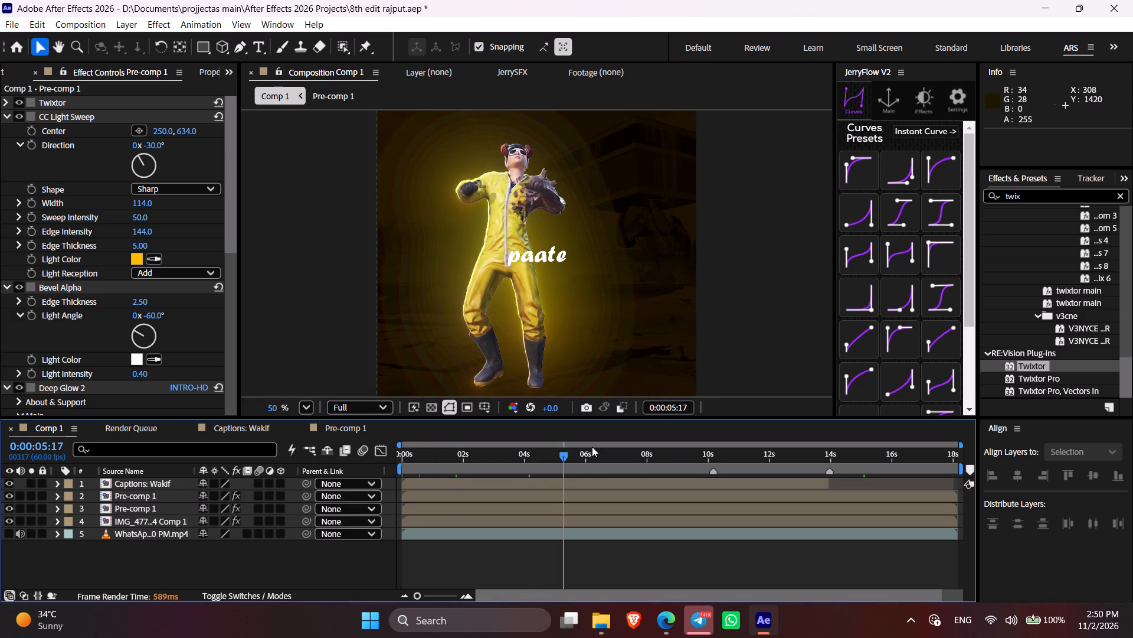
pyautogui.click(594, 448)
pyautogui.click(636, 450)
pyautogui.click(677, 448)
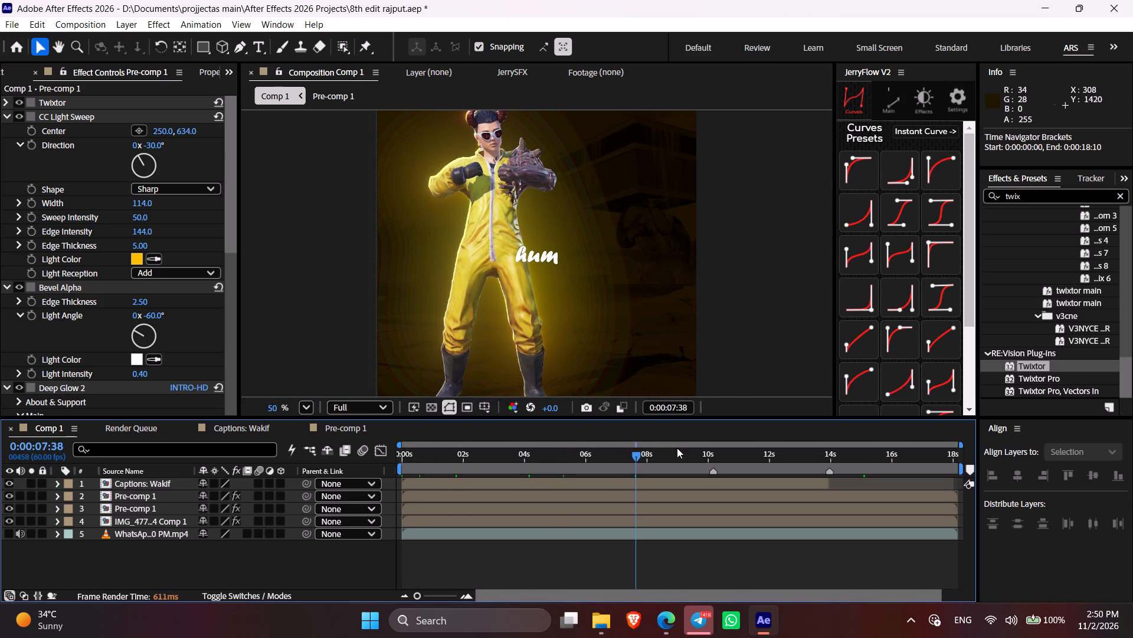
pyautogui.click(719, 464)
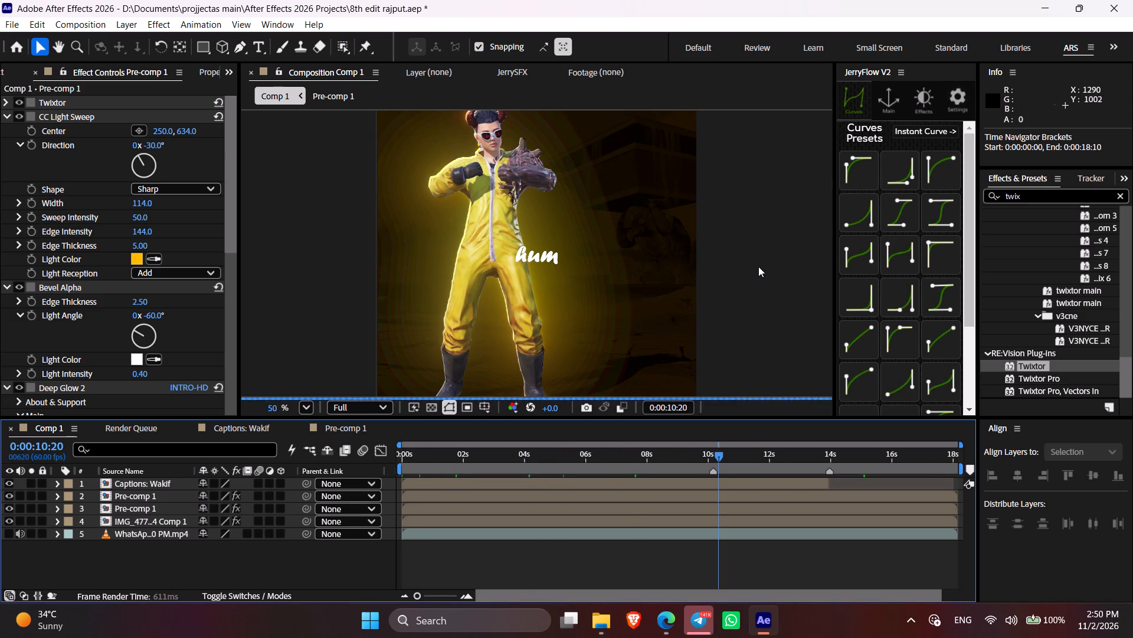
pyautogui.scroll(-2, 758, 266)
pyautogui.scroll(5, 758, 266)
pyautogui.scroll(-1, 758, 267)
pyautogui.scroll(2, 598, 326)
pyautogui.scroll(-4, 598, 331)
pyautogui.scroll(6, 598, 333)
pyautogui.scroll(-2, 598, 333)
pyautogui.scroll(1, 598, 333)
# Move the CC Light Sweep center above the character to about 220, 416, checking the glow around 14 seconds.
pyautogui.moveTo(186, 132); pyautogui.dragTo(202, 132)
pyautogui.moveTo(456, 171); pyautogui.dragTo(464, 112)
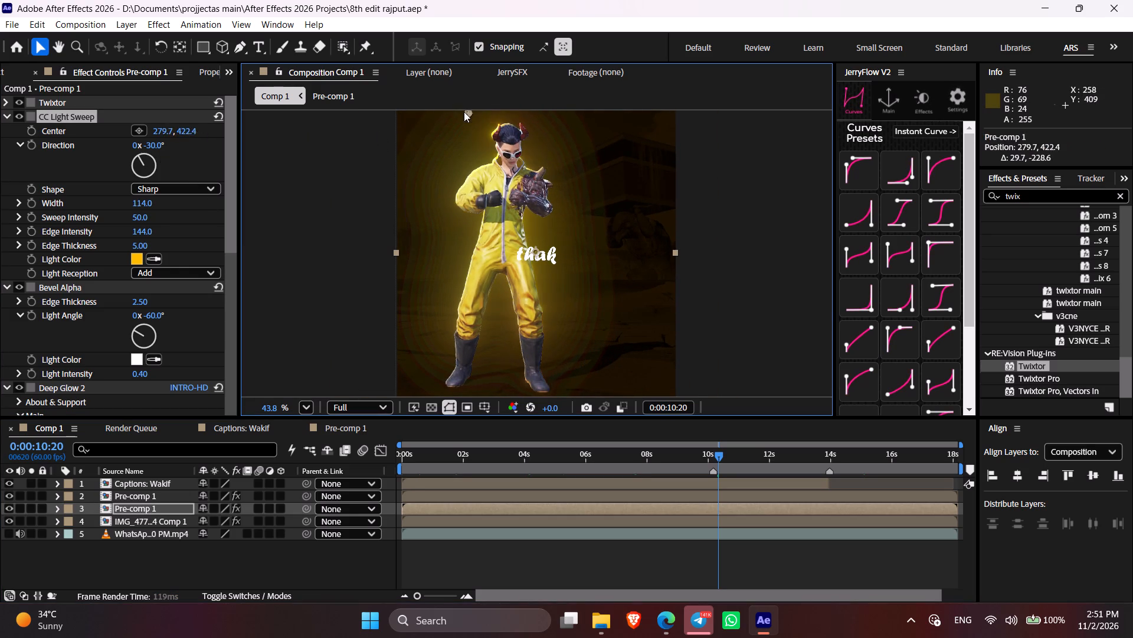
pyautogui.moveTo(464, 112); pyautogui.dragTo(456, 109)
pyautogui.moveTo(741, 466); pyautogui.dragTo(754, 466)
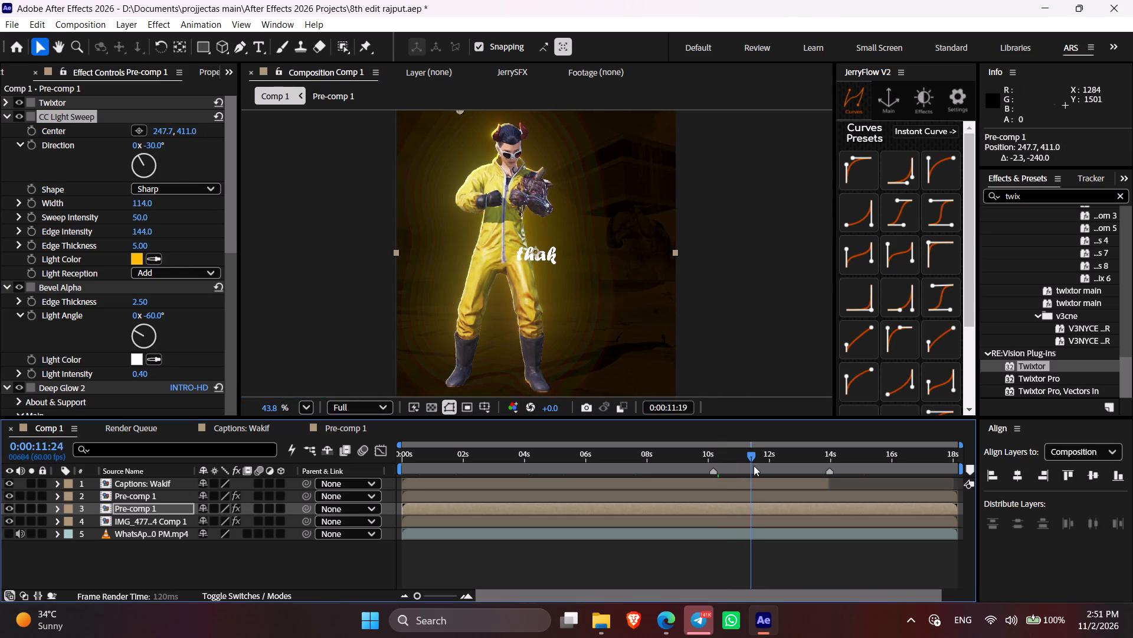
pyautogui.moveTo(754, 466); pyautogui.dragTo(841, 476)
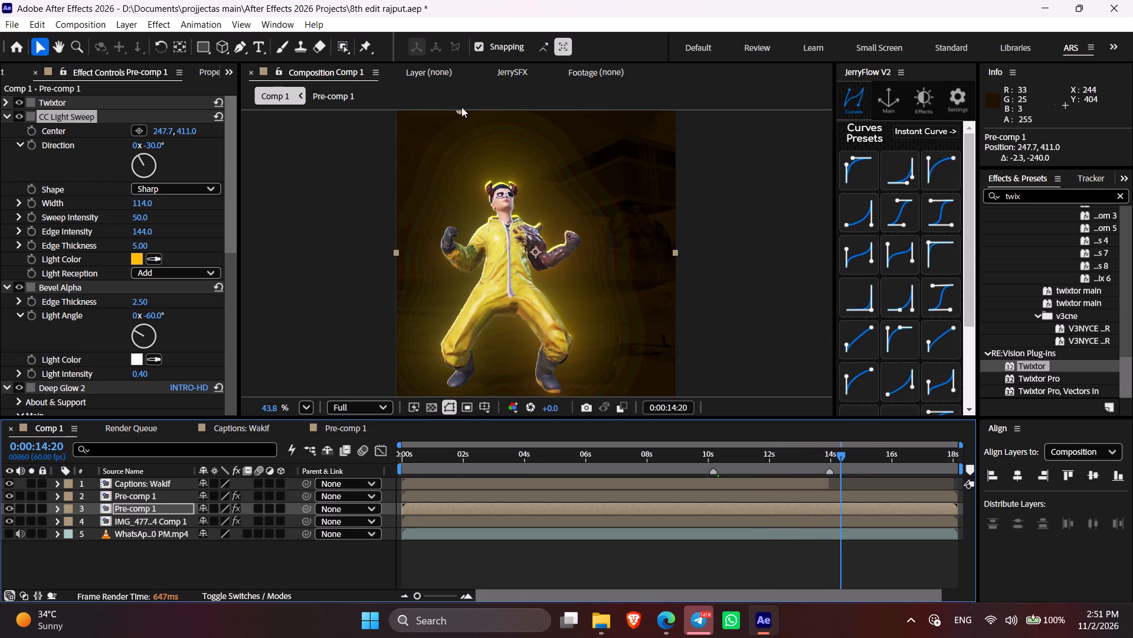
pyautogui.moveTo(461, 110); pyautogui.dragTo(454, 112)
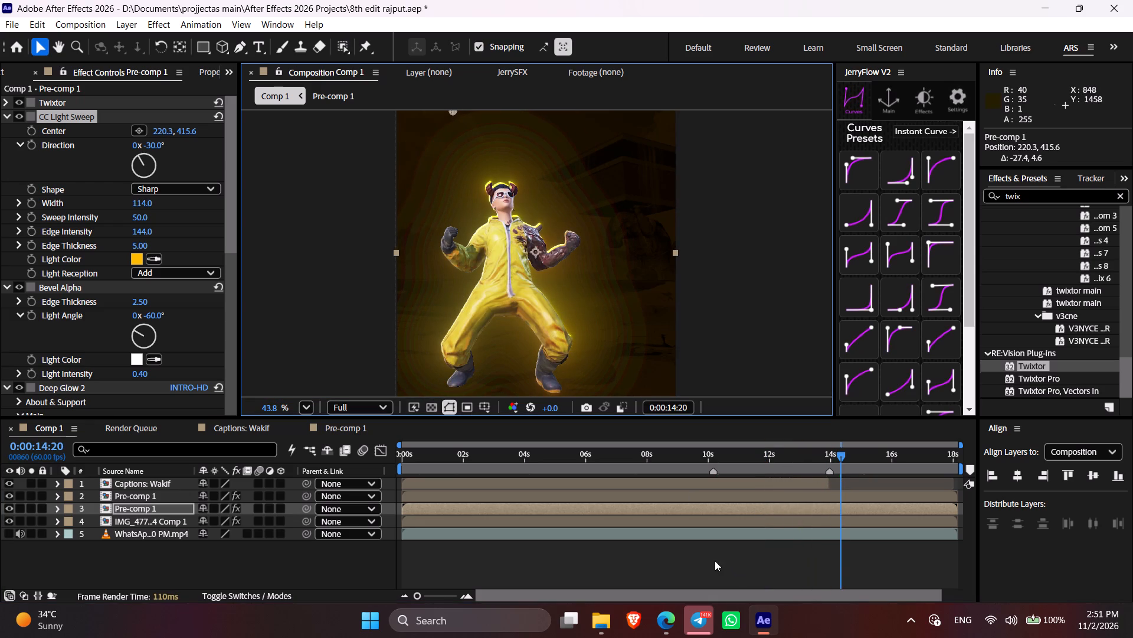
pyautogui.click(715, 561)
# Compare the character's look with the Deep Glow 2 effect switched off and on.
pyautogui.moveTo(225, 199); pyautogui.dragTo(230, 232)
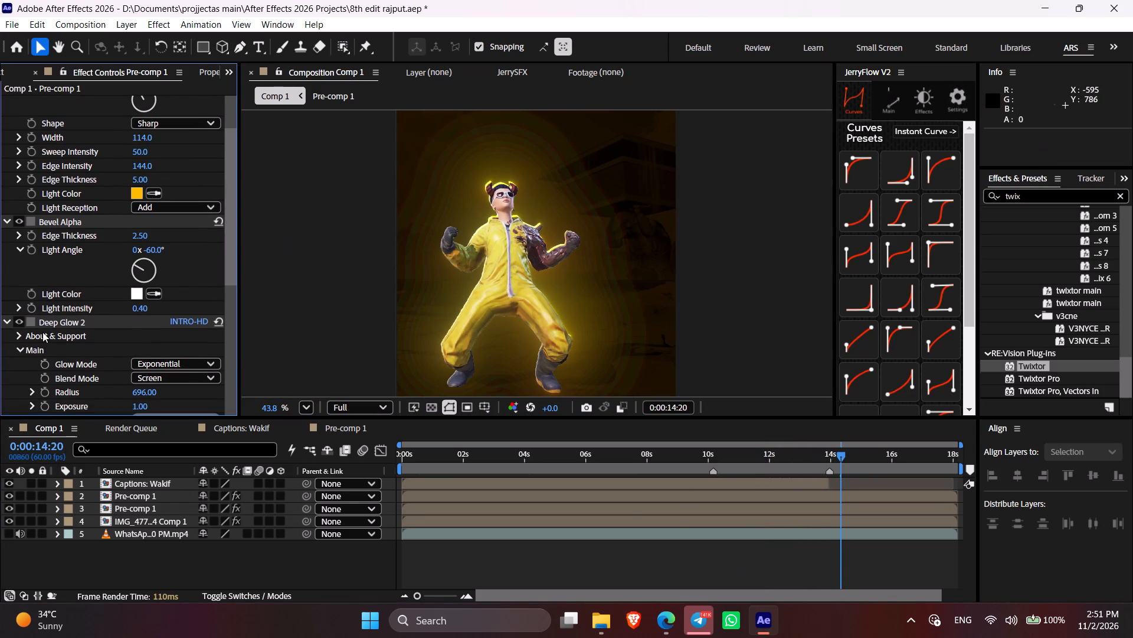
pyautogui.click(19, 325)
pyautogui.click(19, 325)
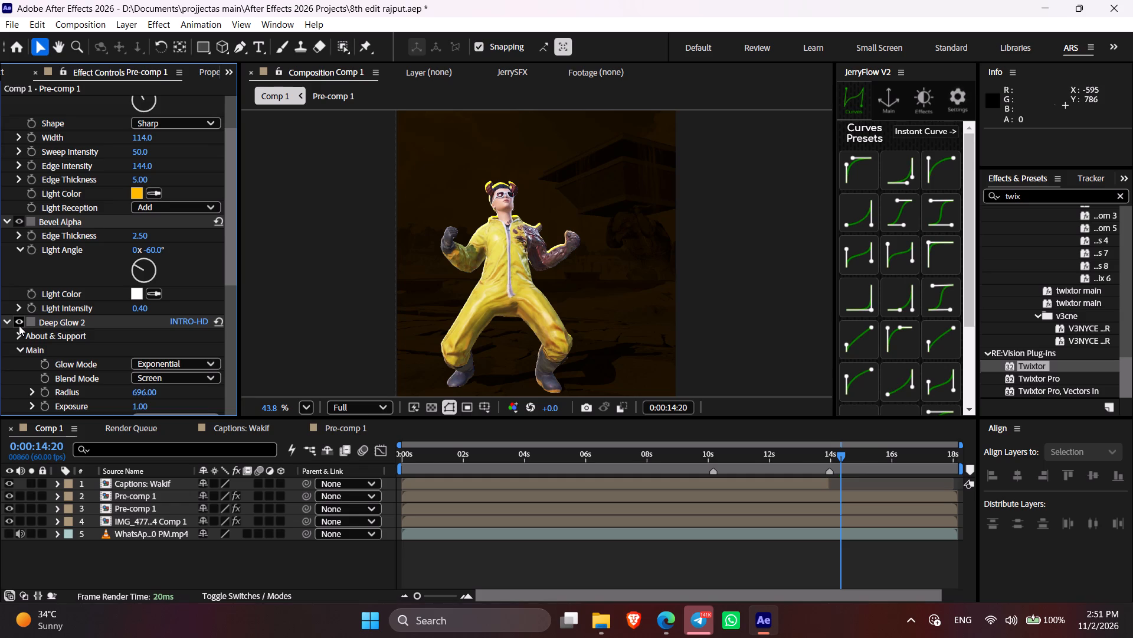
# Save the project.
pyautogui.hotkey('ctrl', 's')
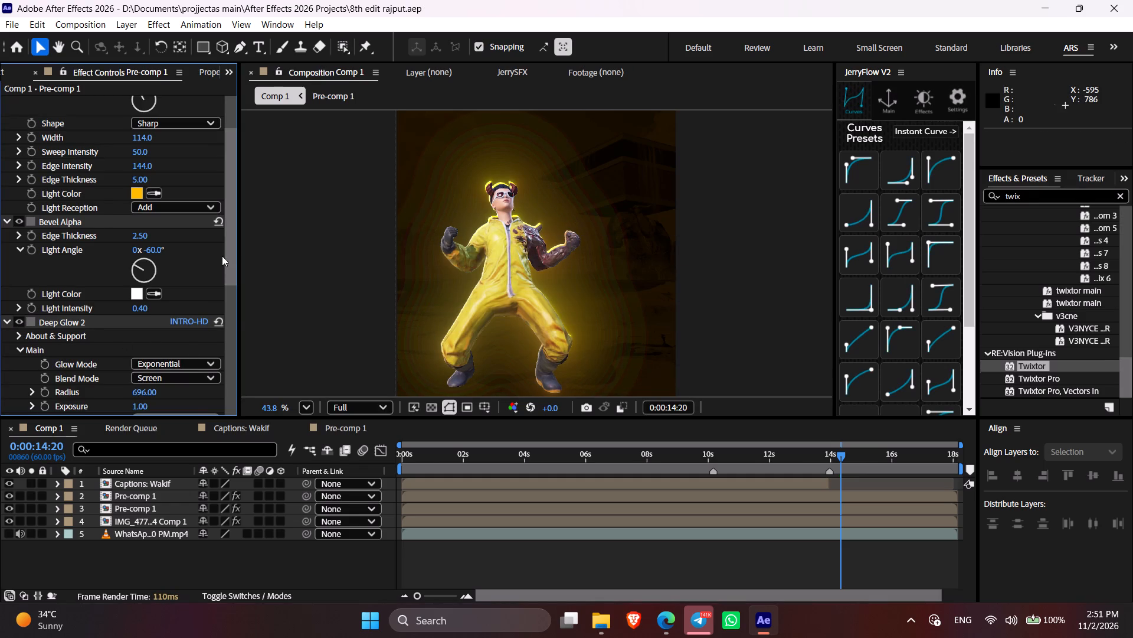
# Lower Deep Glow 2's Threshold Smooth to 75% and save the project.
pyautogui.moveTo(232, 259); pyautogui.dragTo(242, 329)
pyautogui.moveTo(139, 336); pyautogui.dragTo(0, 339)
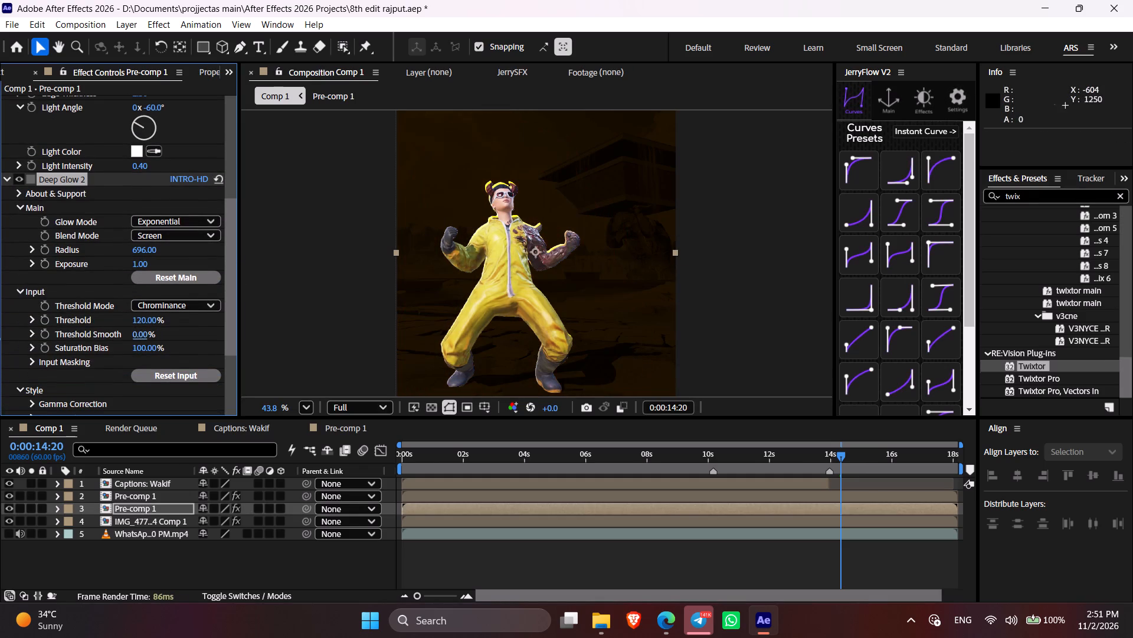
pyautogui.moveTo(0, 339); pyautogui.dragTo(24, 342)
pyautogui.hotkey('ctrl', 'z')
pyautogui.moveTo(133, 334); pyautogui.dragTo(119, 332)
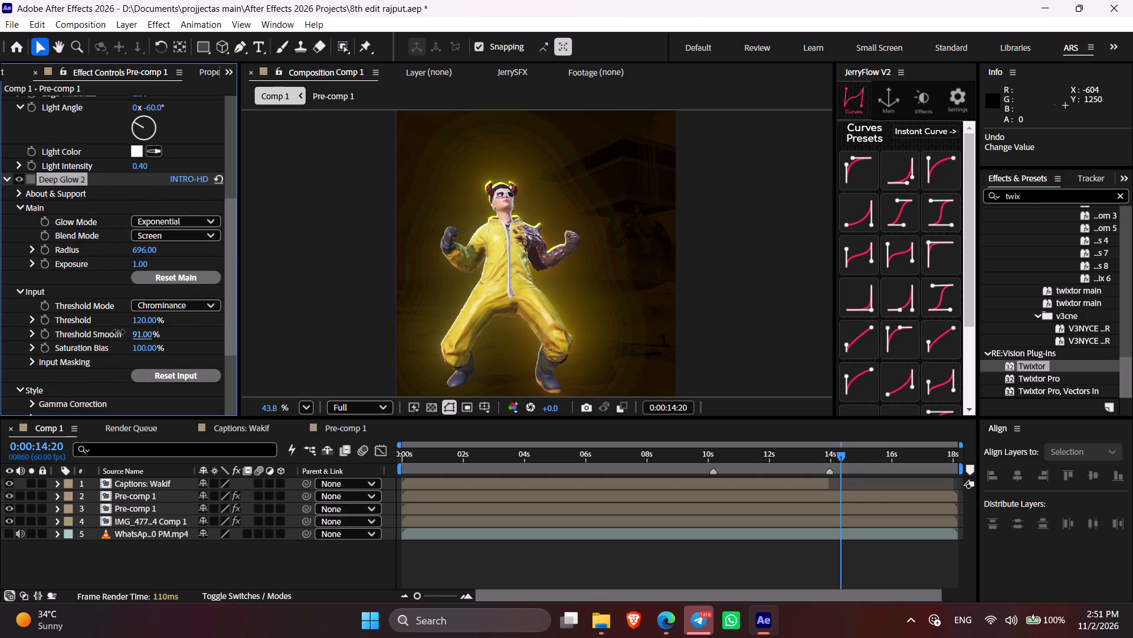
pyautogui.moveTo(119, 332); pyautogui.dragTo(100, 325)
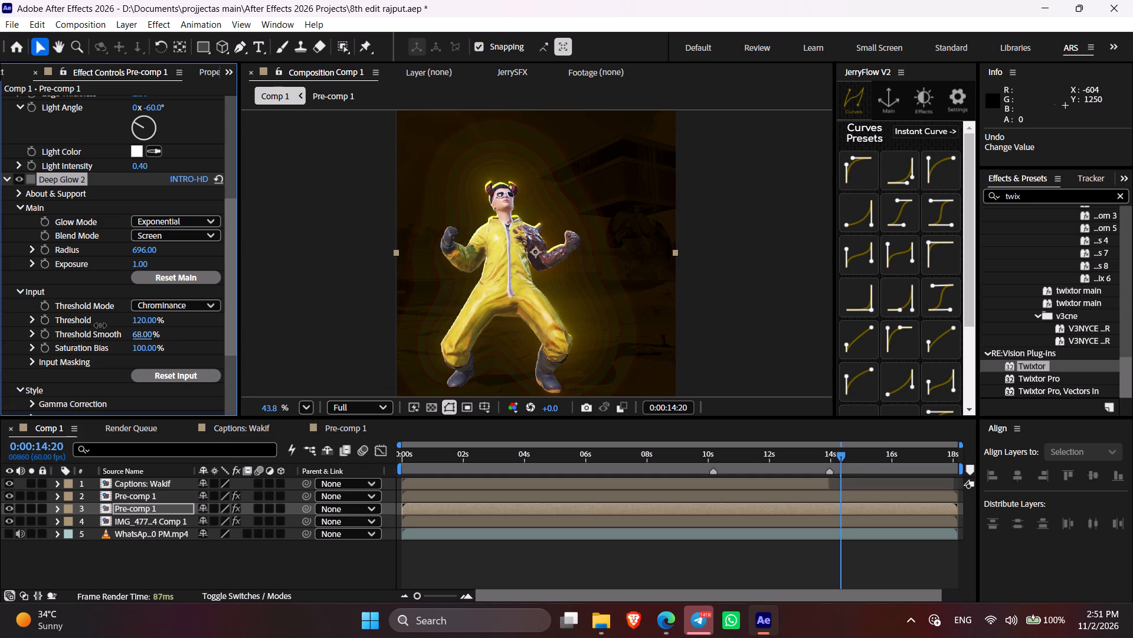
pyautogui.moveTo(100, 325); pyautogui.dragTo(105, 325)
pyautogui.hotkey('ctrl', 's')
# Fit the whole vertical frame in the composition view and review the glow and captions over the first three seconds.
pyautogui.moveTo(868, 458); pyautogui.dragTo(588, 509)
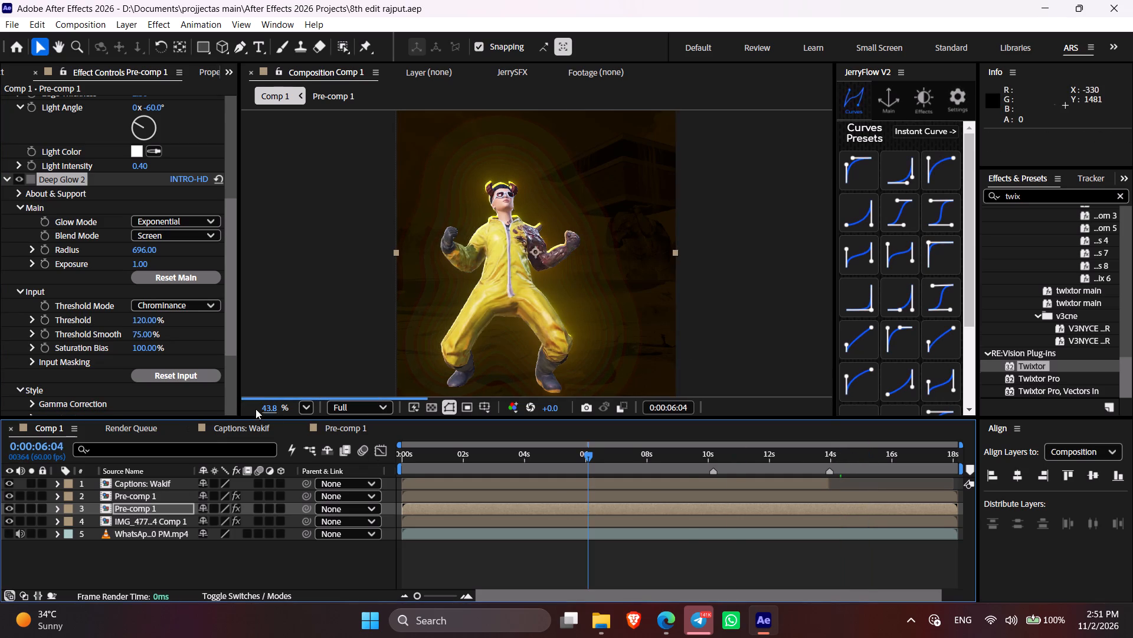
pyautogui.click(306, 410)
pyautogui.click(349, 138)
pyautogui.click(613, 557)
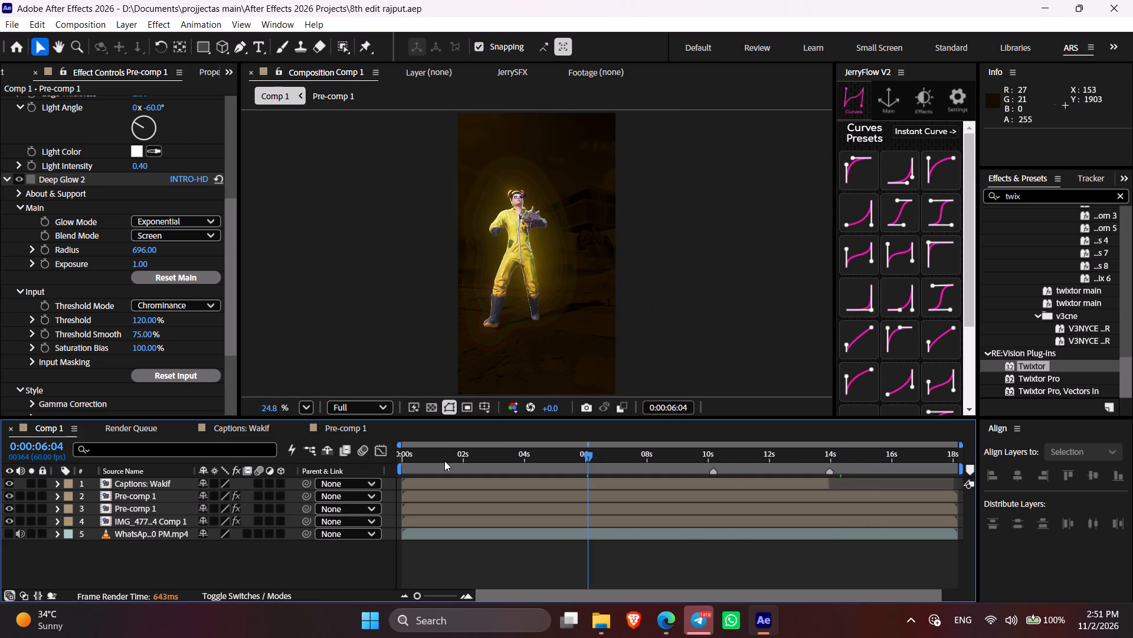
pyautogui.moveTo(428, 457); pyautogui.dragTo(342, 444)
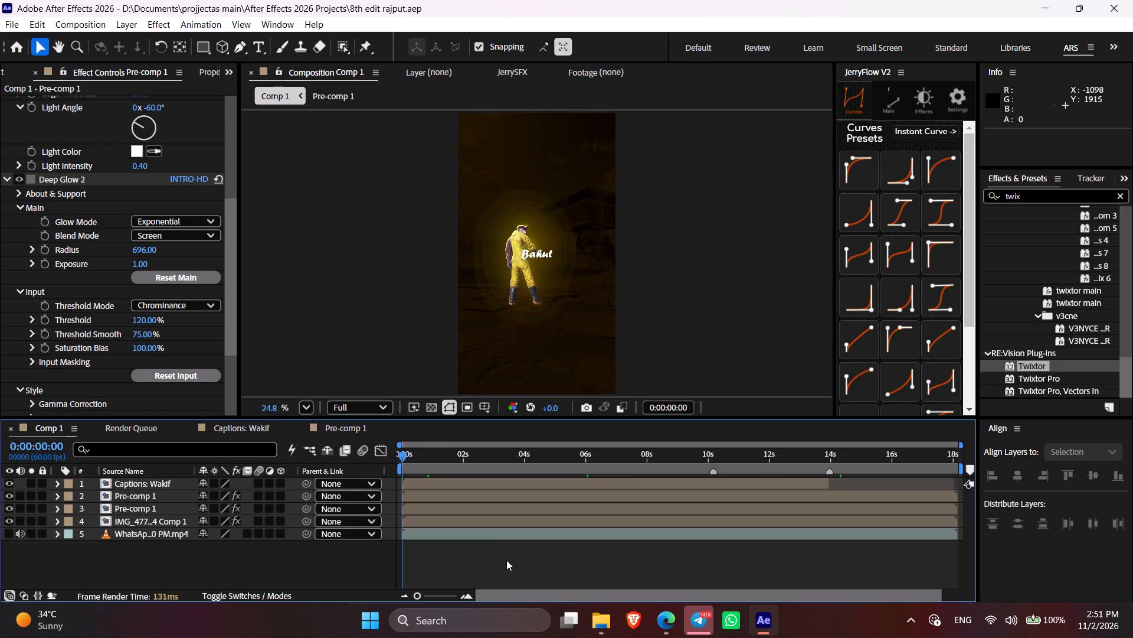
pyautogui.click(503, 559)
pyautogui.press('Delete')
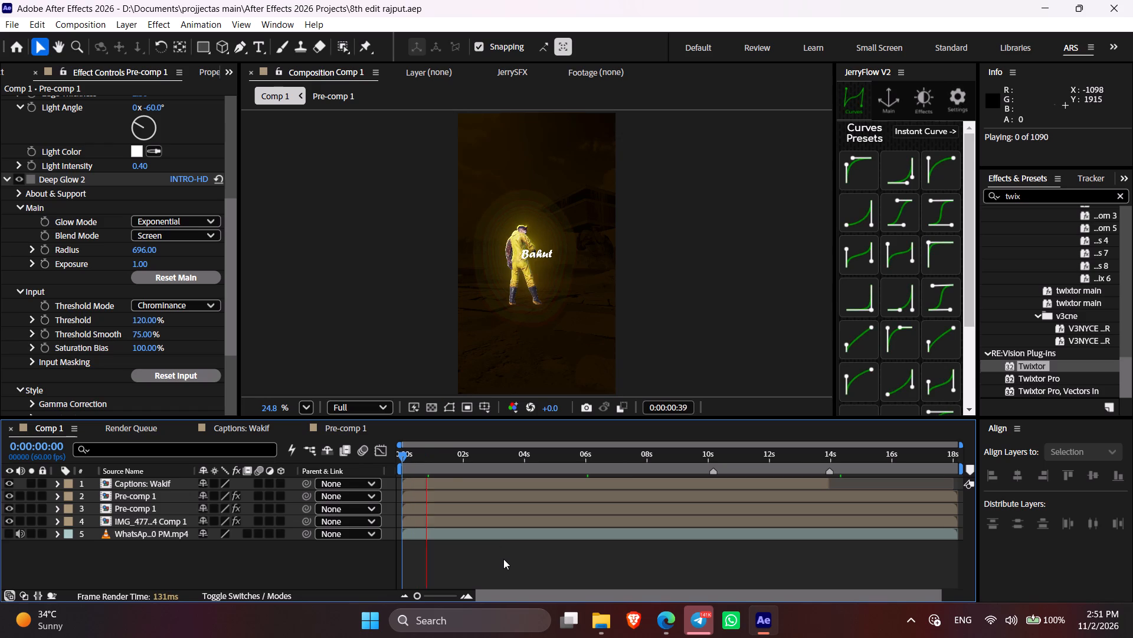
pyautogui.press('Delete')
pyautogui.click(510, 562)
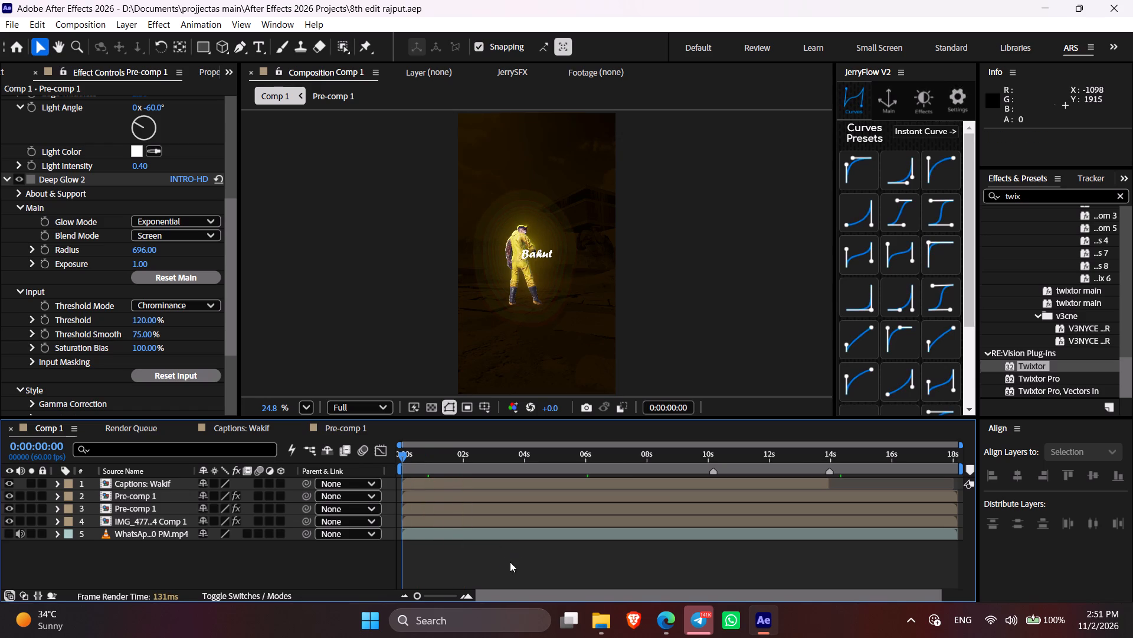
pyautogui.scroll(-1, 482, 414)
pyautogui.scroll(4, 474, 419)
pyautogui.scroll(-1, 461, 431)
pyautogui.click(34, 431)
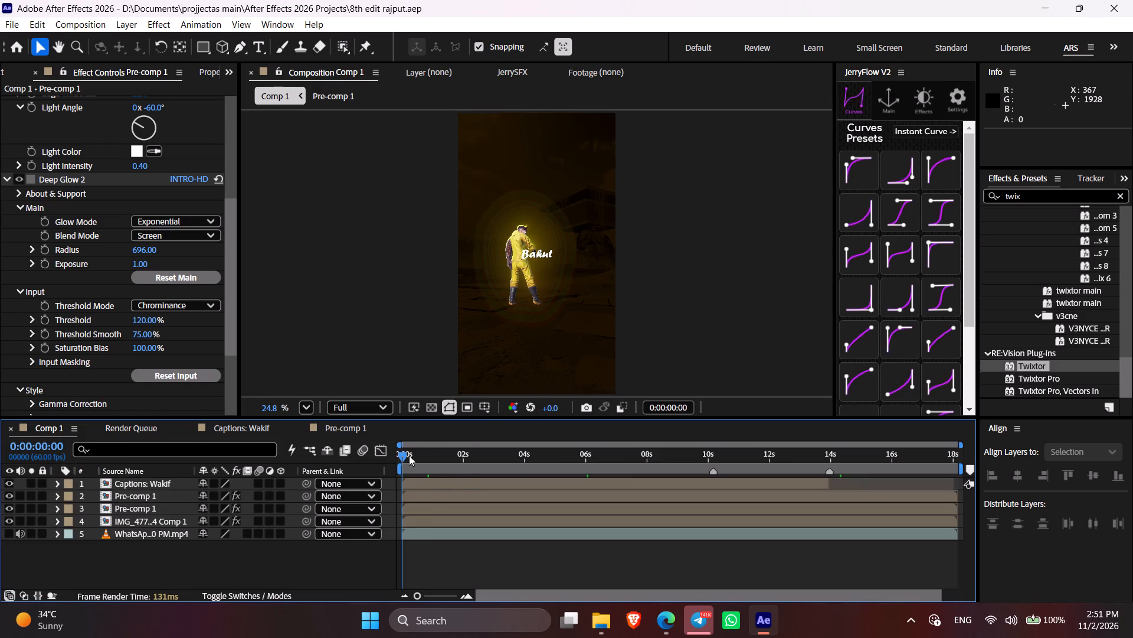
pyautogui.moveTo(431, 461); pyautogui.dragTo(480, 476)
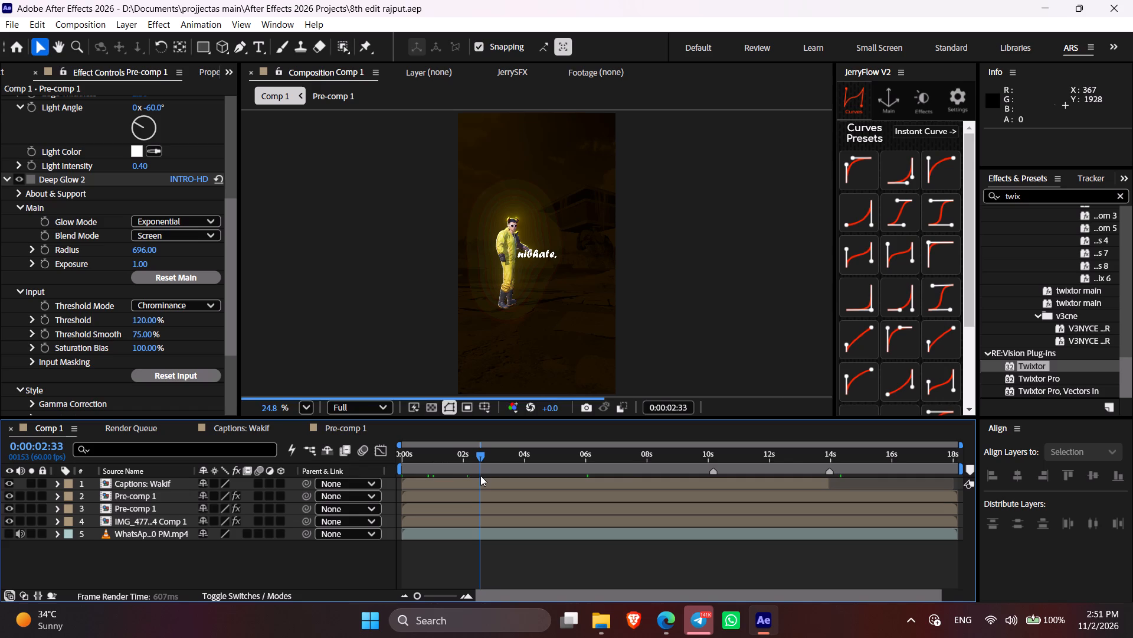
pyautogui.moveTo(480, 476); pyautogui.dragTo(500, 481)
pyautogui.click(500, 548)
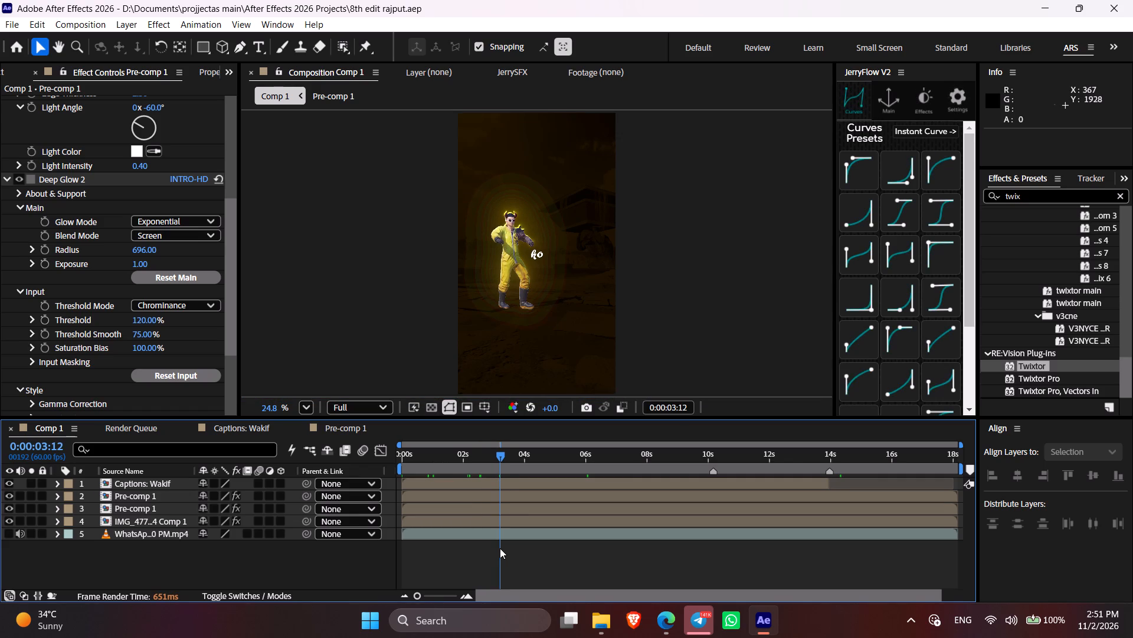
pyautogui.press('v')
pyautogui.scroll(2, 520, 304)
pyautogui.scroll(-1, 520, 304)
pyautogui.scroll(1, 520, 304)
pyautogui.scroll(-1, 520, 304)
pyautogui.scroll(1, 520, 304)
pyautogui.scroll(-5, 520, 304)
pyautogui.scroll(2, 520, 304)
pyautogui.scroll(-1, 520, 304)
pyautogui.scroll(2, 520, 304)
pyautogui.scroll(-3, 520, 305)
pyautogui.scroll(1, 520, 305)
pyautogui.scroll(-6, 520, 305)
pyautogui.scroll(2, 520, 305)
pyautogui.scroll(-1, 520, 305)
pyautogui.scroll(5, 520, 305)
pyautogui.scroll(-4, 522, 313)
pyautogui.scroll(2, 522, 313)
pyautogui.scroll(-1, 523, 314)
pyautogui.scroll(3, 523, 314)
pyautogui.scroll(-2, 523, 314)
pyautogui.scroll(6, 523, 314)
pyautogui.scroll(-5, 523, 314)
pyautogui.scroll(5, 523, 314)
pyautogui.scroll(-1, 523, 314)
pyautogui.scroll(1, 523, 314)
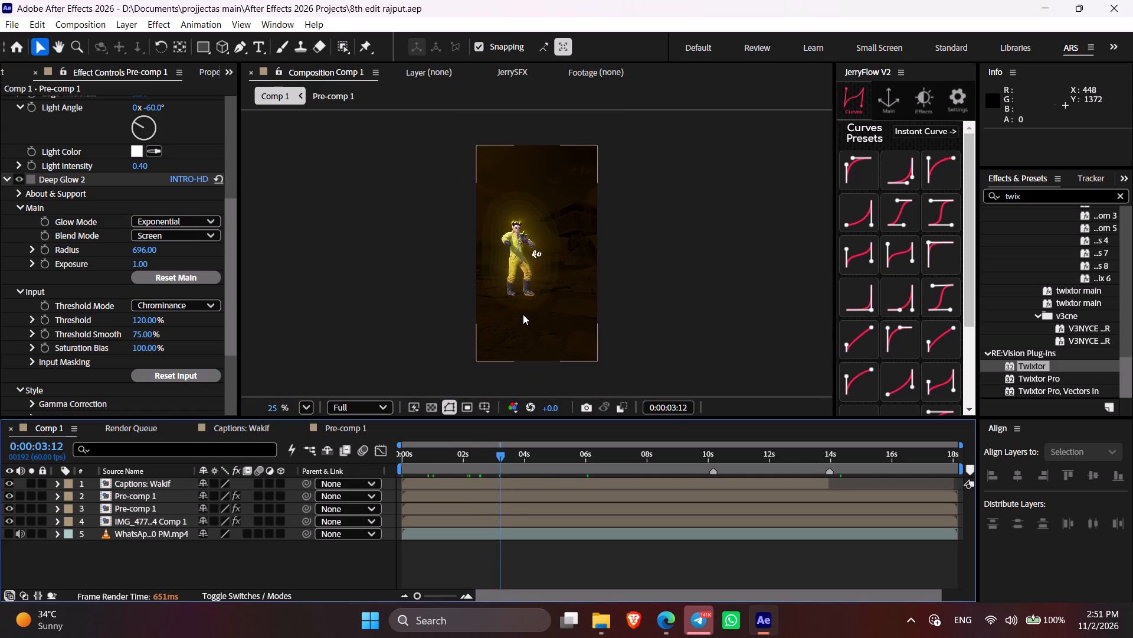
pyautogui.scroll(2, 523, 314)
# Apply the S_Gradient effect to the captions layer in Comp 1.
pyautogui.click(509, 487)
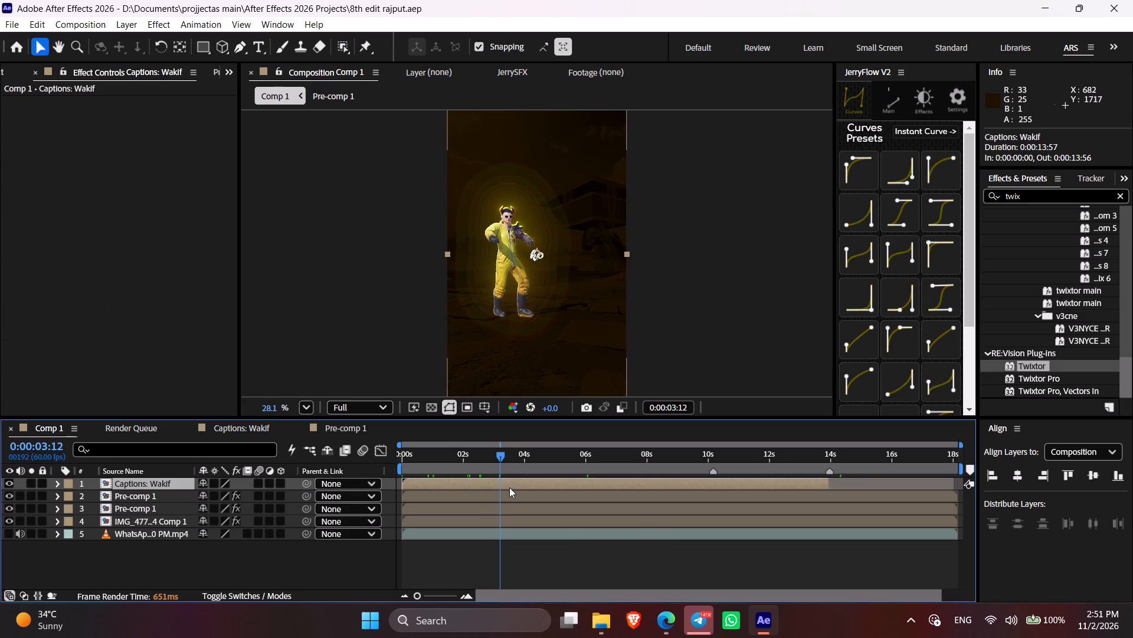
pyautogui.hotkey('ctrl', 'space')
pyautogui.press('s')
pyautogui.write('_gra')
pyautogui.click(487, 473)
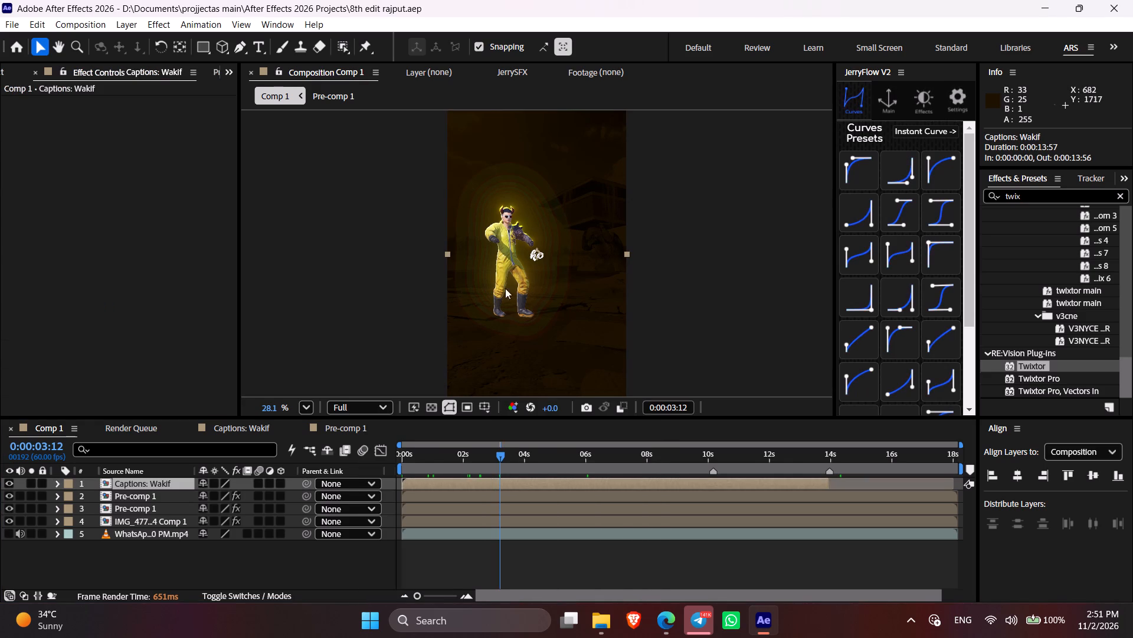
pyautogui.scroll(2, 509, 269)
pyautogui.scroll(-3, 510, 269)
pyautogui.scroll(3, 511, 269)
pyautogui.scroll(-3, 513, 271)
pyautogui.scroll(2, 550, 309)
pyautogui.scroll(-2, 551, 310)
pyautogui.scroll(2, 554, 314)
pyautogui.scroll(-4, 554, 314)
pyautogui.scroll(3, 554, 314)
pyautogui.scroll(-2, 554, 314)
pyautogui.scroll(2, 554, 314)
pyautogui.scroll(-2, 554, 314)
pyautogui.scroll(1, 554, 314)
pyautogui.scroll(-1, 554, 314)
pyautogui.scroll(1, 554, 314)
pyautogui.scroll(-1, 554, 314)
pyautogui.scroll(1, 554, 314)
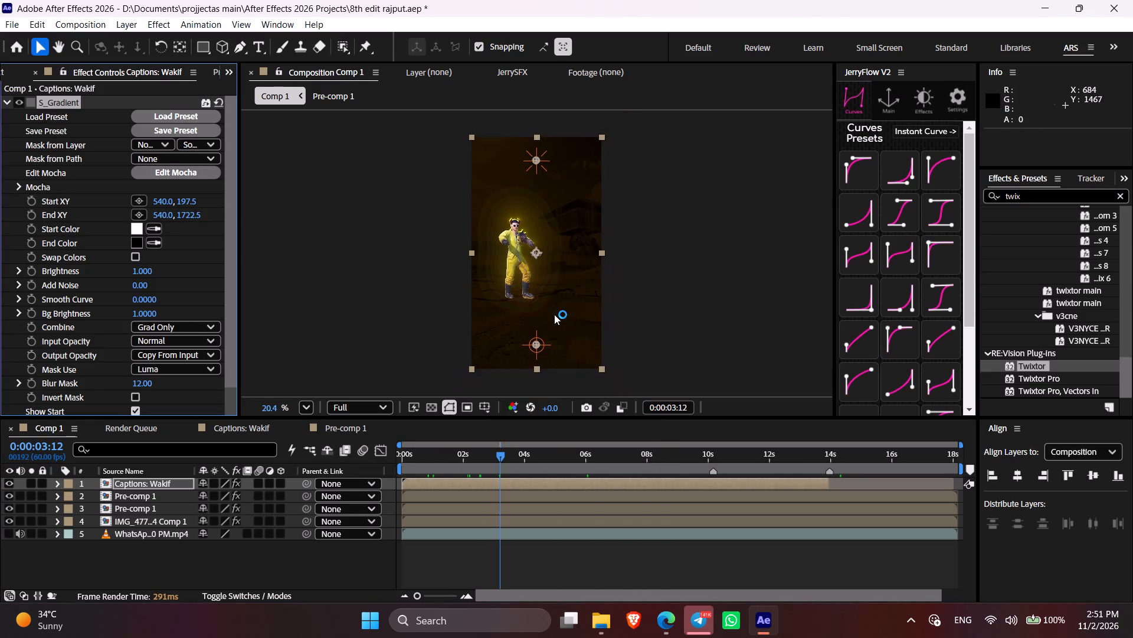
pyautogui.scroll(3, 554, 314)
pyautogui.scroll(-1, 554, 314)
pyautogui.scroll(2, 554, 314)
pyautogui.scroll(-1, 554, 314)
# Set S_Gradient's End XY on the captions layer to 540.0, 1045.5, judging it on the caption text at 200% magnification.
pyautogui.click(303, 403)
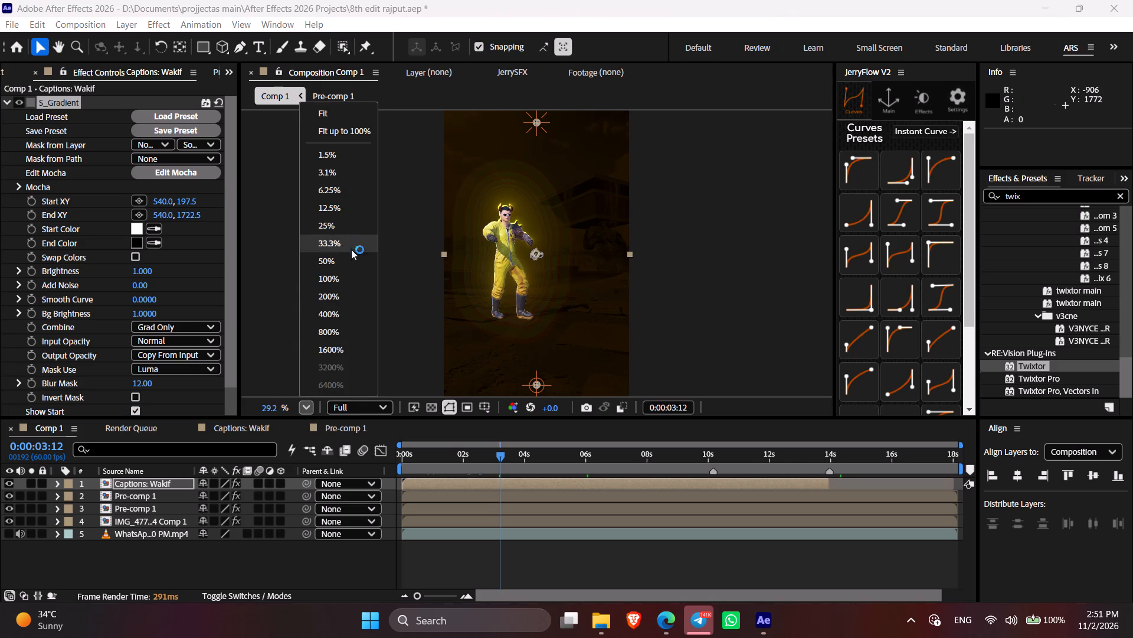
pyautogui.click(356, 294)
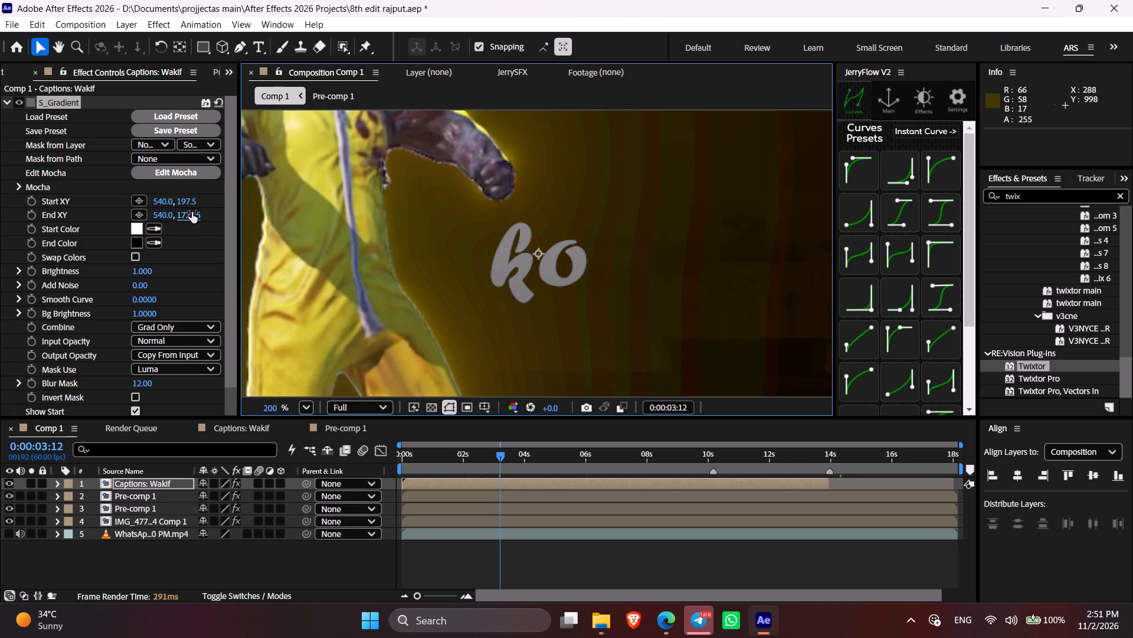
pyautogui.moveTo(192, 212); pyautogui.dragTo(0, 245)
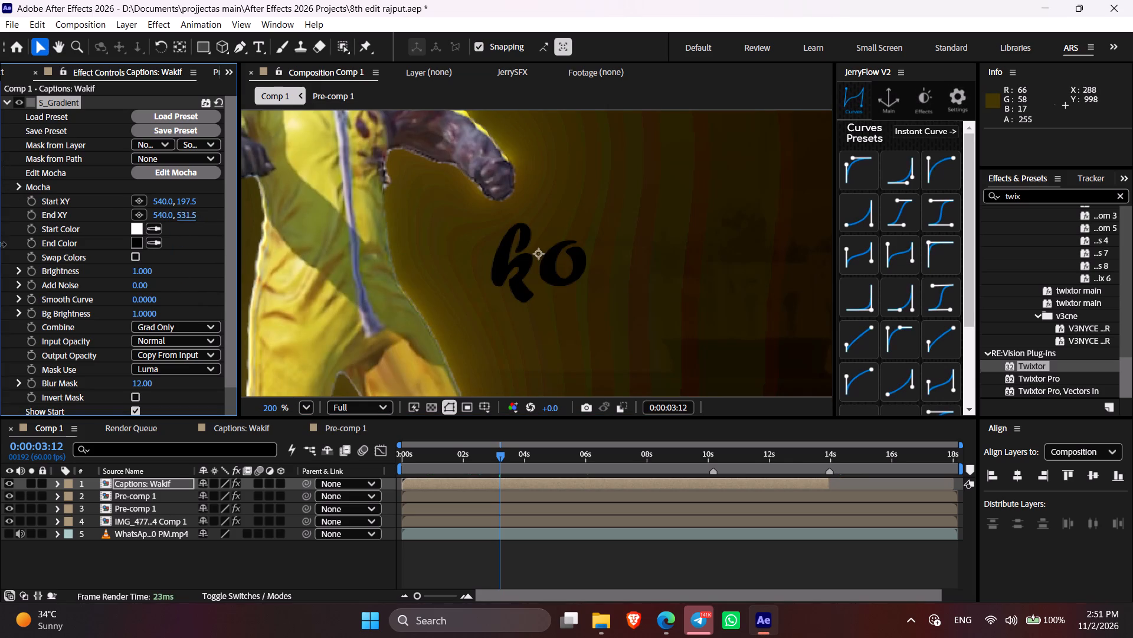
pyautogui.moveTo(0, 245); pyautogui.dragTo(17, 77)
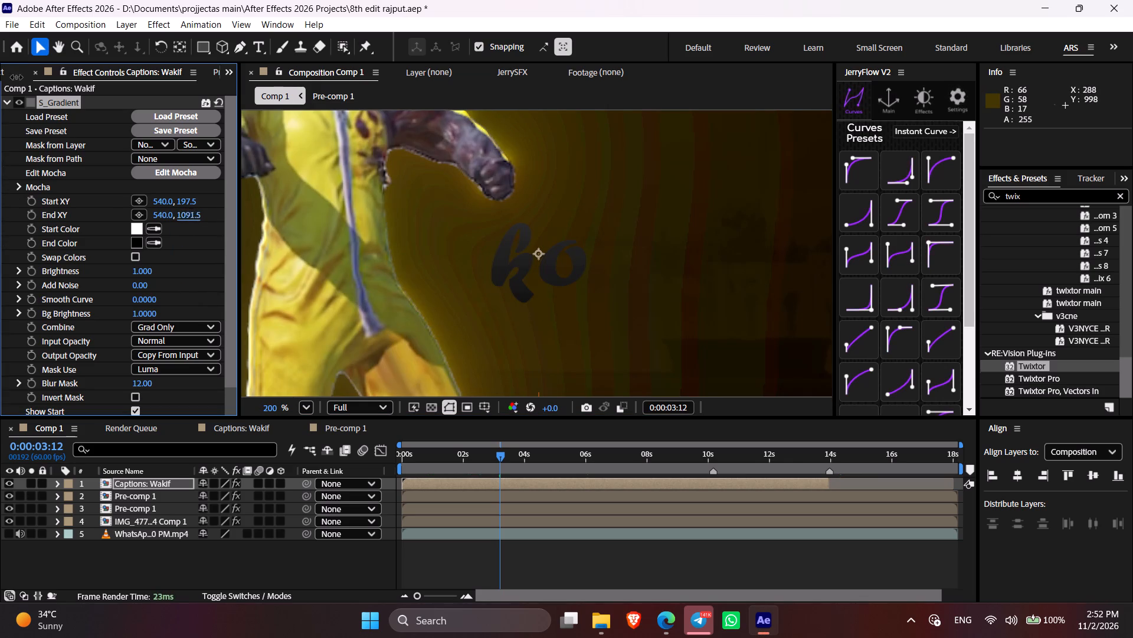
pyautogui.moveTo(17, 77); pyautogui.dragTo(53, 151)
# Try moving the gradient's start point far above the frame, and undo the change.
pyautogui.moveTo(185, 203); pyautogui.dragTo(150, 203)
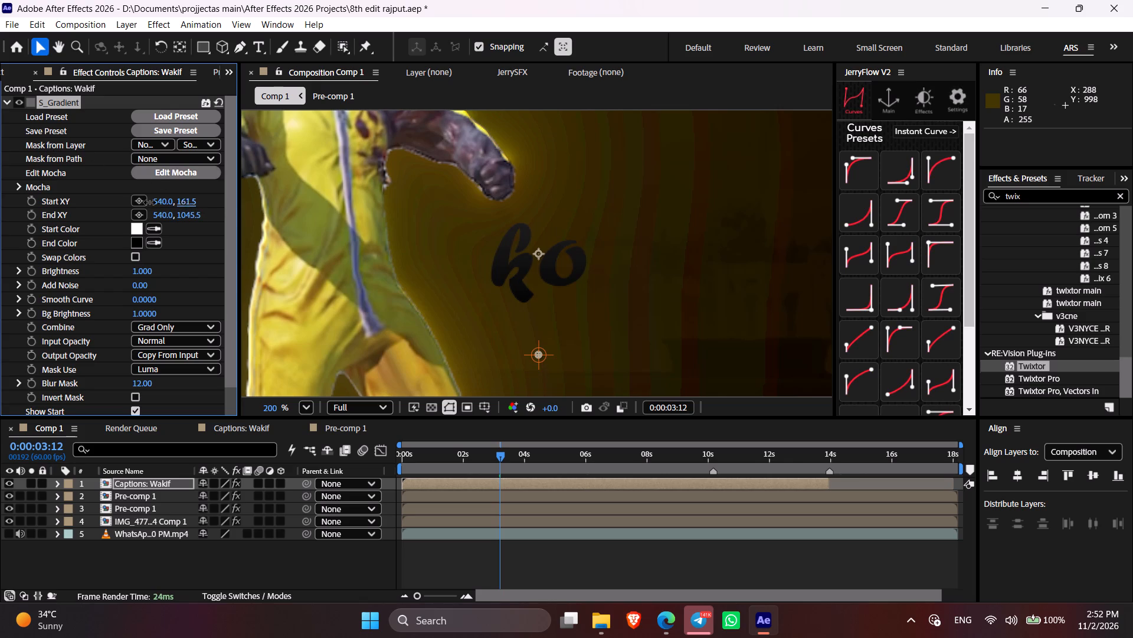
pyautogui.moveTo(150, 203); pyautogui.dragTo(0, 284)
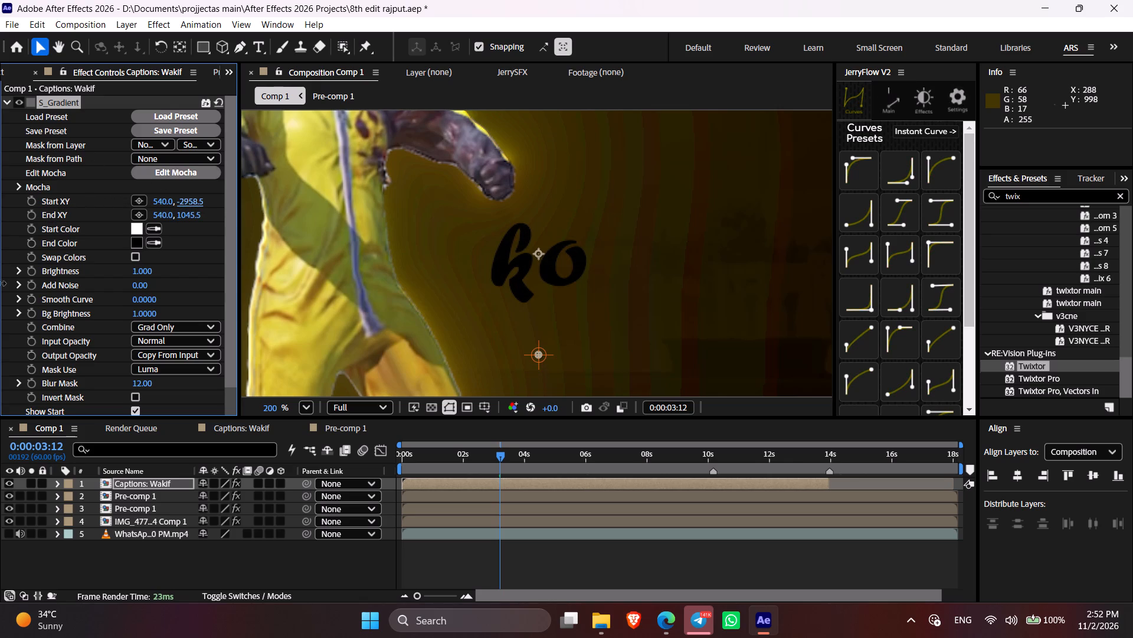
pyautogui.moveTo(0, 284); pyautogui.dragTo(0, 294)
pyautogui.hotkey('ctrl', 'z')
# Set S_Gradient's Start XY to 540.0, 899.5, just above the caption text.
pyautogui.keyDown('shift'); pyautogui.moveTo(185, 200); pyautogui.dragTo(222, 198); pyautogui.keyUp('shift')
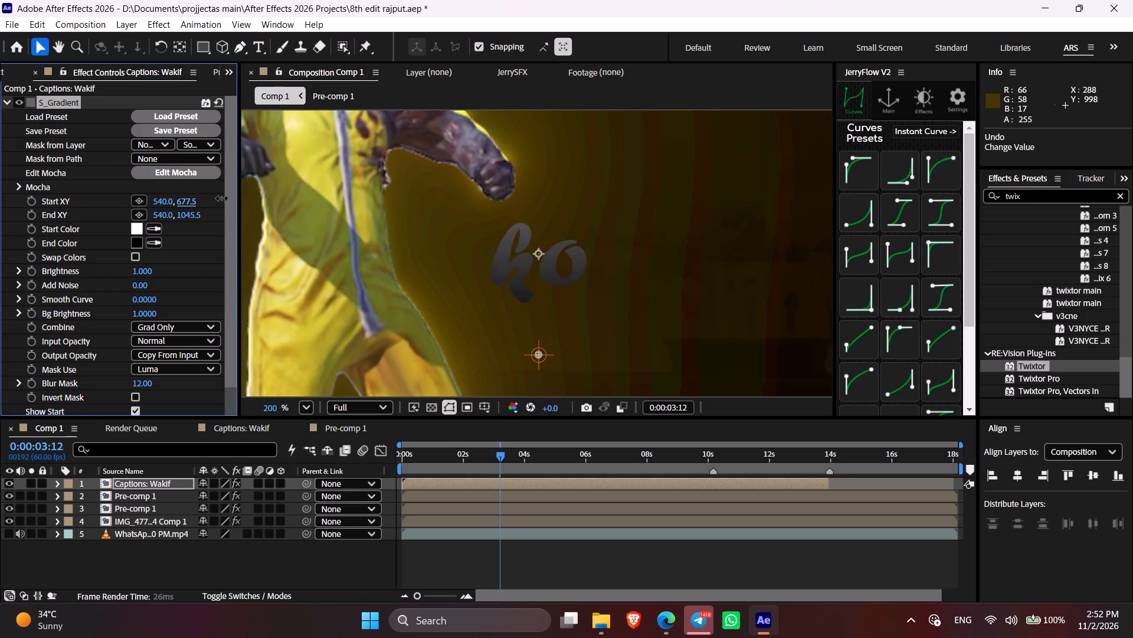
pyautogui.keyDown('shift'); pyautogui.moveTo(222, 198); pyautogui.dragTo(276, 214); pyautogui.keyUp('shift')
pyautogui.moveTo(190, 197); pyautogui.dragTo(231, 204)
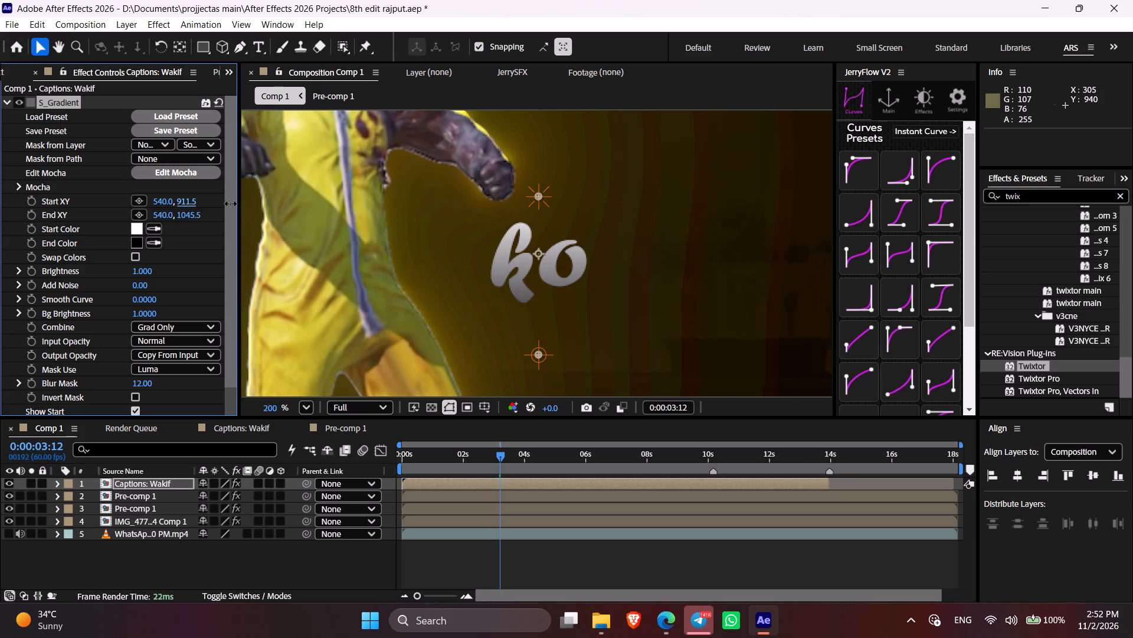
pyautogui.moveTo(231, 204); pyautogui.dragTo(221, 204)
# Enable Swap Colors on S_Gradient and set its End Color to golden orange FFB800.
pyautogui.click(137, 256)
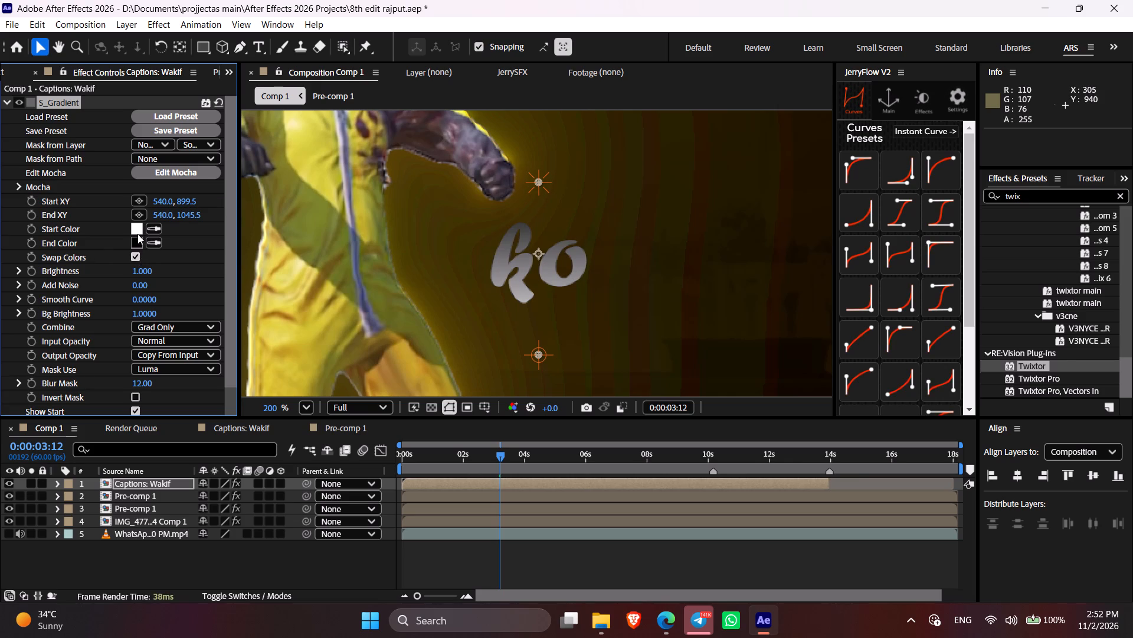
pyautogui.click(136, 232)
pyautogui.click(1039, 393)
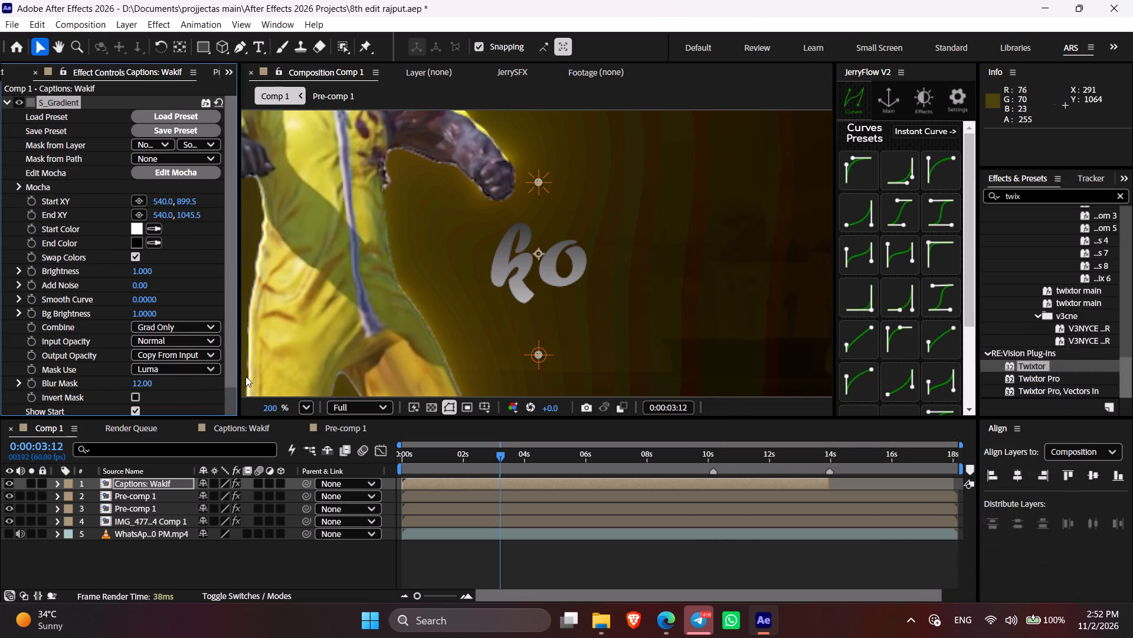
pyautogui.click(137, 248)
pyautogui.moveTo(931, 544); pyautogui.dragTo(924, 541)
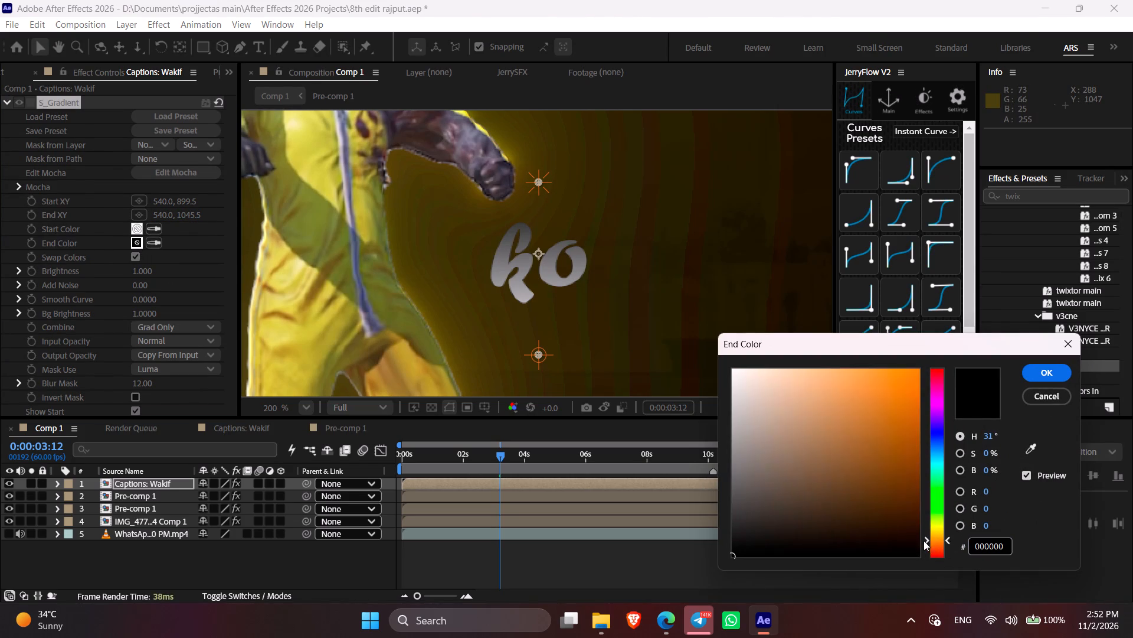
pyautogui.moveTo(924, 541); pyautogui.dragTo(904, 534)
pyautogui.moveTo(861, 440); pyautogui.dragTo(981, 326)
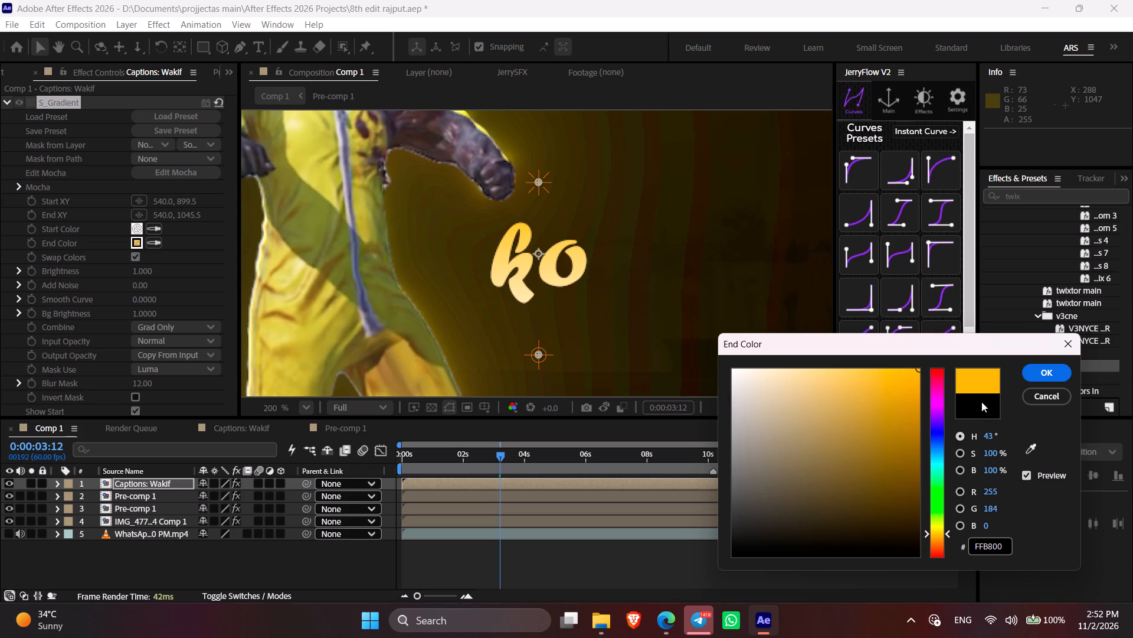
pyautogui.click(1046, 374)
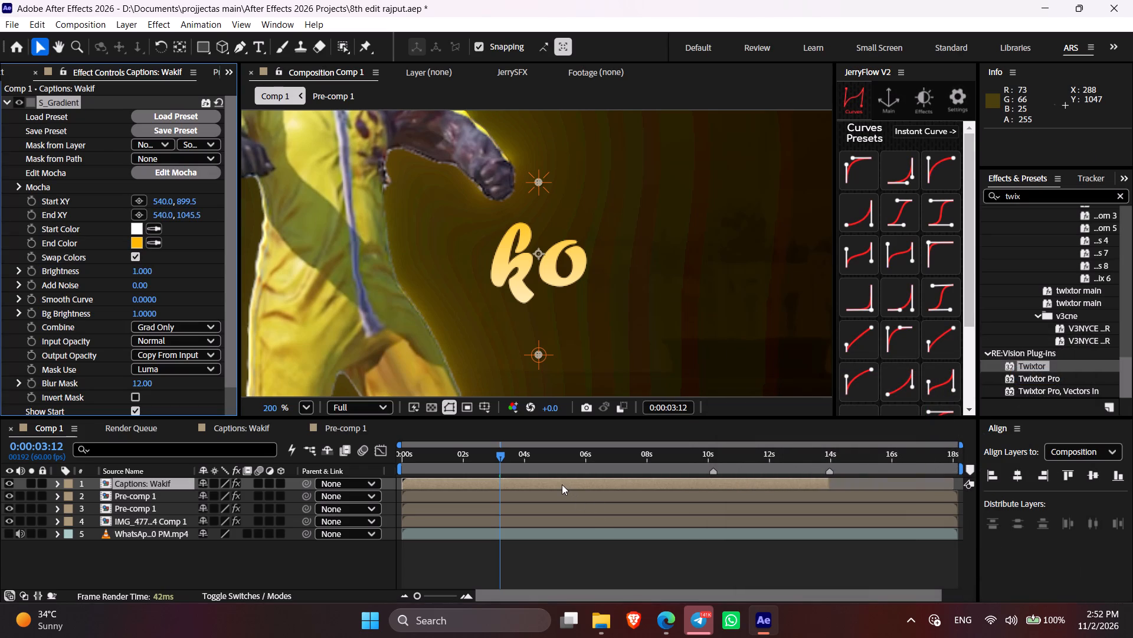
# Apply the Bevel Alpha effect to the captions layer.
pyautogui.click(562, 484)
pyautogui.hotkey('ctrl', 'space')
pyautogui.write('bev')
pyautogui.press('e')
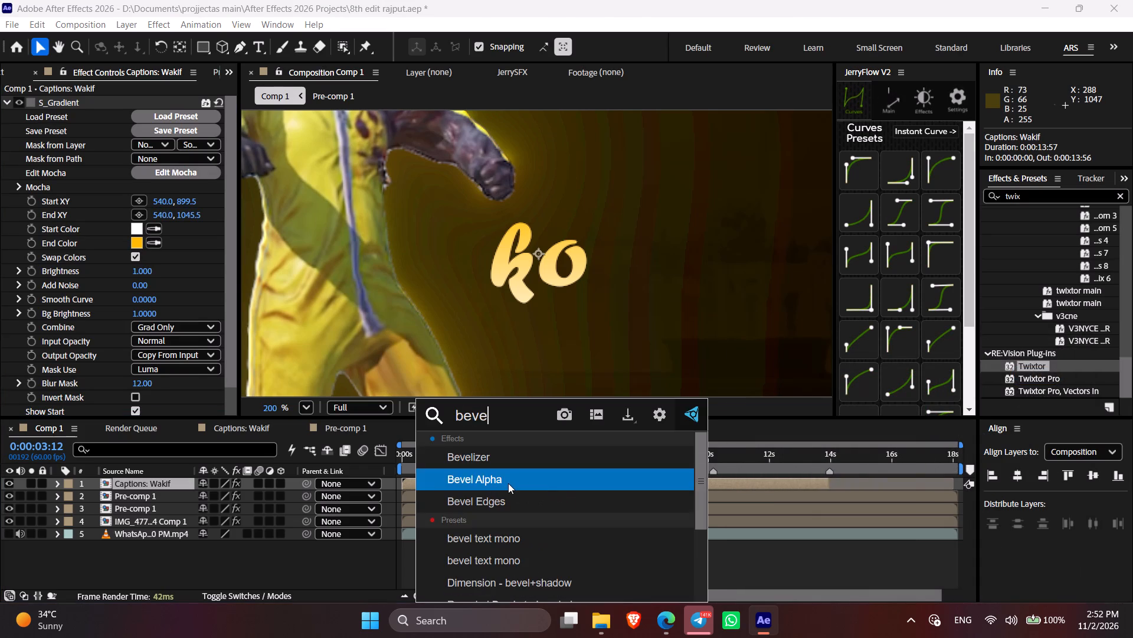
pyautogui.click(508, 483)
# Apply the Deep Glow 2 effect to the captions layer.
pyautogui.click(506, 484)
pyautogui.hotkey('ctrl', 'space')
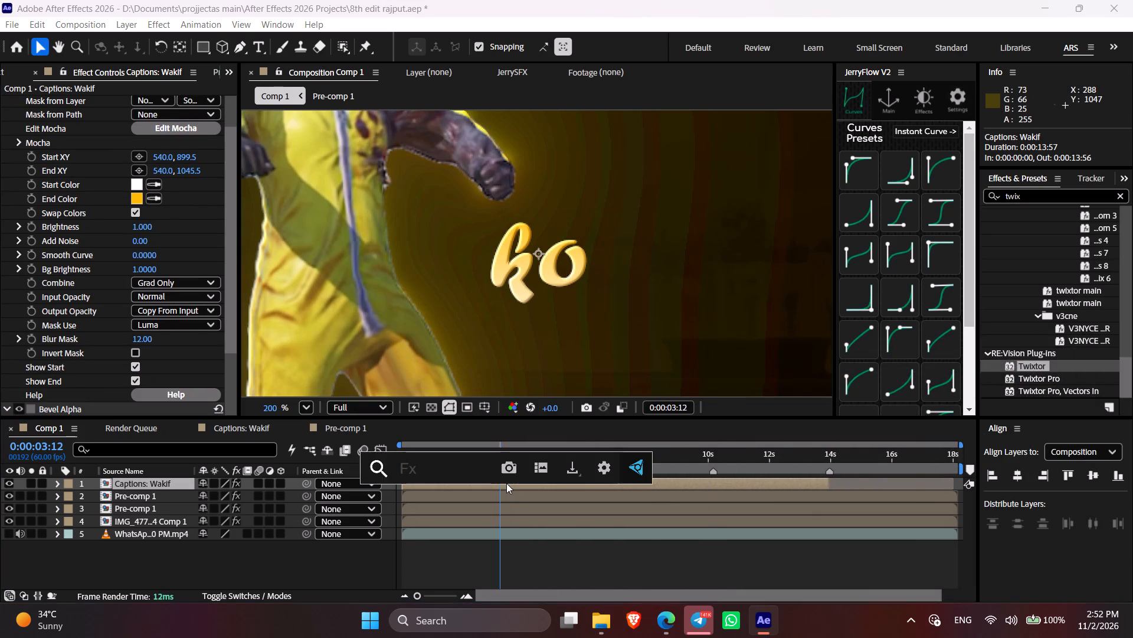
pyautogui.write('de')
pyautogui.press('e')
pyautogui.click(488, 474)
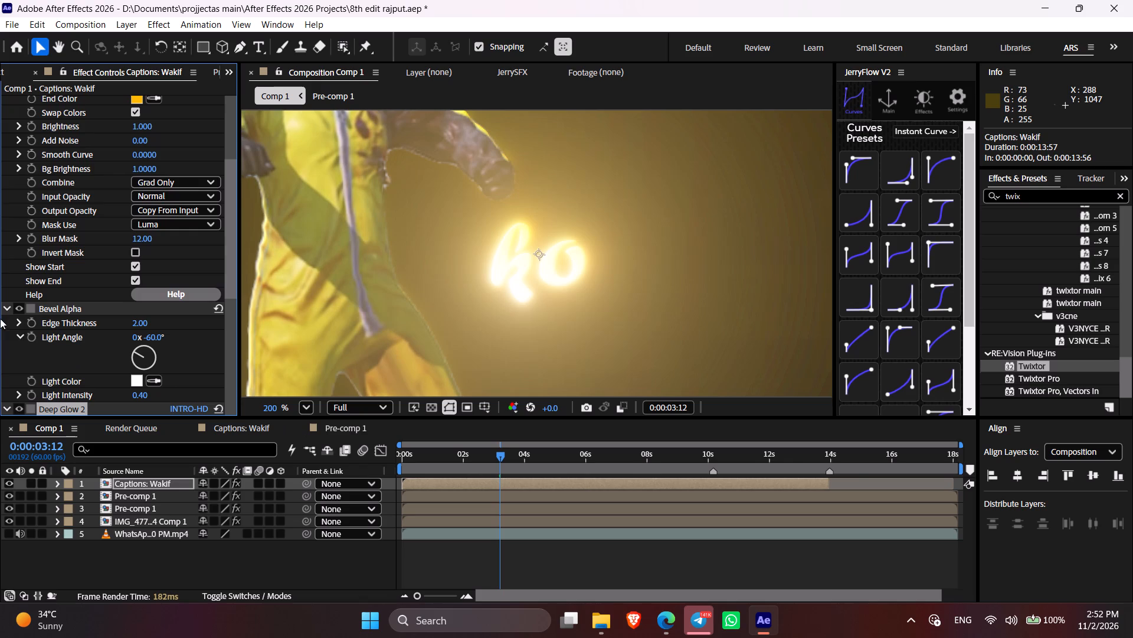
# Set the captions' Deep Glow 2 input values Threshold, Threshold Smooth and Saturation Bias to 50% each.
pyautogui.moveTo(227, 252); pyautogui.dragTo(229, 373)
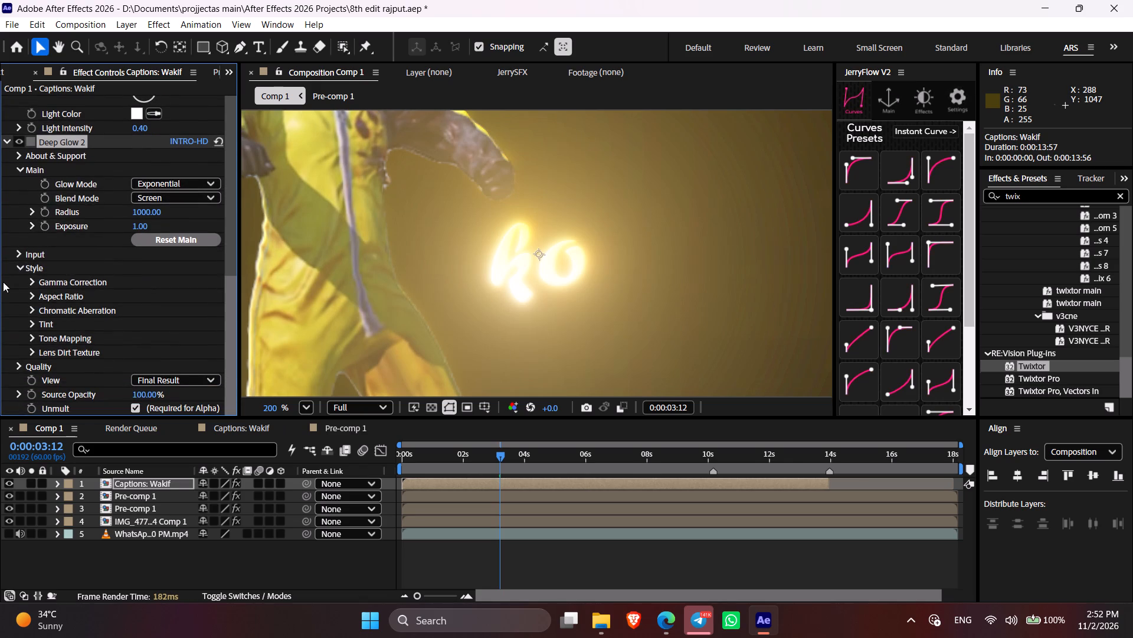
pyautogui.click(18, 256)
pyautogui.click(142, 284)
pyautogui.press('5')
pyautogui.press('0')
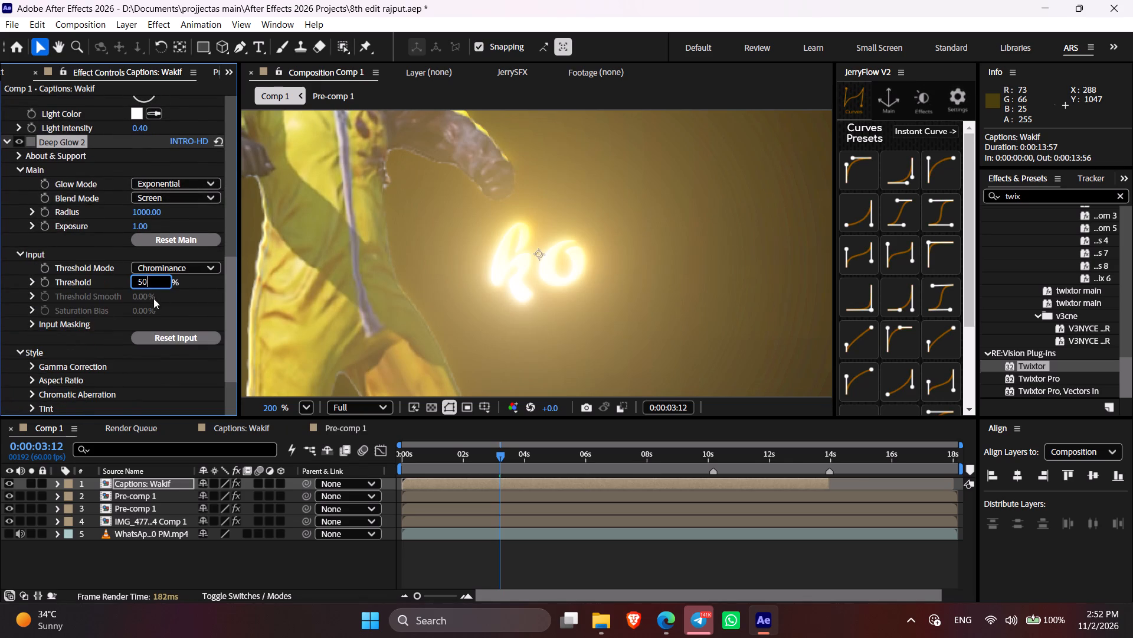
pyautogui.click(139, 296)
pyautogui.press('5')
pyautogui.press('0')
pyautogui.click(140, 311)
pyautogui.press('5')
pyautogui.press('0')
pyautogui.click(185, 298)
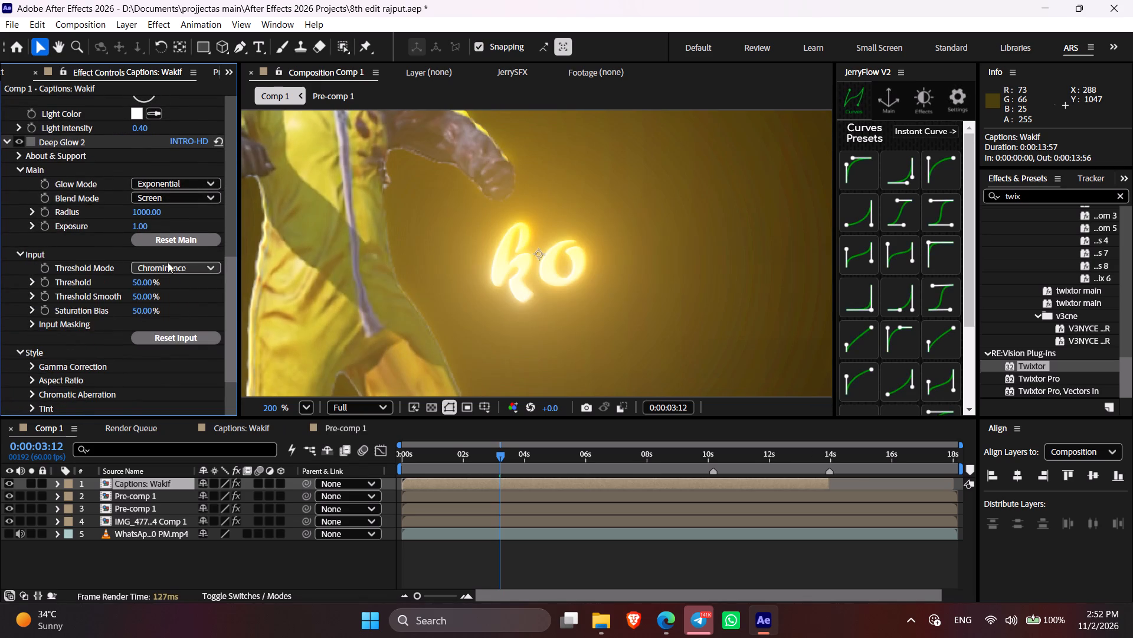
# Set the captions' Deep Glow 2 Radius to 800.
pyautogui.click(142, 211)
pyautogui.write('80')
pyautogui.press('0')
pyautogui.click(184, 220)
# Raise the captions' Deep Glow 2 Threshold to 116% and Threshold Smooth to 71%.
pyautogui.moveTo(145, 278); pyautogui.dragTo(183, 282)
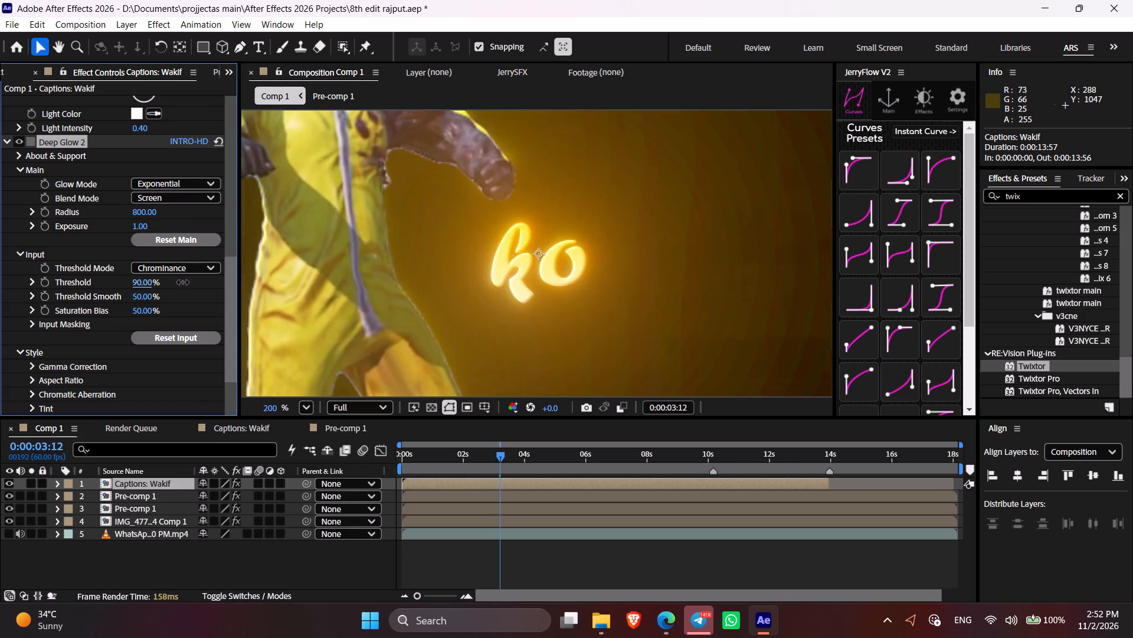
pyautogui.moveTo(183, 282); pyautogui.dragTo(240, 277)
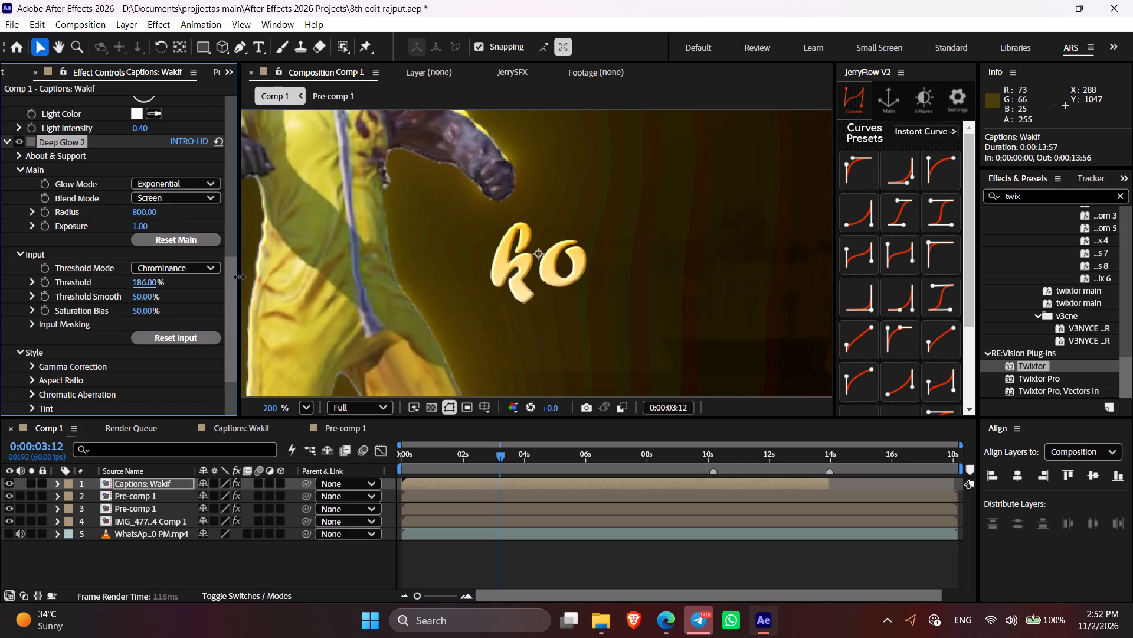
pyautogui.moveTo(240, 277); pyautogui.dragTo(184, 268)
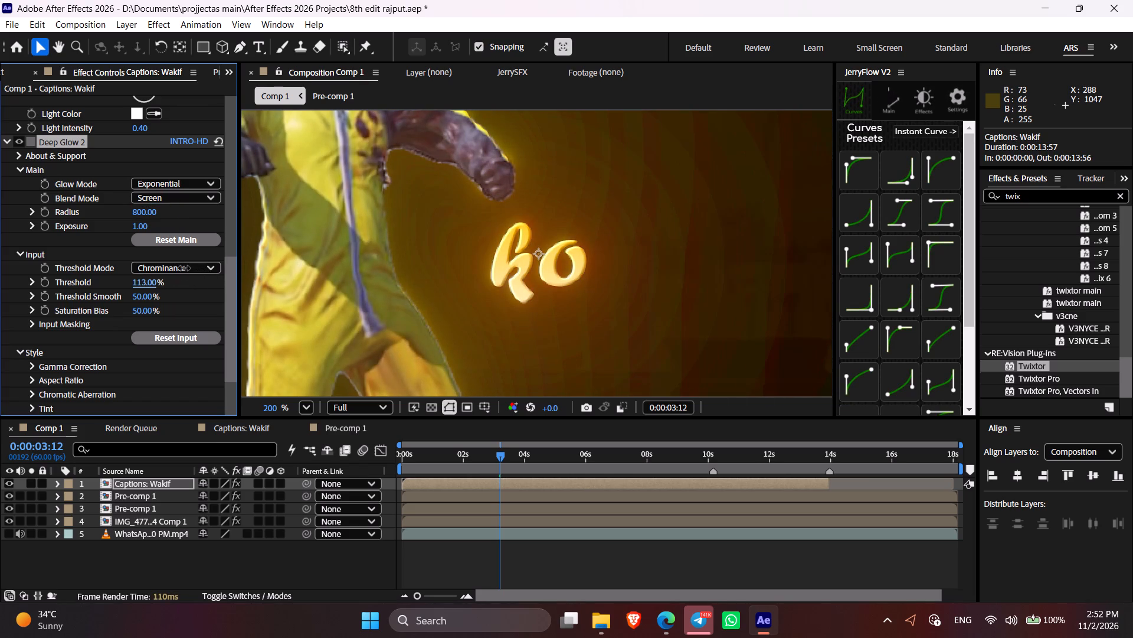
pyautogui.moveTo(184, 268); pyautogui.dragTo(186, 268)
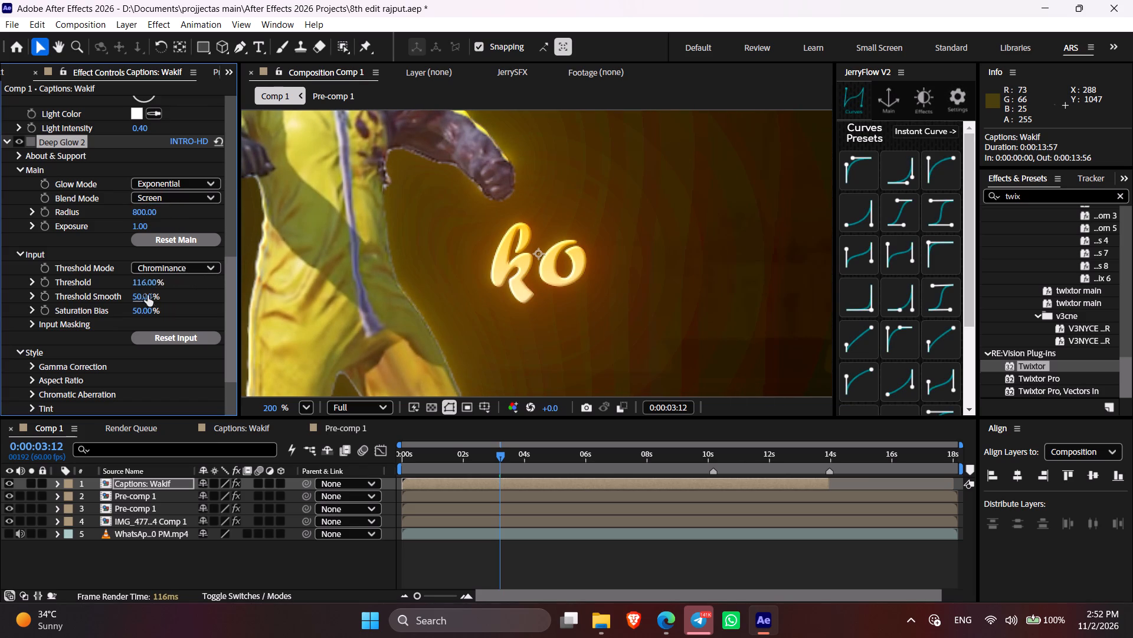
pyautogui.moveTo(145, 296); pyautogui.dragTo(171, 302)
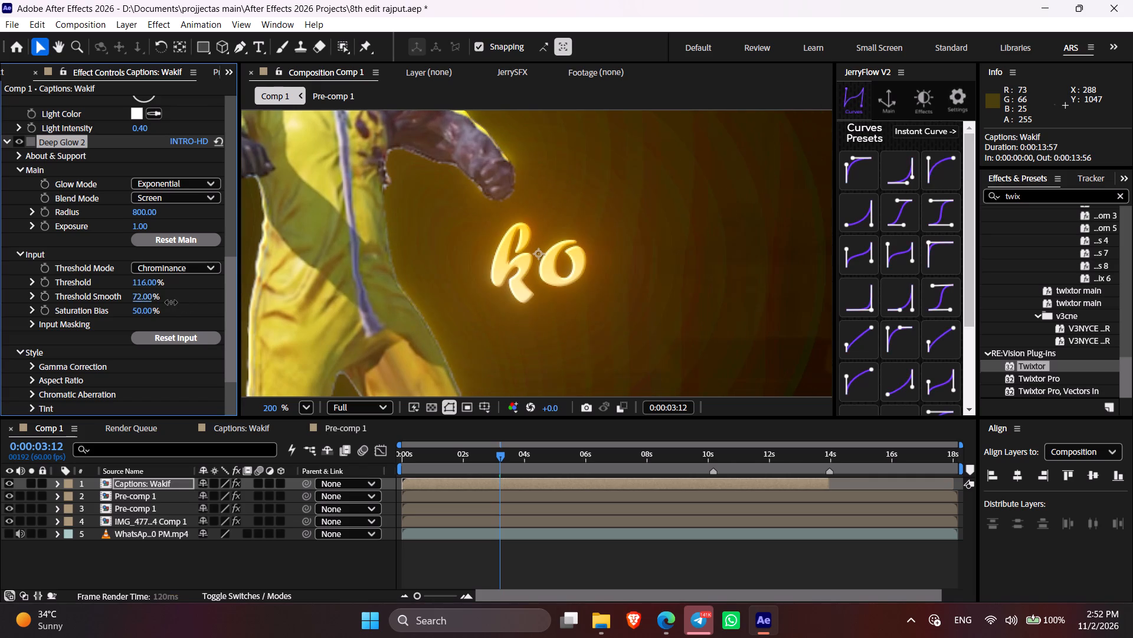
pyautogui.moveTo(171, 302); pyautogui.dragTo(169, 301)
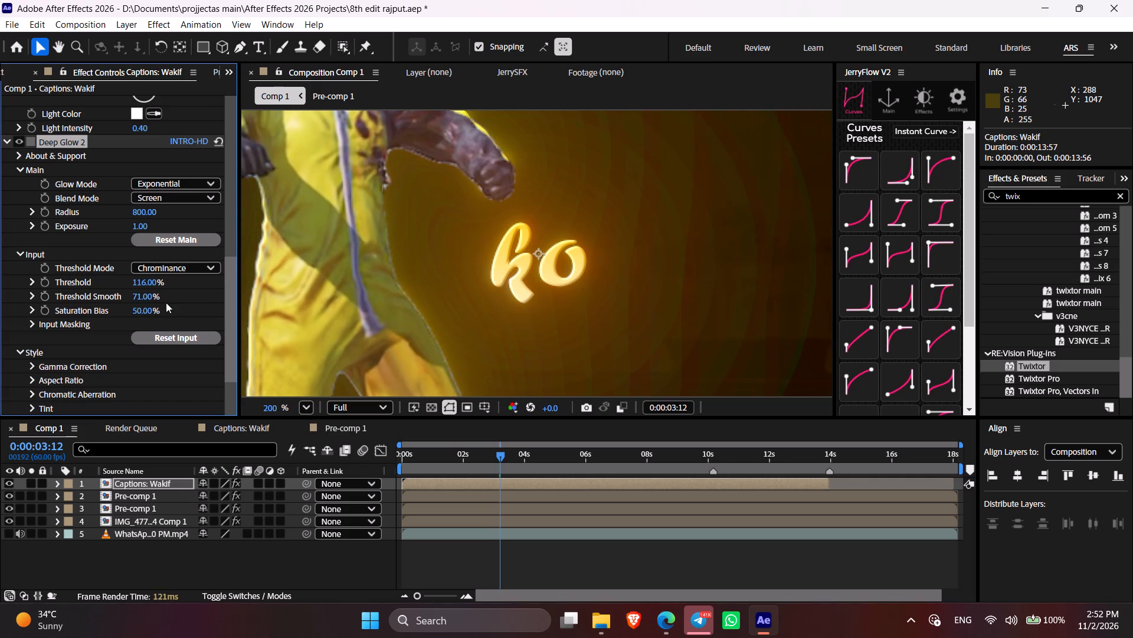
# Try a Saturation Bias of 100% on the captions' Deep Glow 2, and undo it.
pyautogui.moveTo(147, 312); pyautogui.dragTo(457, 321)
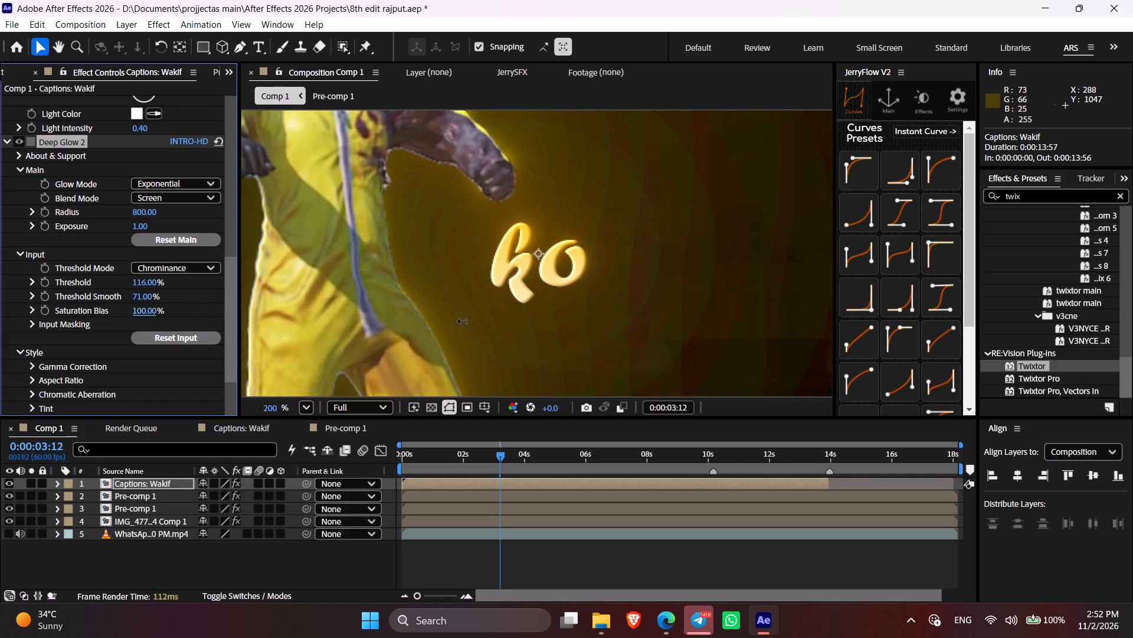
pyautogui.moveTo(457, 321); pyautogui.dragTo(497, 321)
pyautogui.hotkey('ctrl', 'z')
# Save the project.
pyautogui.hotkey('ctrl', 's')
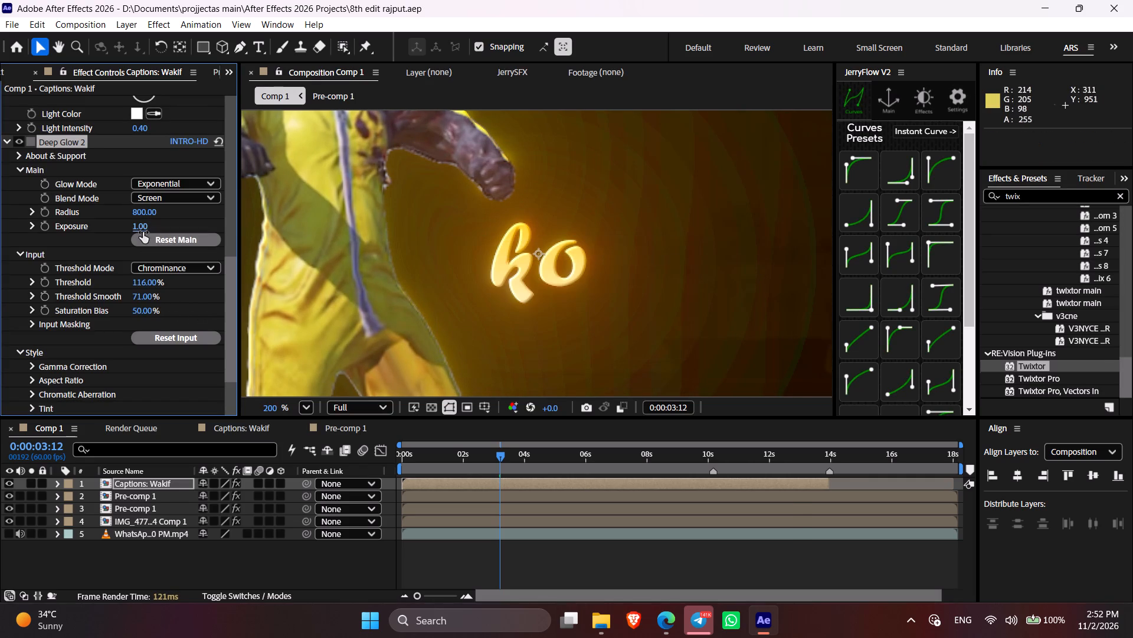
# Set the captions' Deep Glow 2 Exposure to 0.50.
pyautogui.click(143, 233)
pyautogui.press('.')
pyautogui.press('5')
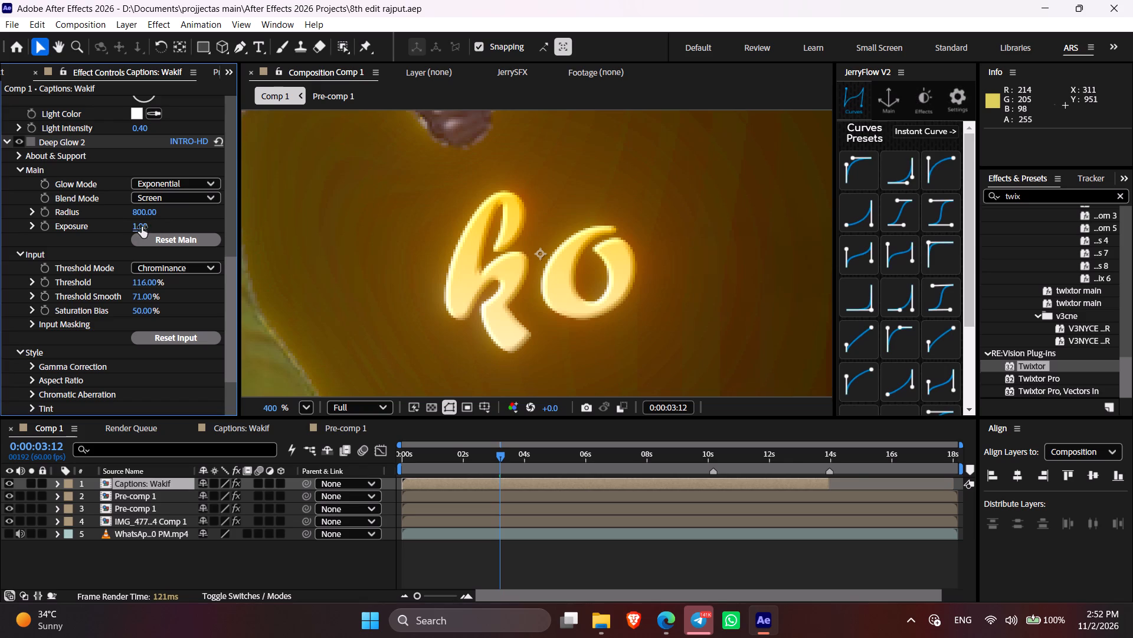
pyautogui.click(142, 227)
pyautogui.press('.')
pyautogui.press('5')
pyautogui.click(173, 211)
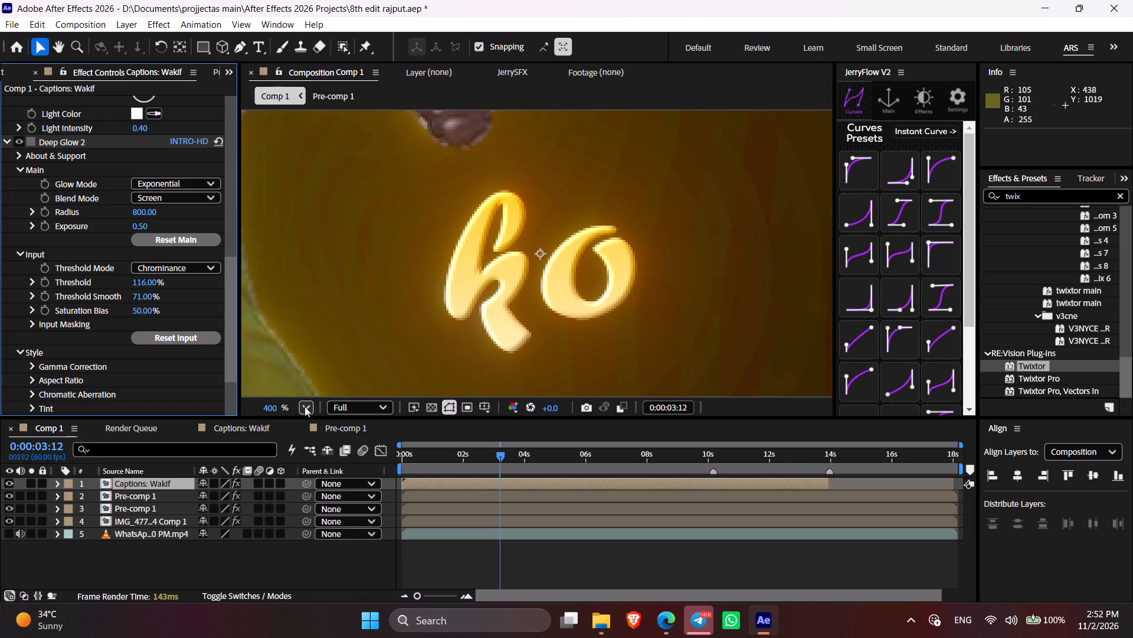
# Review the caption text's gradient, bevel and glow beside the character at 200% and wider magnification.
pyautogui.click(304, 406)
pyautogui.click(339, 295)
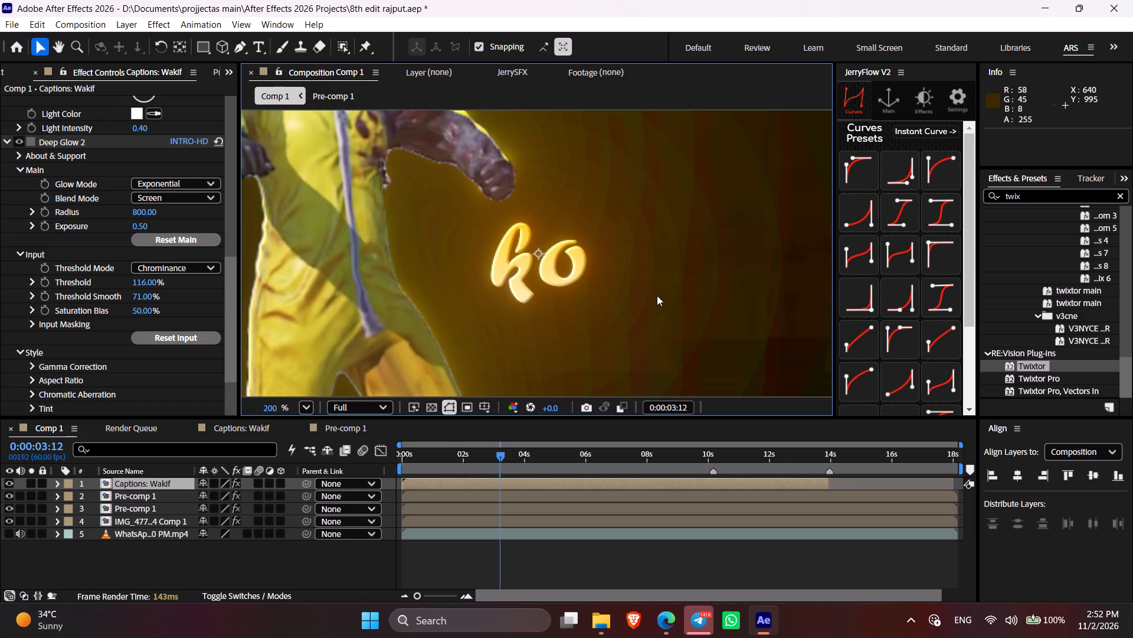
pyautogui.scroll(1, 657, 295)
pyautogui.scroll(-1, 657, 295)
pyautogui.scroll(1, 657, 295)
pyautogui.scroll(-4, 657, 295)
pyautogui.scroll(5, 658, 296)
pyautogui.scroll(-3, 658, 296)
# Add a Drop Shadow effect to the Captions: Wakif layer and reveal the layer's effects.
pyautogui.click(514, 487)
pyautogui.hotkey('ctrl', 'space')
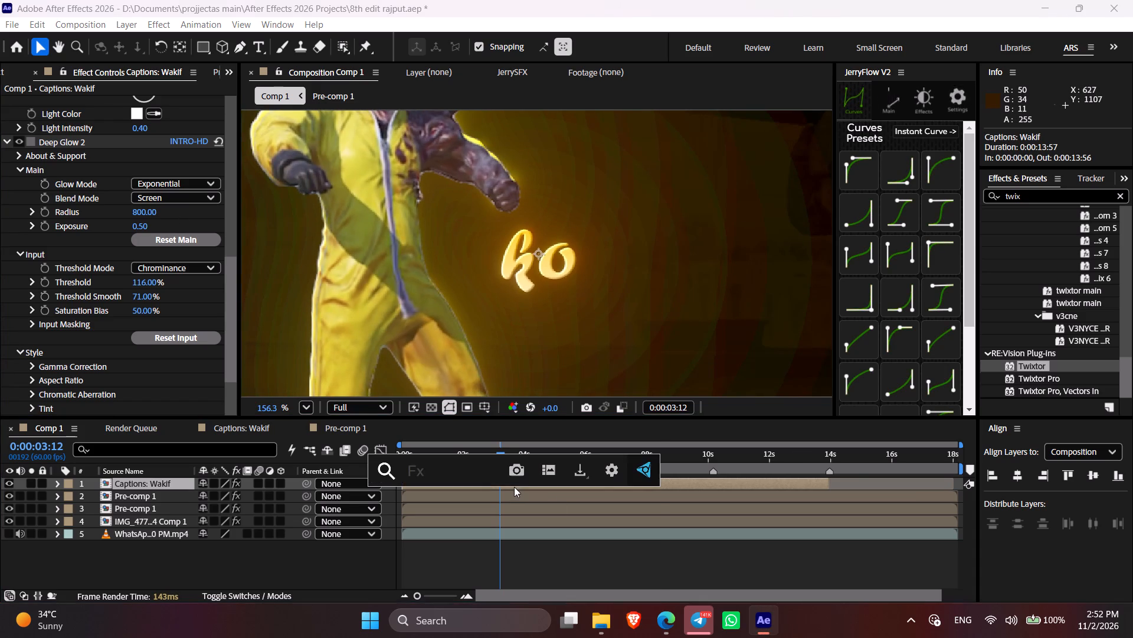
pyautogui.write('dr')
pyautogui.press('o')
pyautogui.press('p')
pyautogui.click(454, 454)
pyautogui.press('e')
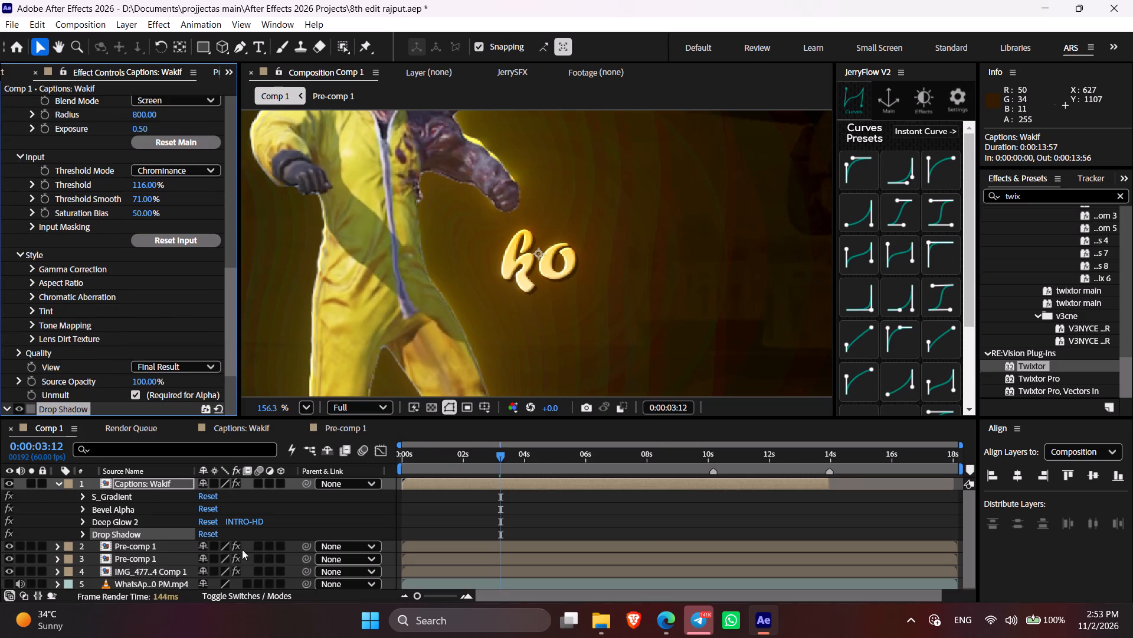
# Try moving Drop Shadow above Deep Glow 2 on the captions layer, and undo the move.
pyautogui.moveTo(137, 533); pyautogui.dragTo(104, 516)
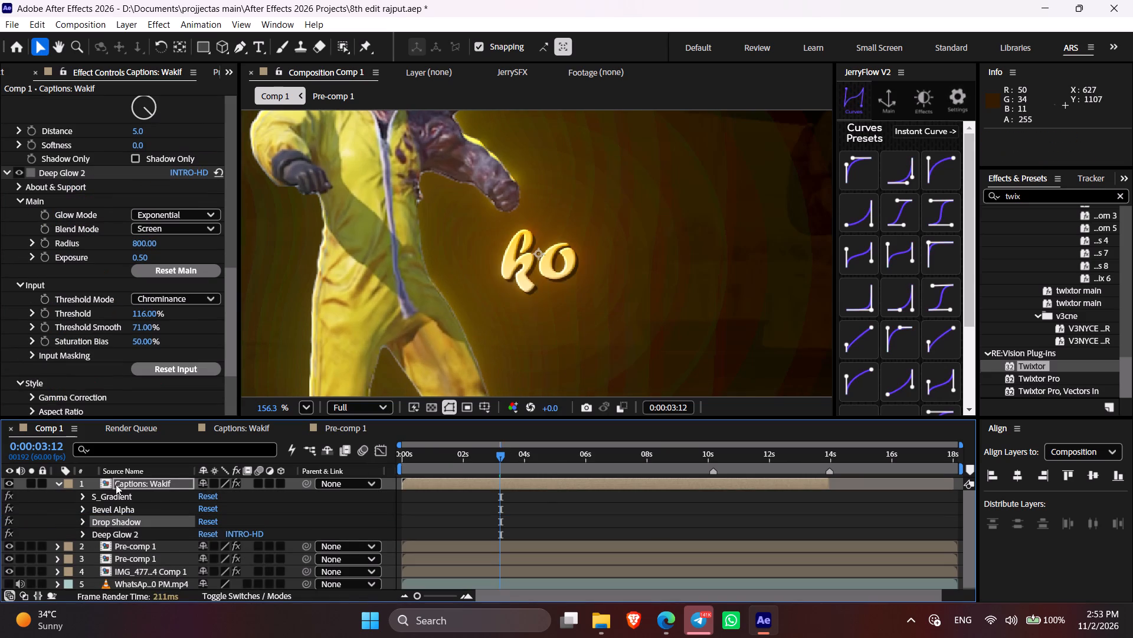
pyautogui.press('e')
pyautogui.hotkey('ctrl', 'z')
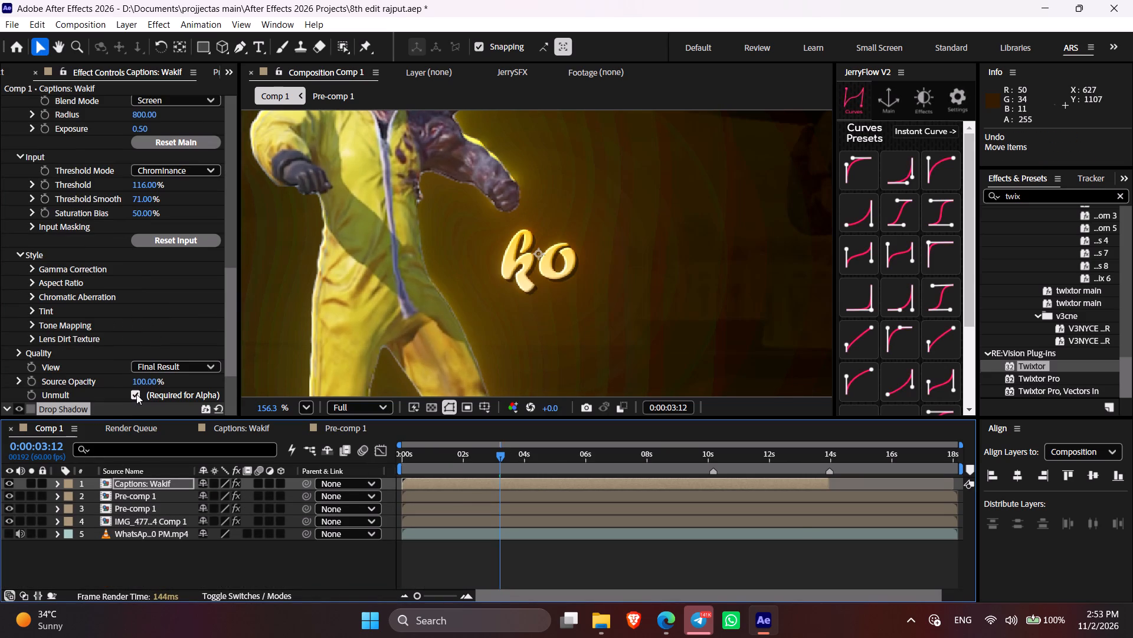
# Set the captions' Drop Shadow Opacity to 70%.
pyautogui.moveTo(232, 303); pyautogui.dragTo(232, 398)
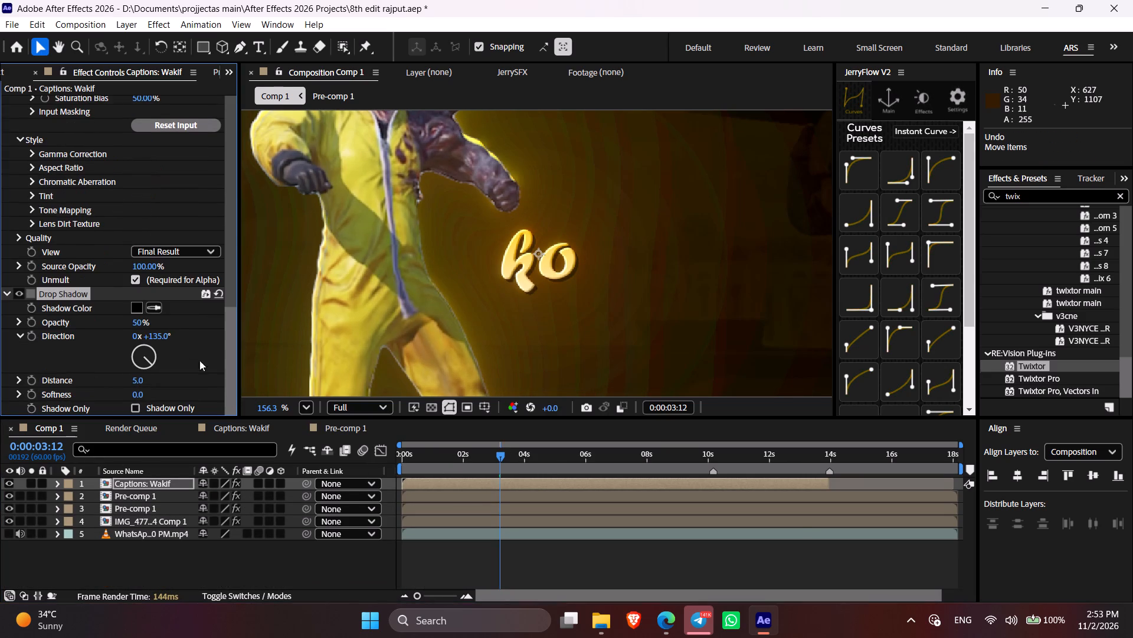
pyautogui.click(136, 322)
pyautogui.press('7')
pyautogui.press('0')
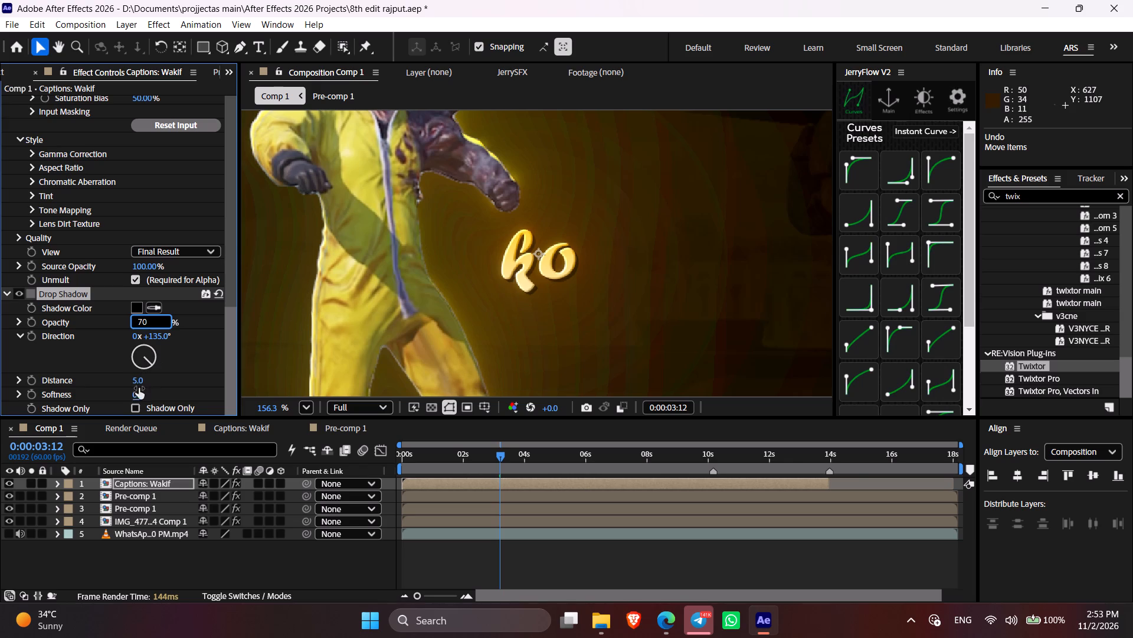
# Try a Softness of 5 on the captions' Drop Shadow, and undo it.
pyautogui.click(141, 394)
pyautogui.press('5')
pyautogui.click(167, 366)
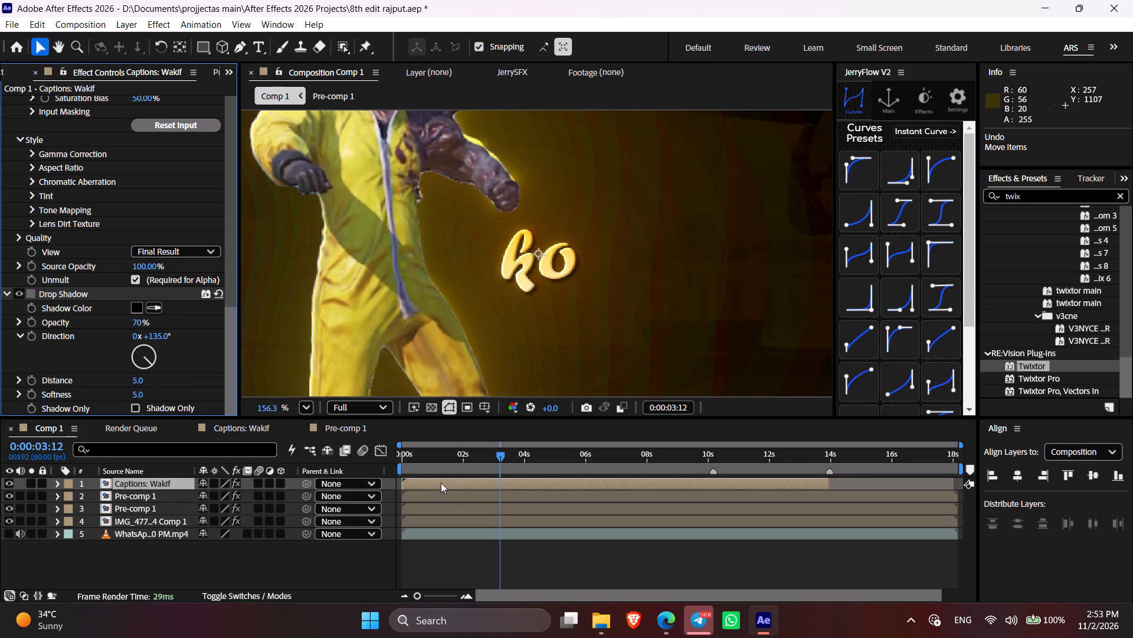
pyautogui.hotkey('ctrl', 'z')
# Save the project.
pyautogui.hotkey('ctrl', 's')
# Move Drop Shadow above Deep Glow 2 in the Captions: Wakif layer's effect order.
pyautogui.click(441, 483)
pyautogui.press('e')
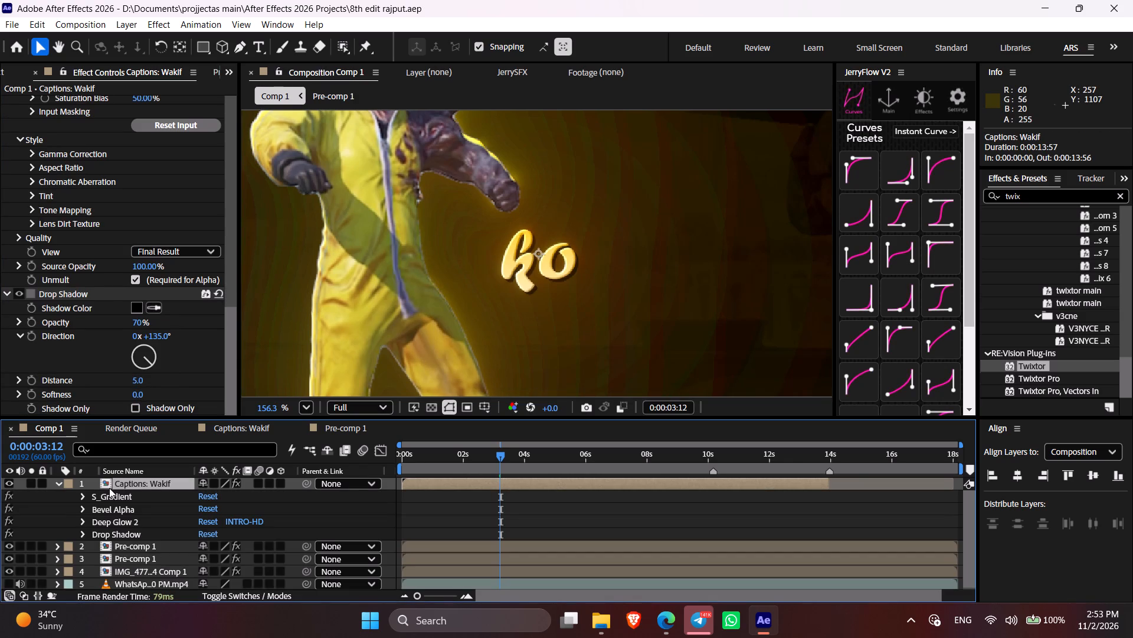
pyautogui.moveTo(146, 537); pyautogui.dragTo(111, 519)
pyautogui.press('e')
# Fit the whole frame in view and review the styled captions beside the character through the timeline up to where they end.
pyautogui.click(303, 406)
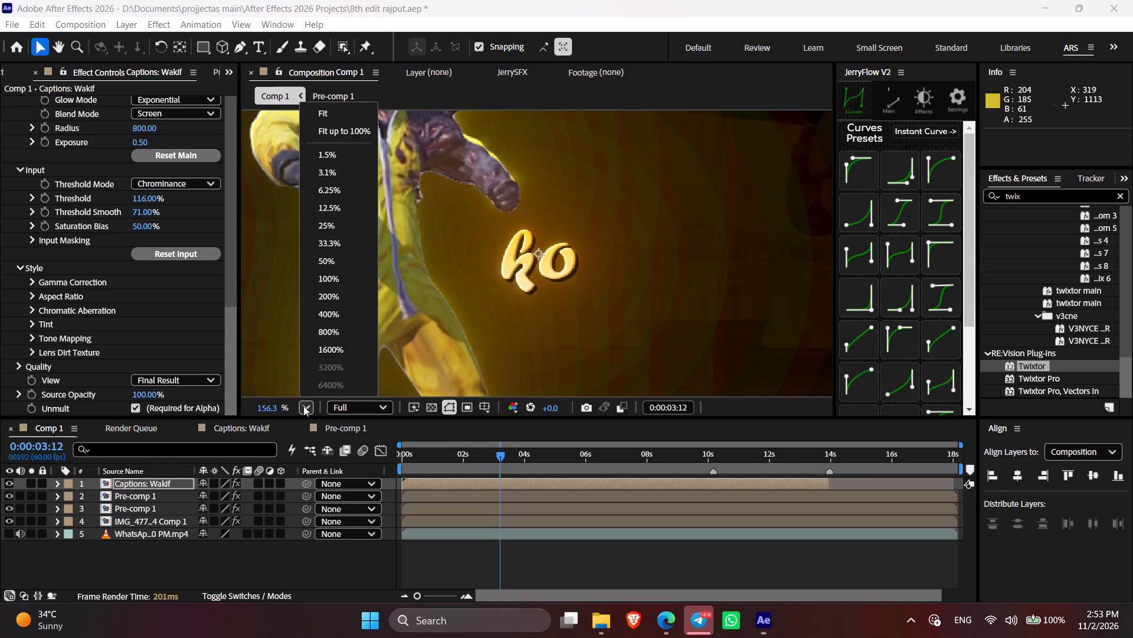
pyautogui.click(349, 132)
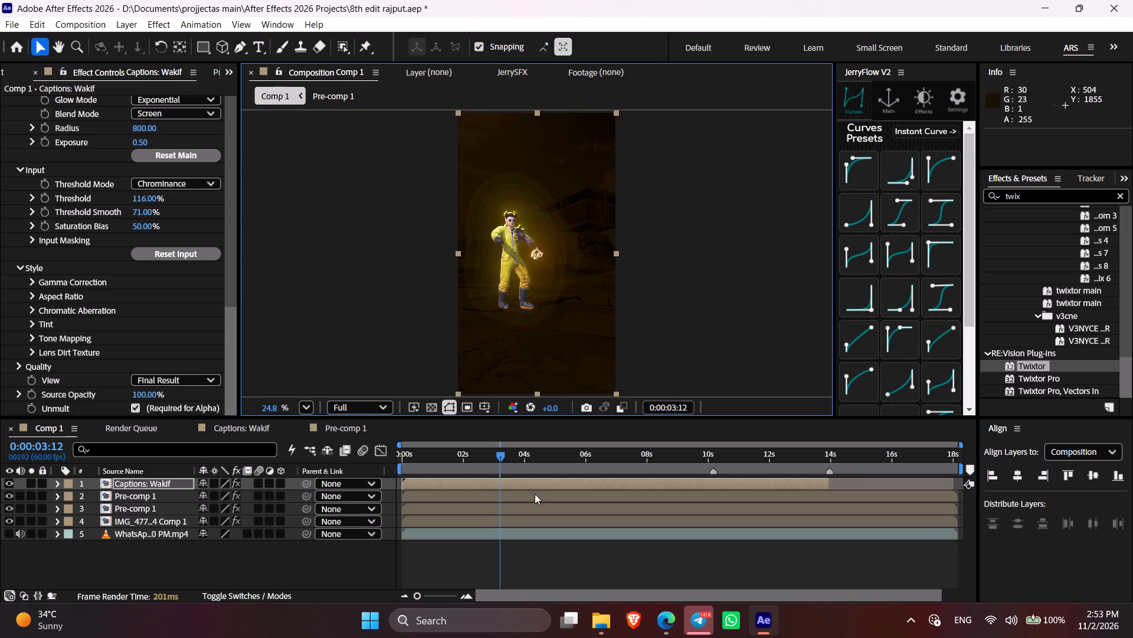
pyautogui.click(531, 571)
pyautogui.moveTo(518, 470); pyautogui.dragTo(532, 471)
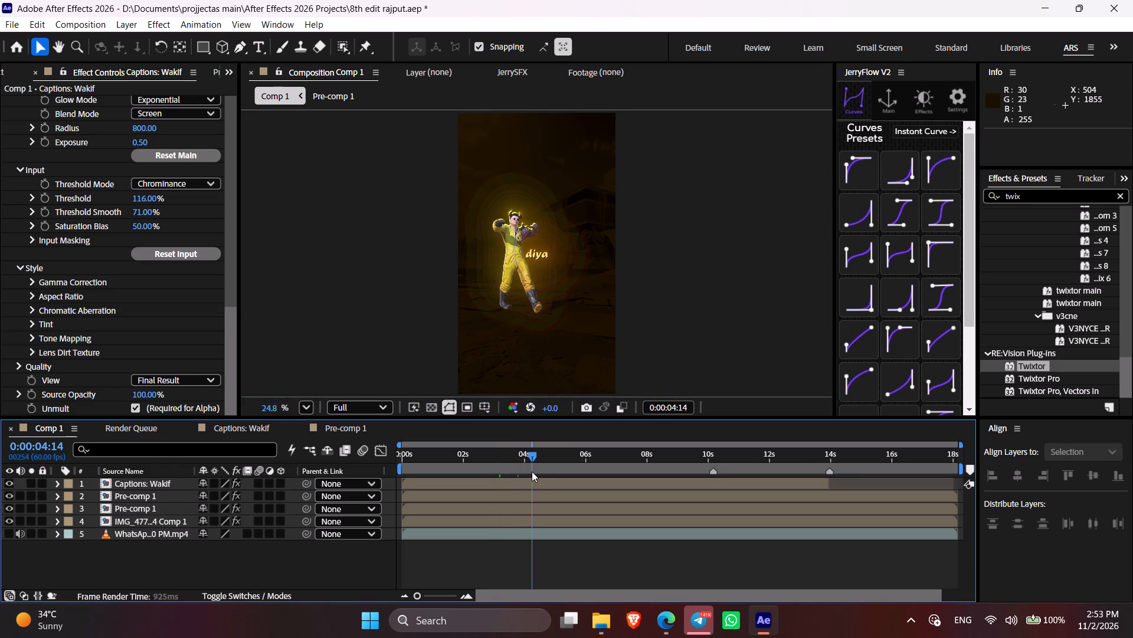
pyautogui.moveTo(532, 471); pyautogui.dragTo(626, 491)
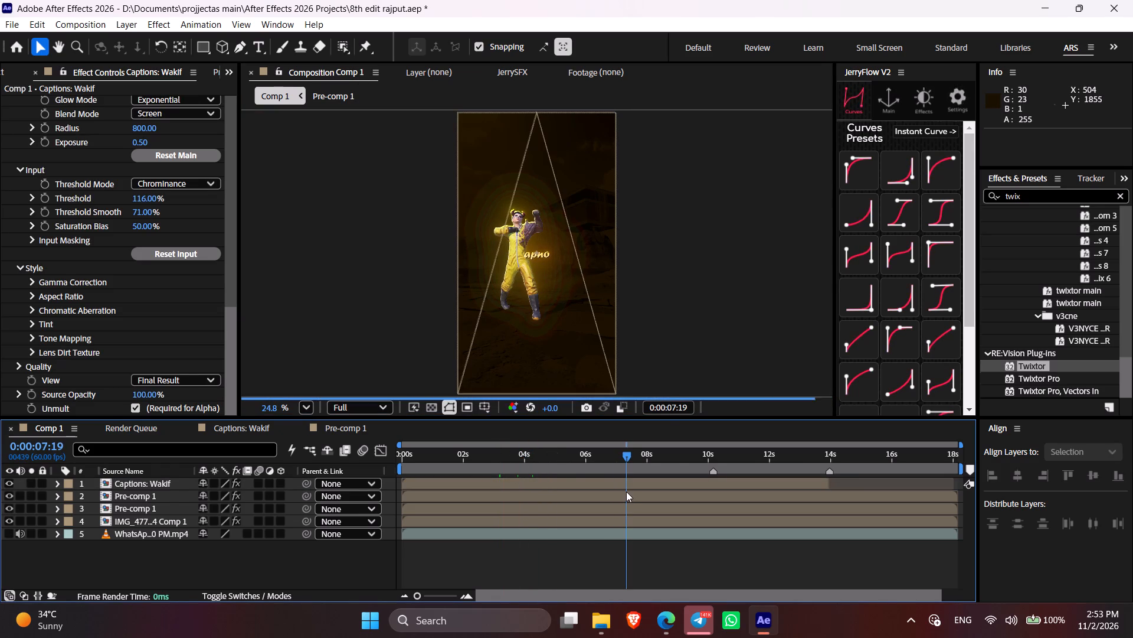
pyautogui.moveTo(626, 491); pyautogui.dragTo(690, 509)
pyautogui.click(736, 458)
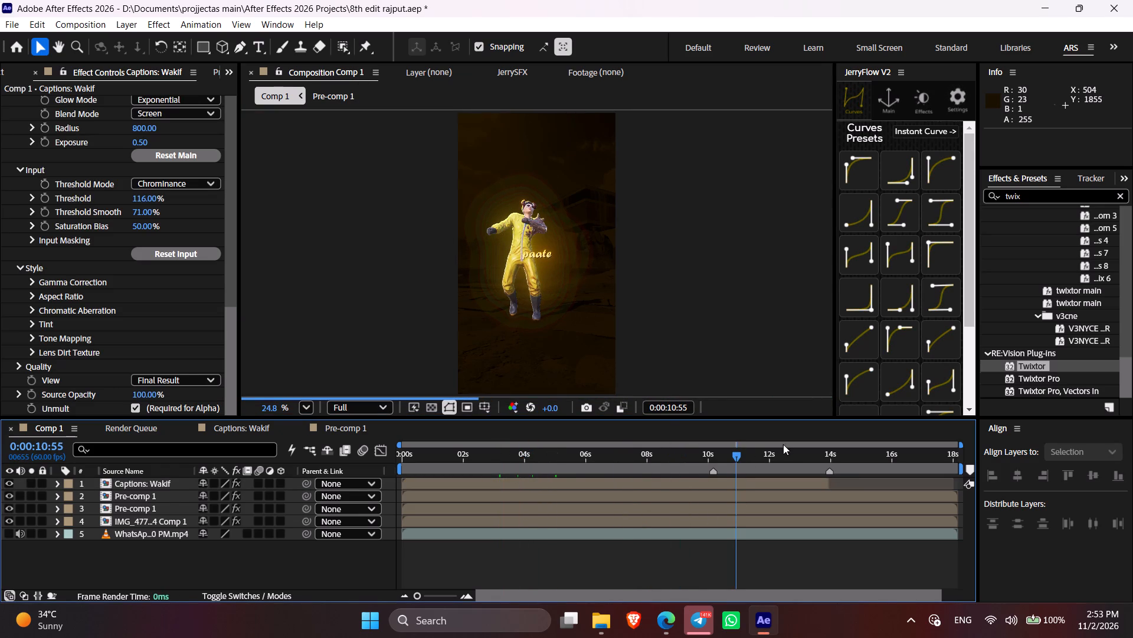
pyautogui.click(784, 454)
pyautogui.click(818, 450)
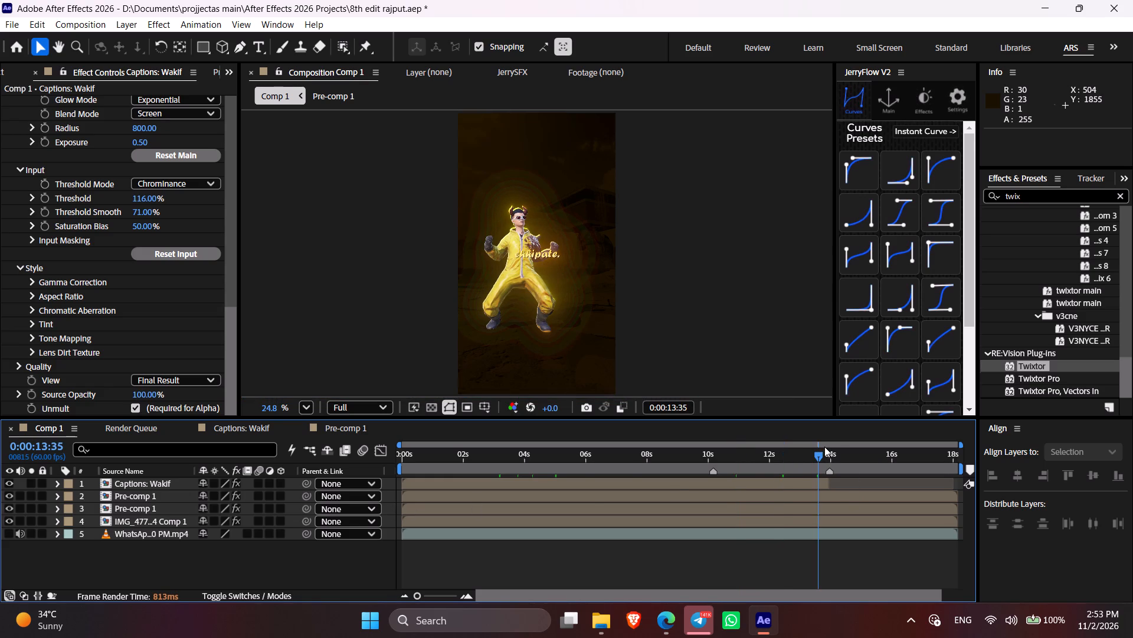
pyautogui.moveTo(824, 447); pyautogui.dragTo(835, 448)
pyautogui.click(836, 452)
pyautogui.click(855, 452)
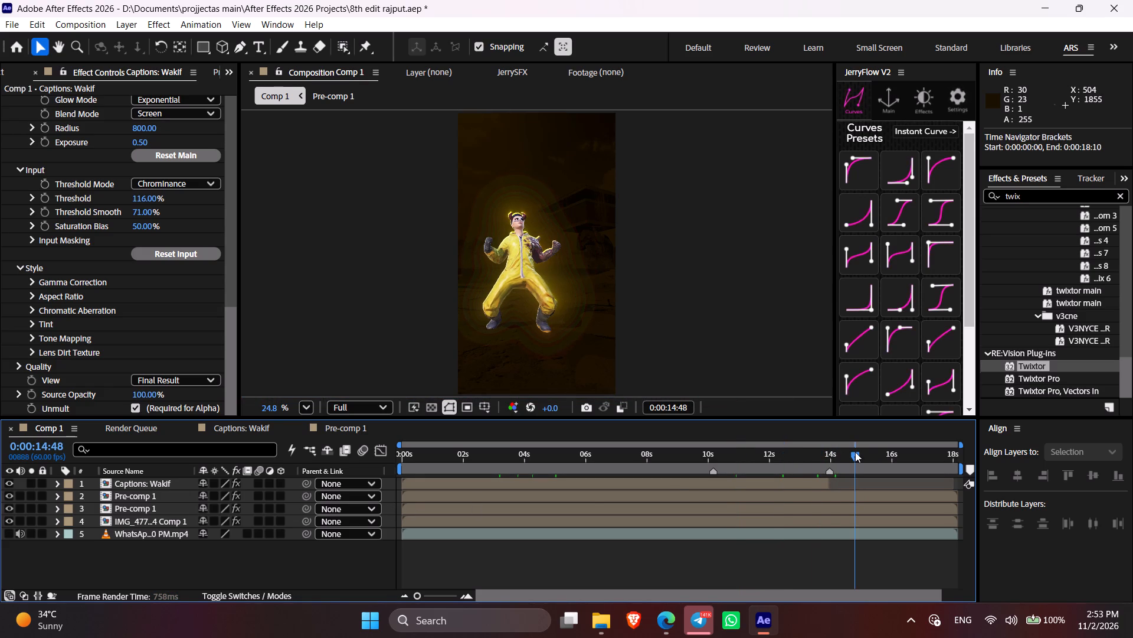
pyautogui.click(829, 453)
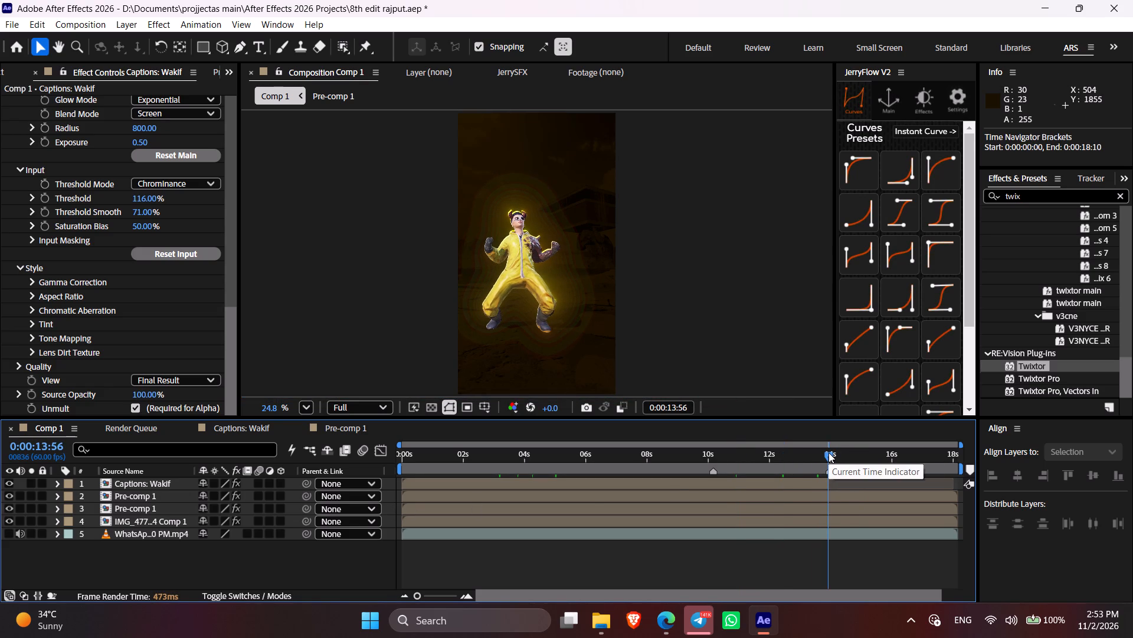
# Return to the start of Comp 1 and play a short audio preview from there.
pyautogui.moveTo(509, 454); pyautogui.dragTo(330, 466)
pyautogui.click(507, 557)
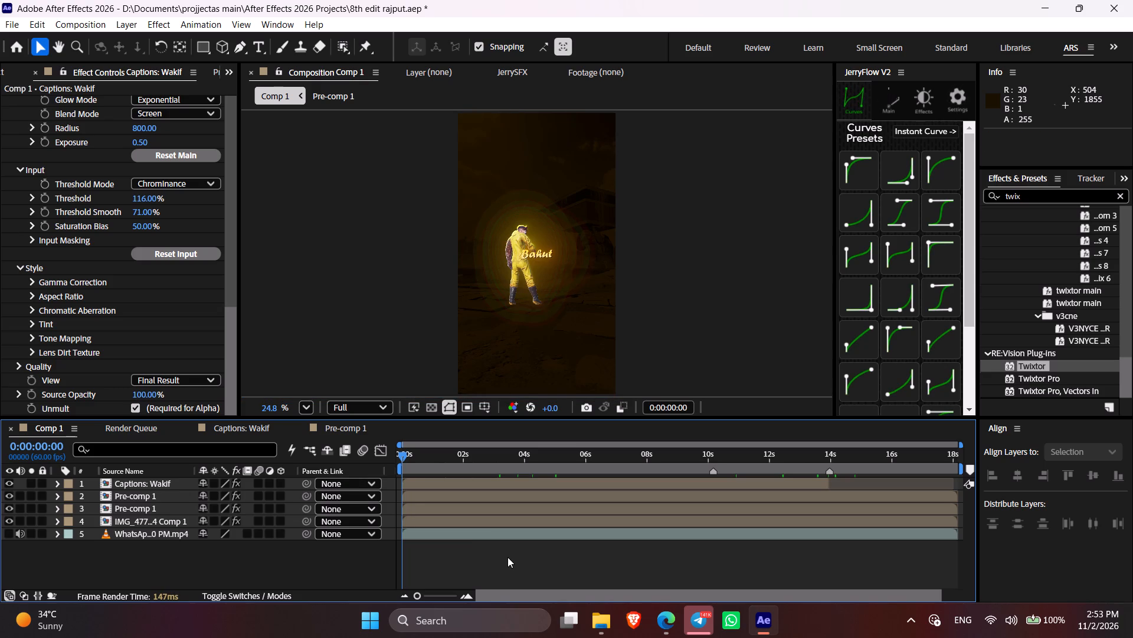
pyautogui.press('Delete')
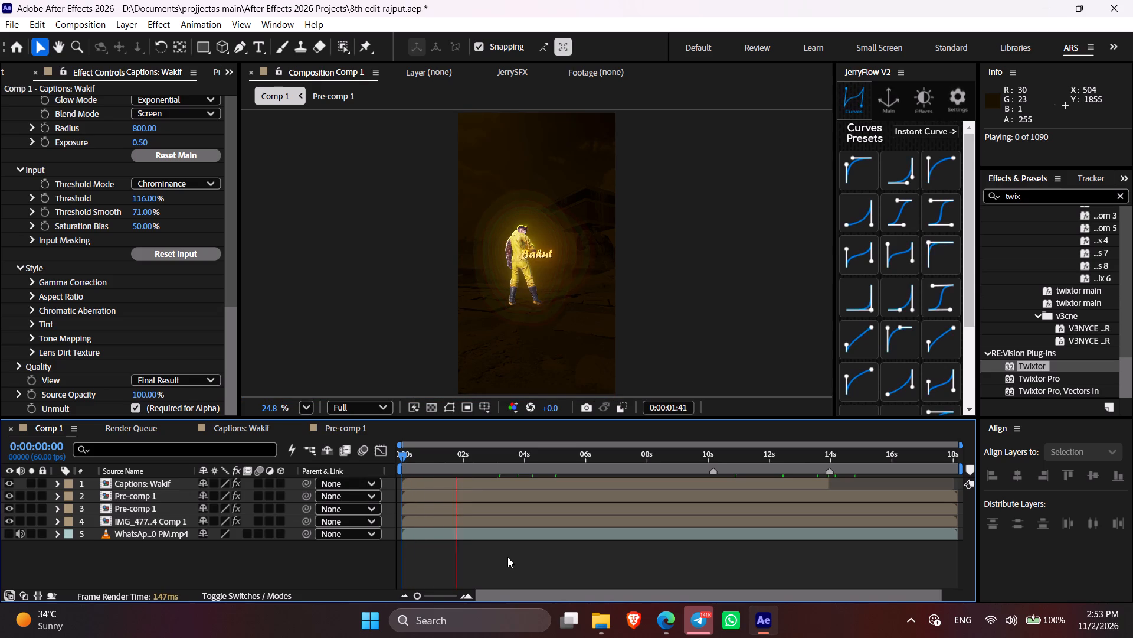
pyautogui.press('Delete')
# Add a text layer reading "4GS | RAJPUT" near the bottom of the frame and centre it horizontally in the composition.
pyautogui.click(250, 44)
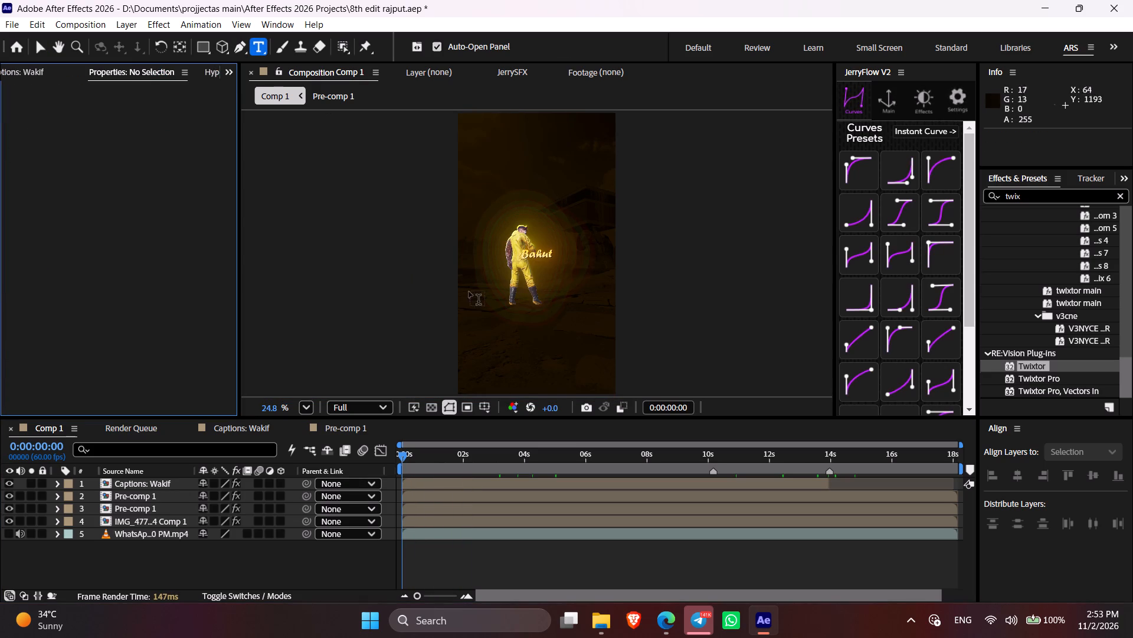
pyautogui.click(513, 372)
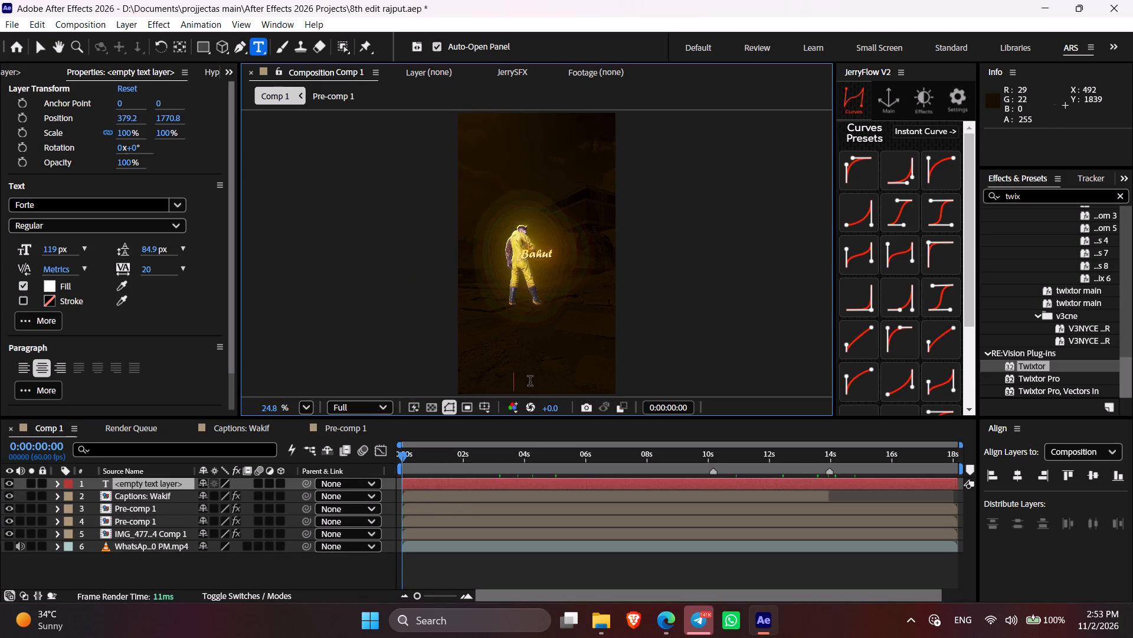
pyautogui.write('4GS')
pyautogui.press('space')
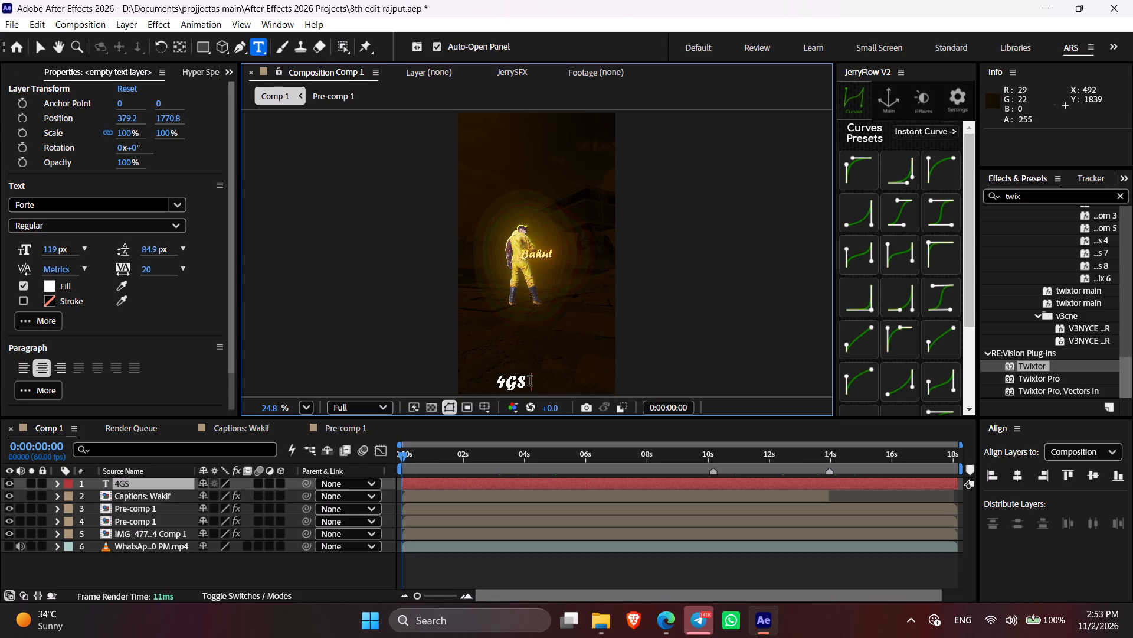
pyautogui.write('|')
pyautogui.press('space')
pyautogui.write('RAJPUT')
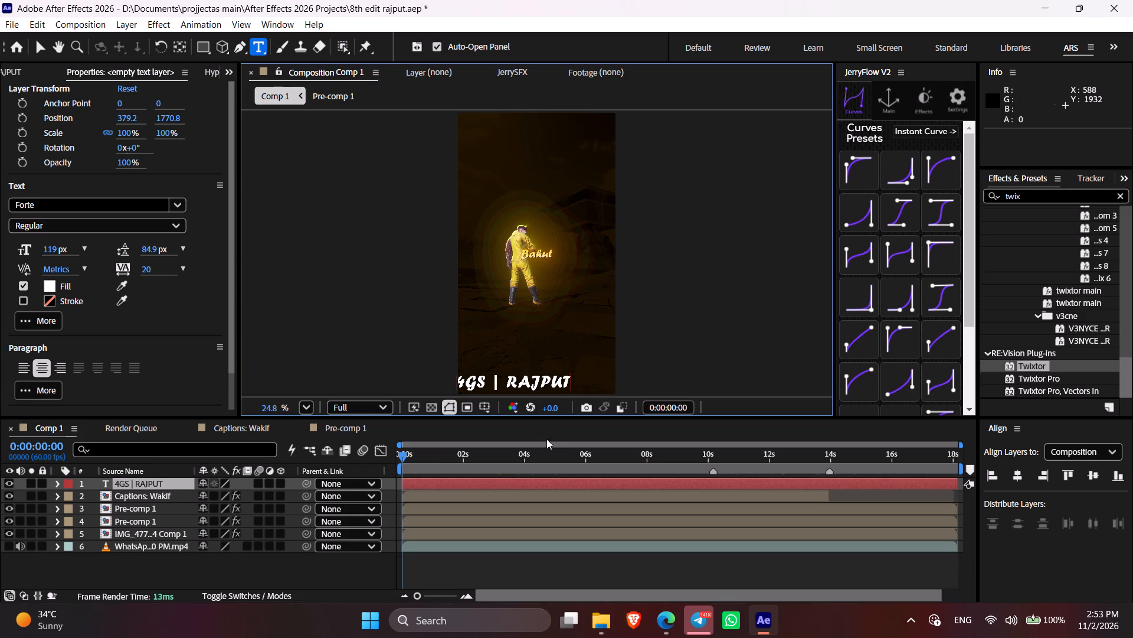
pyautogui.click(482, 481)
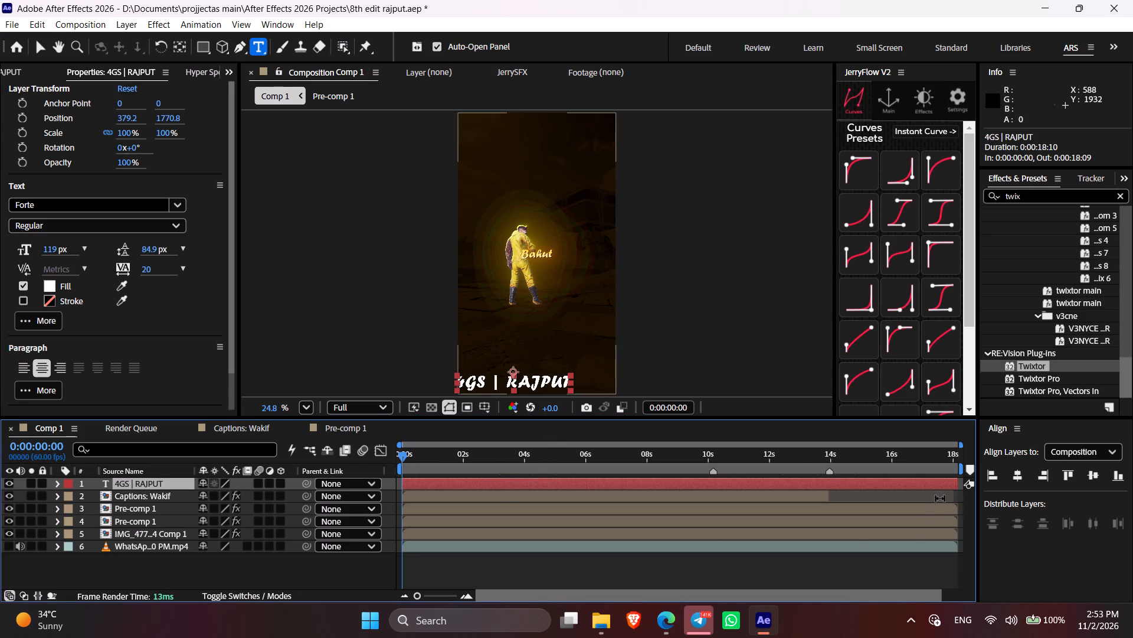
pyautogui.click(1016, 476)
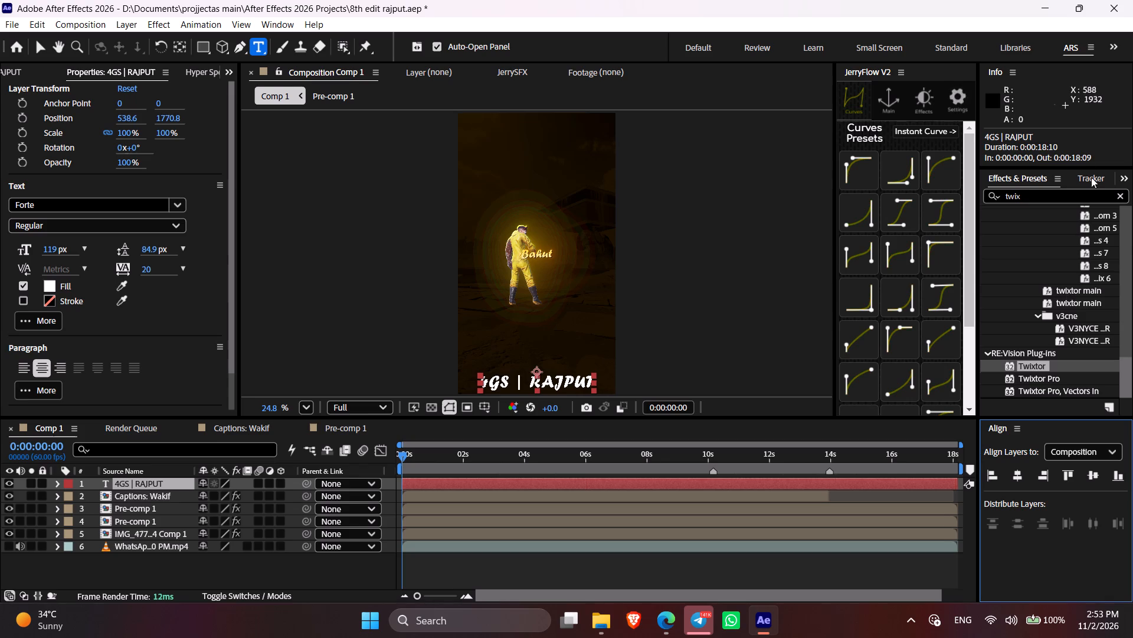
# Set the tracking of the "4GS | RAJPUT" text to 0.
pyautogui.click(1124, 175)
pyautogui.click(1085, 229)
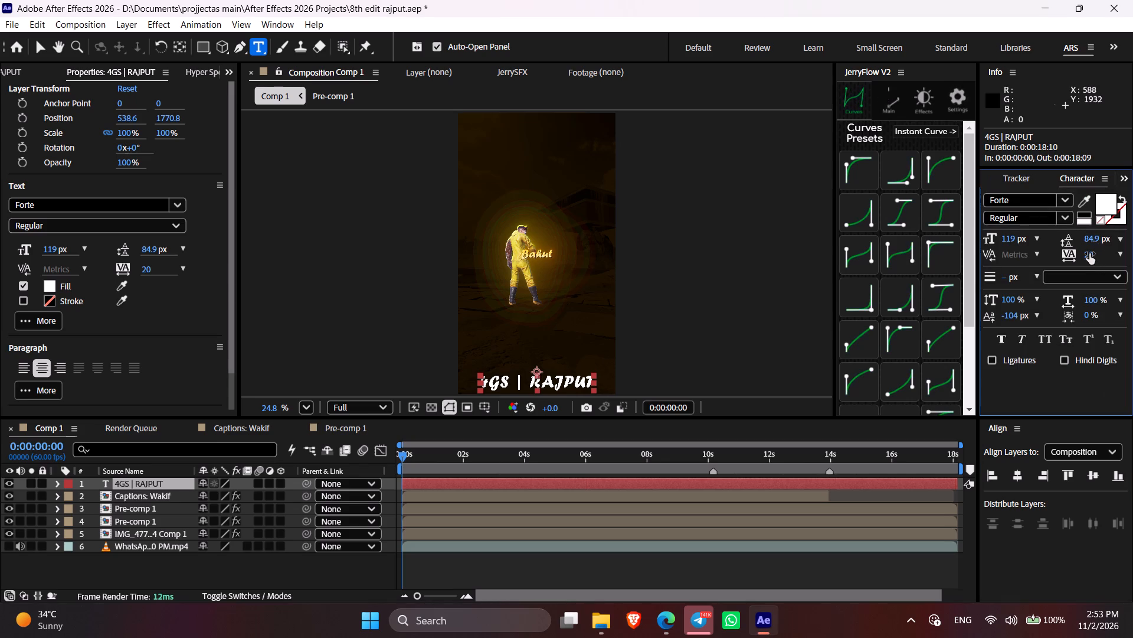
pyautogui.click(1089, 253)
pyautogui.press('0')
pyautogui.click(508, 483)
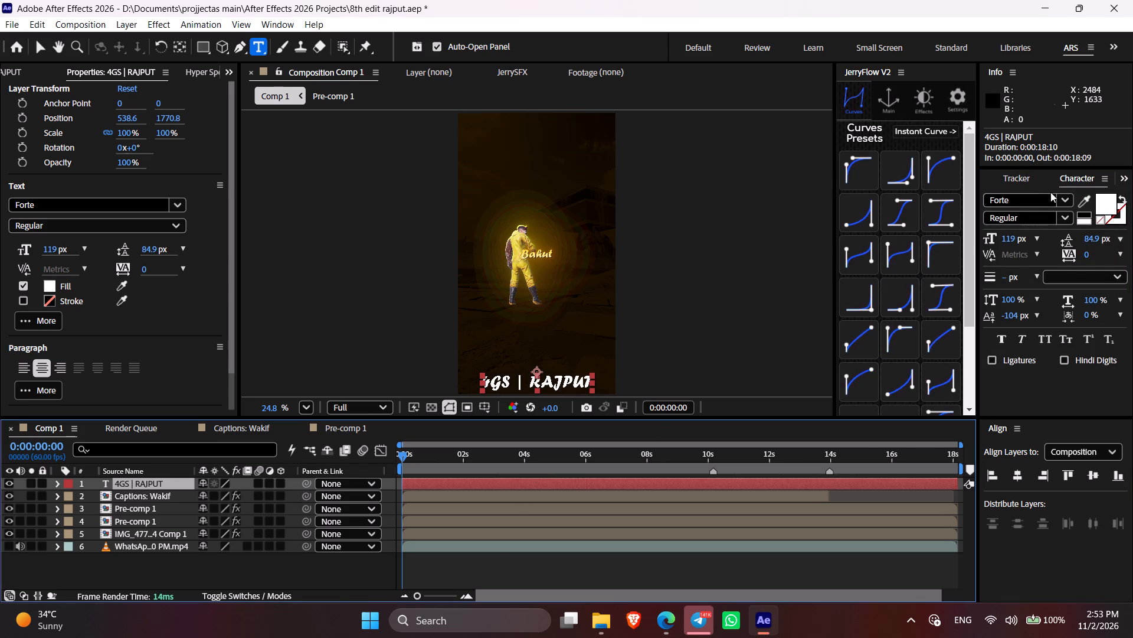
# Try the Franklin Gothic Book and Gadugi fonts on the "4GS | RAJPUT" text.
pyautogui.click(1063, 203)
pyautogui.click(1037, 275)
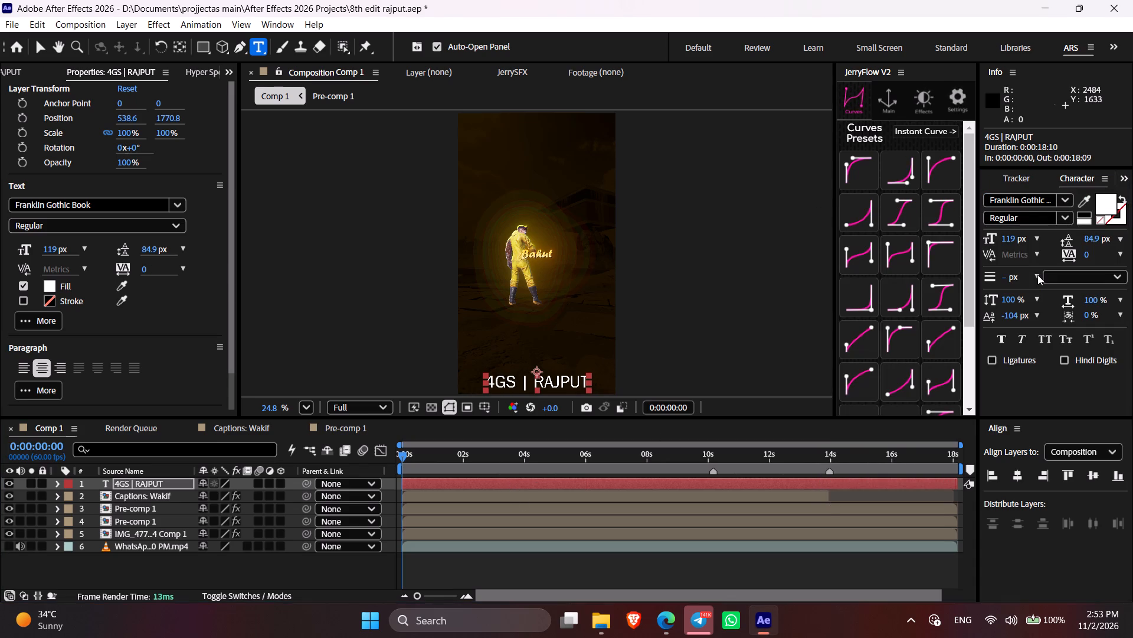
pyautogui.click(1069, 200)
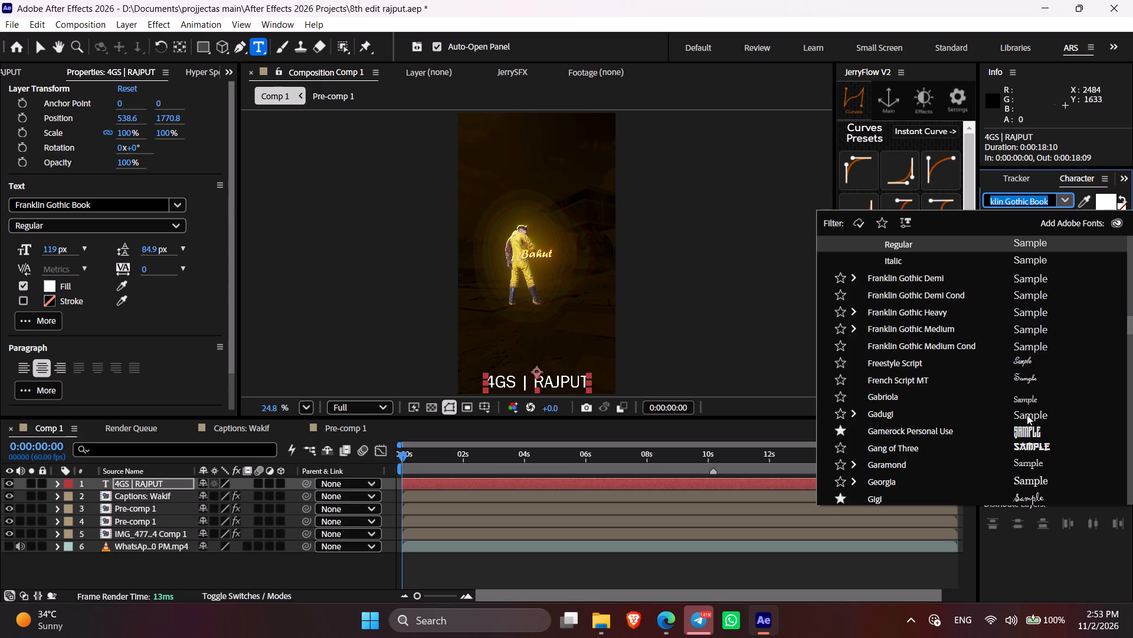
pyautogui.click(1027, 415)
# Change the font of the "4GS | RAJPUT" text to Homoarakhn.
pyautogui.click(1063, 200)
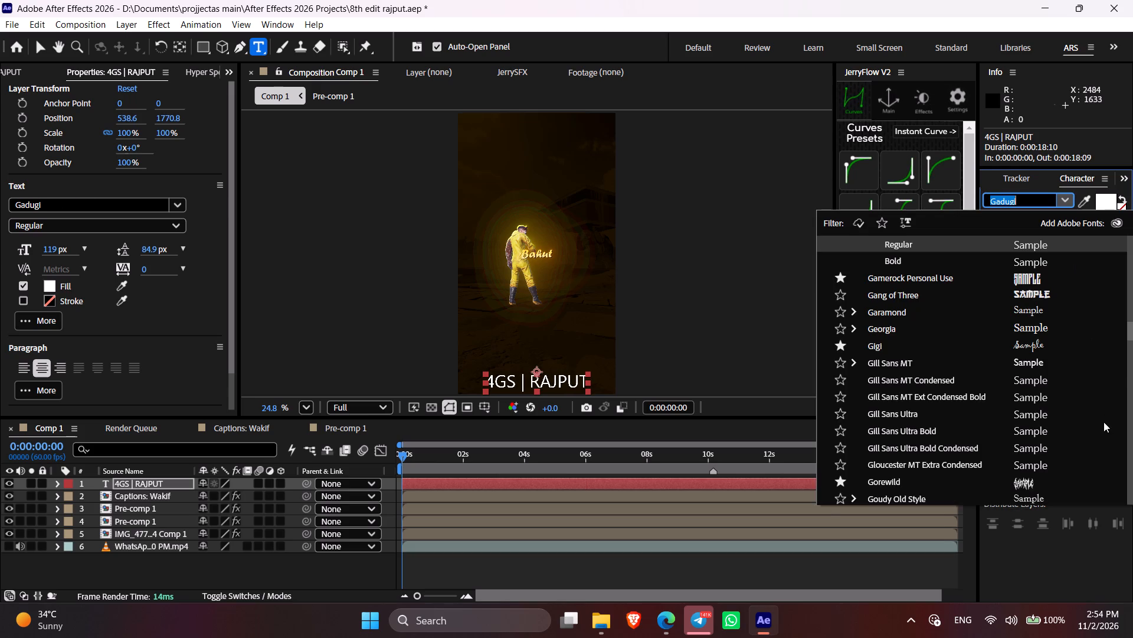
pyautogui.moveTo(1131, 328); pyautogui.dragTo(1132, 342)
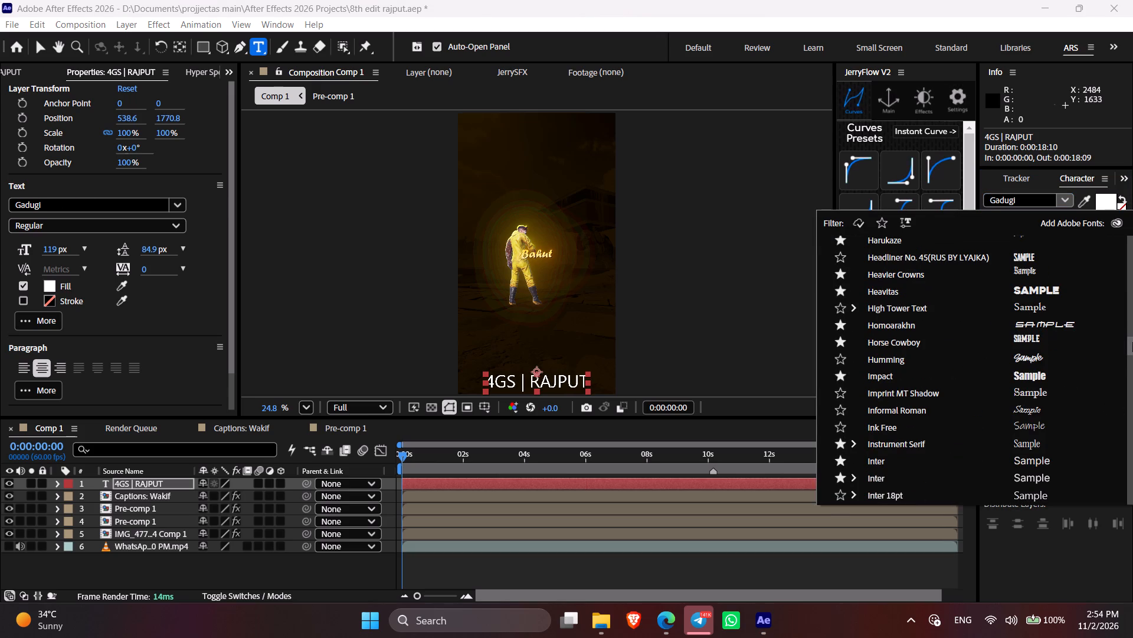
pyautogui.moveTo(1132, 342); pyautogui.dragTo(1132, 342)
pyautogui.click(1032, 325)
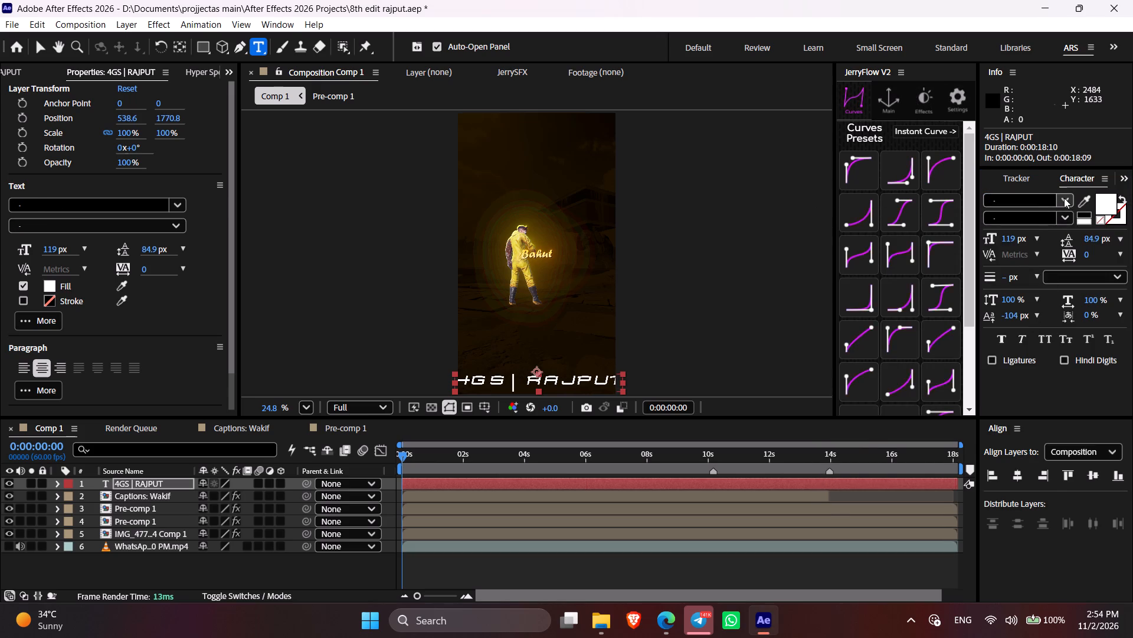
pyautogui.click(1064, 198)
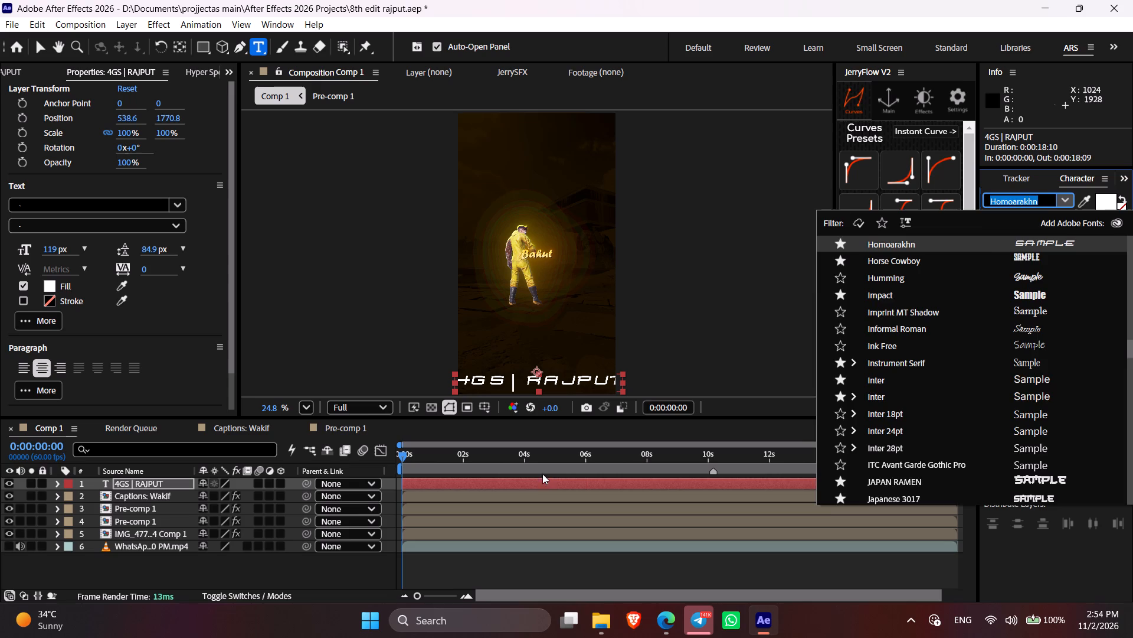
# Centre the "4GS | RAJPUT" text layer horizontally in the composition with its changed font.
pyautogui.click(546, 481)
pyautogui.click(1017, 476)
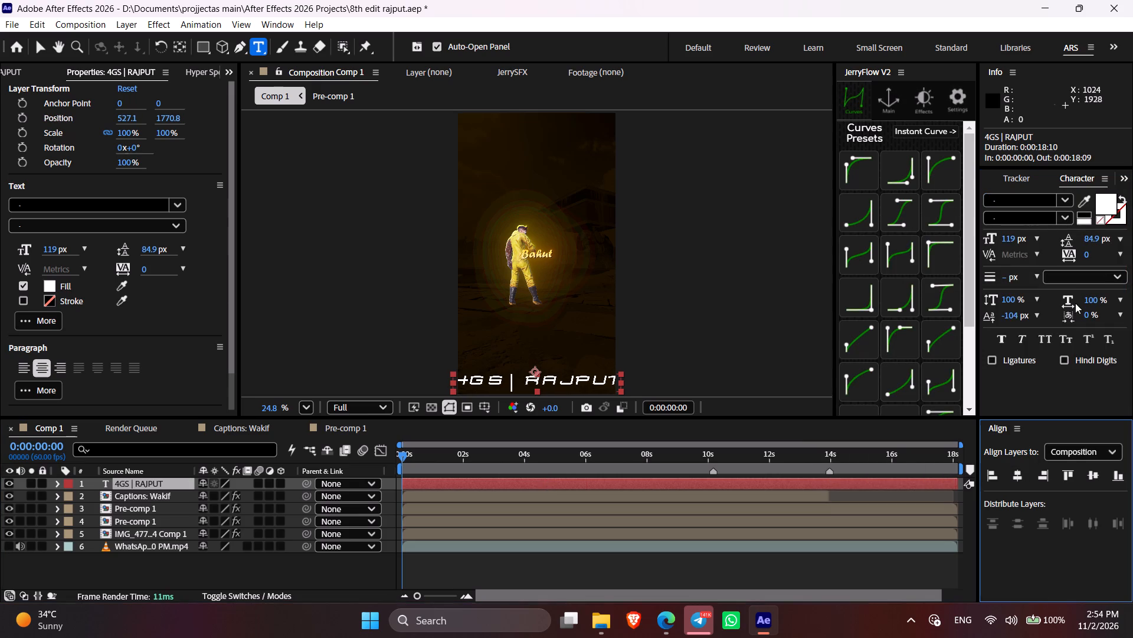
# Tighten the tracking of the "4GS | RAJPUT" text to -100.
pyautogui.moveTo(1087, 252); pyautogui.dragTo(1005, 252)
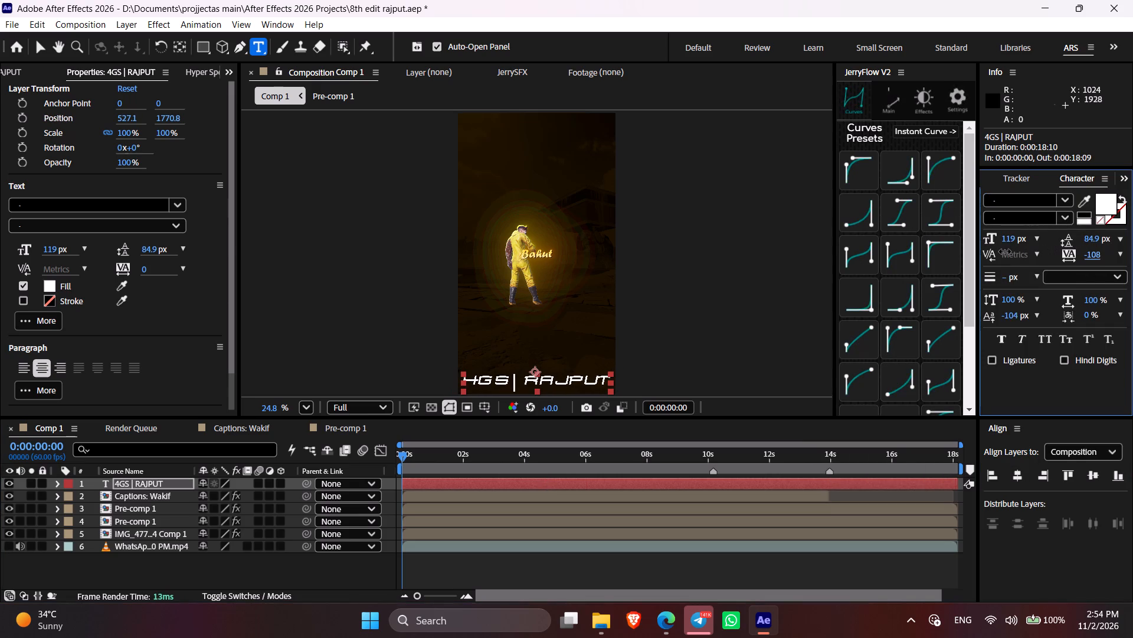
pyautogui.moveTo(1005, 252); pyautogui.dragTo(1011, 252)
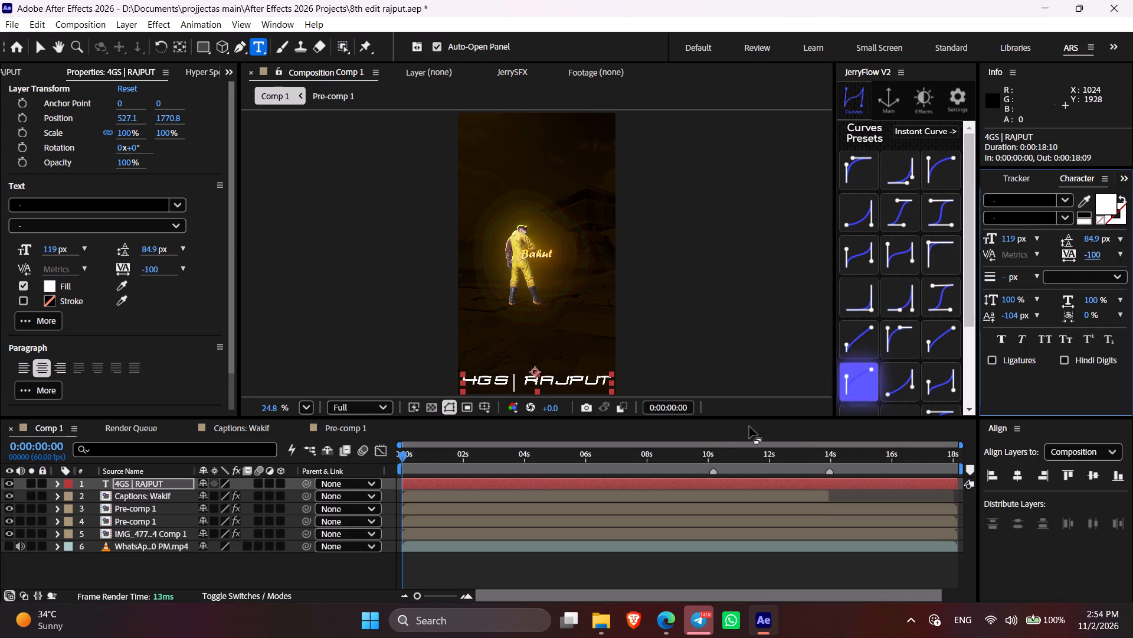
# Scale the "4GS | RAJPUT" text layer to 49% and centre it horizontally in the composition.
pyautogui.click(667, 483)
pyautogui.click(1020, 476)
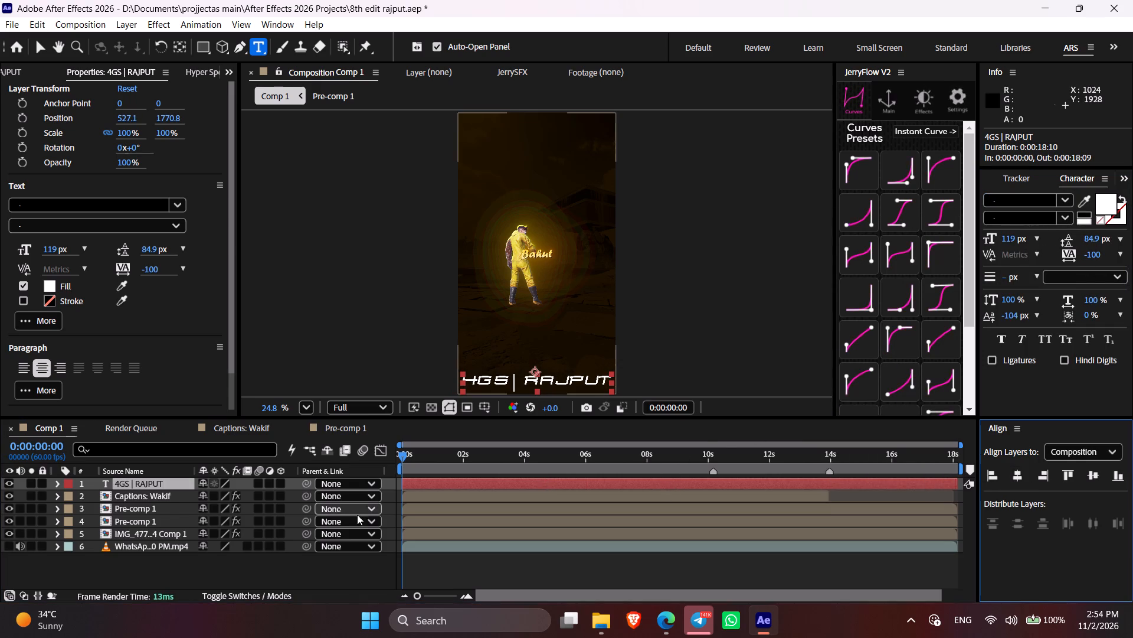
pyautogui.press('s')
pyautogui.moveTo(240, 499); pyautogui.dragTo(185, 484)
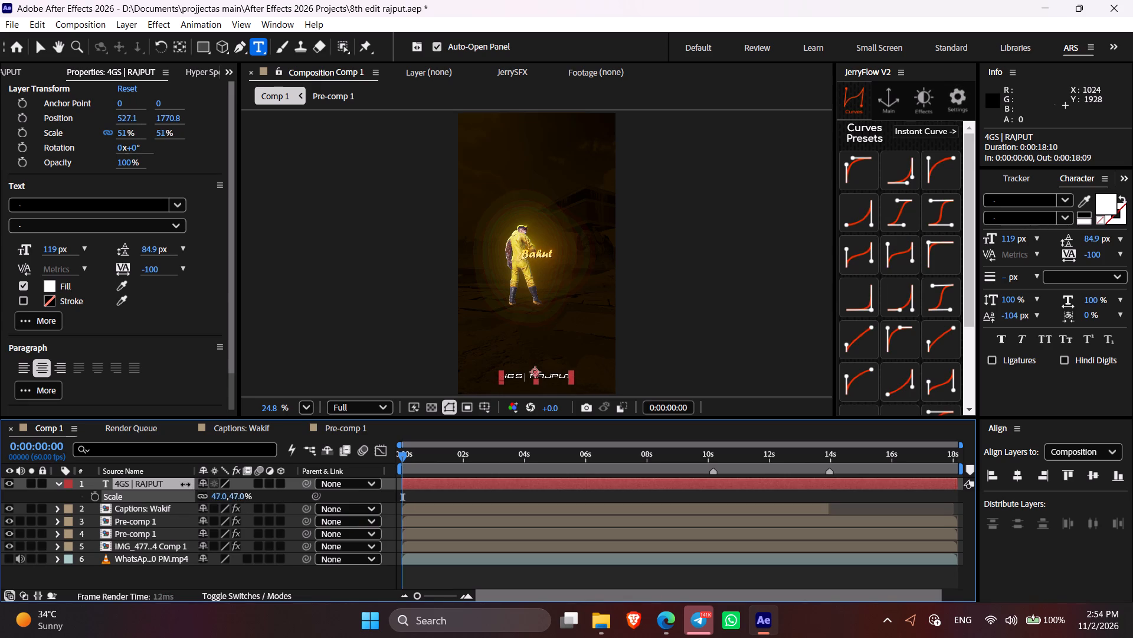
pyautogui.moveTo(185, 484); pyautogui.dragTo(188, 484)
pyautogui.press('s')
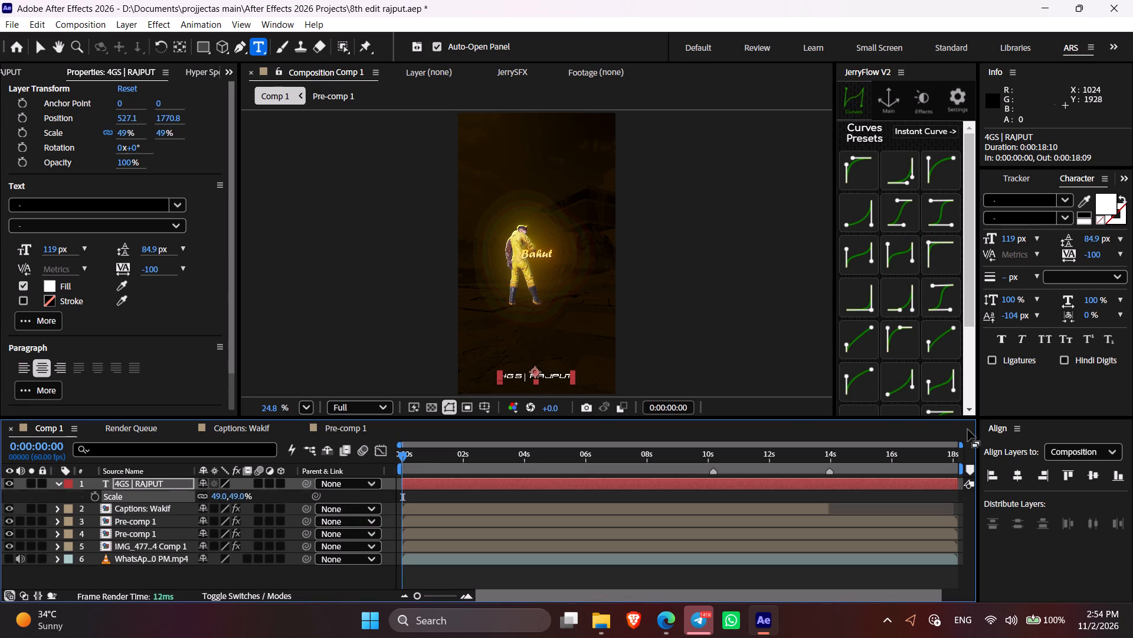
pyautogui.click(1020, 474)
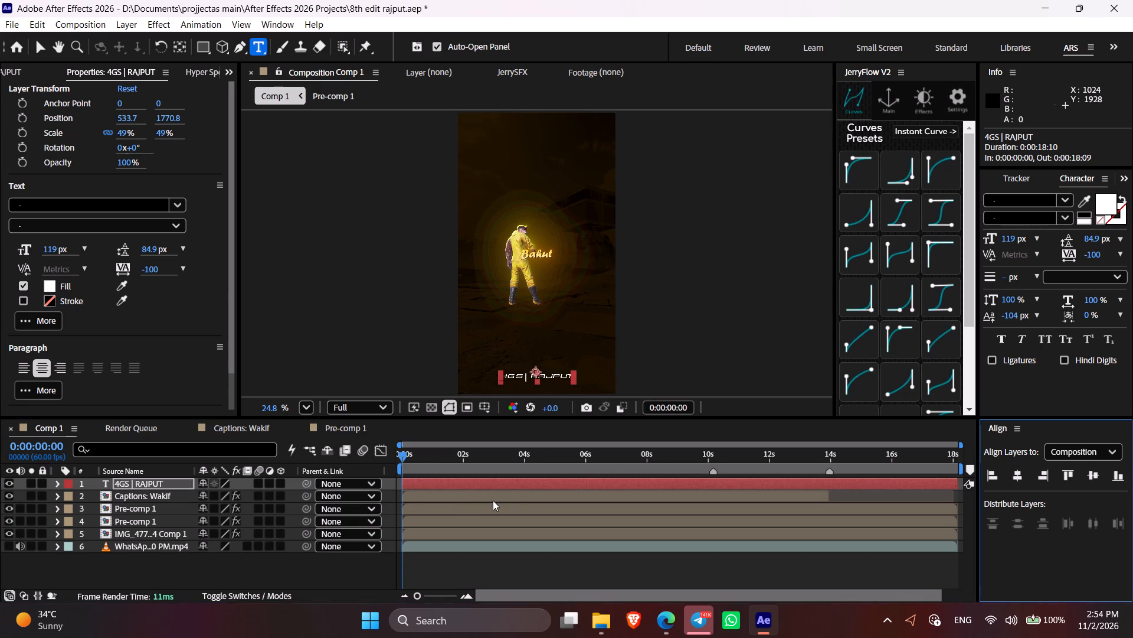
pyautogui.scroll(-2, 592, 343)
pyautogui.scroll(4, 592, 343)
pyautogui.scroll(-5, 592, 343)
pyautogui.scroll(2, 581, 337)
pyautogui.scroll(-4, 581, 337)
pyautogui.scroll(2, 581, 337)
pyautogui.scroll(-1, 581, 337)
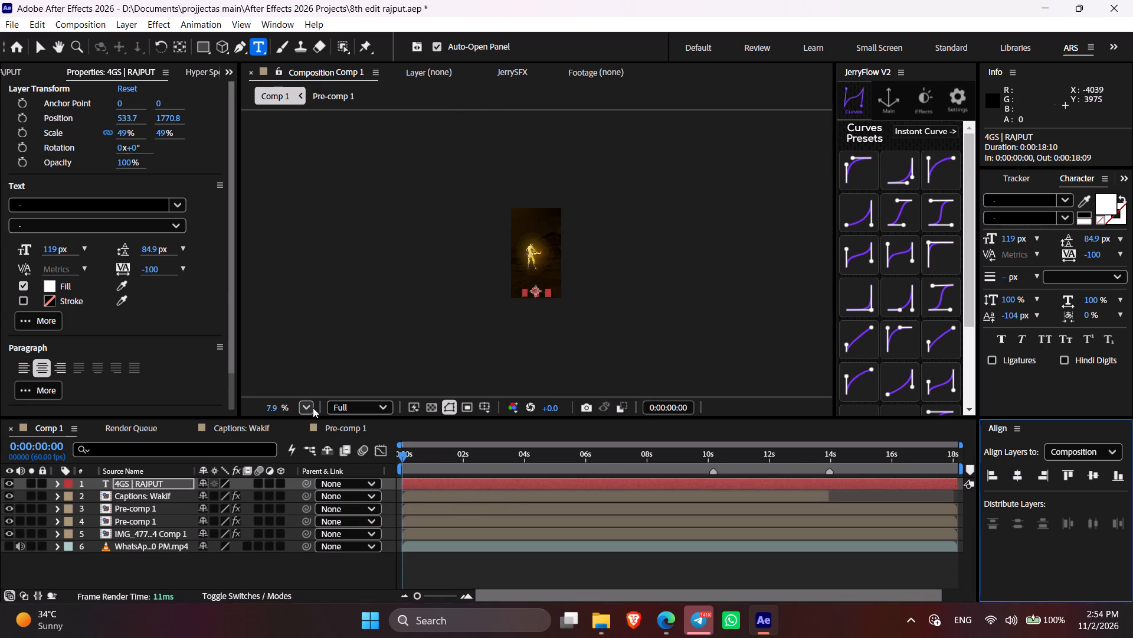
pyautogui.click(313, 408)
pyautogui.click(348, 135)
# Raise the "4GS | RAJPUT" text layer to a Y position of 1640.8.
pyautogui.press('p')
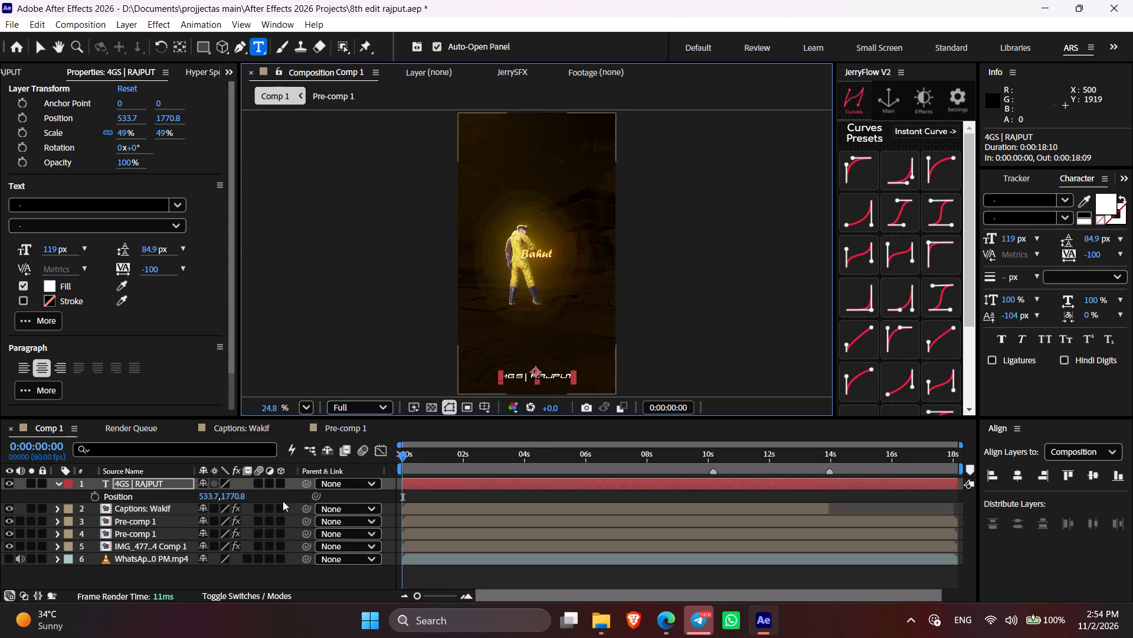
pyautogui.moveTo(233, 493); pyautogui.dragTo(160, 467)
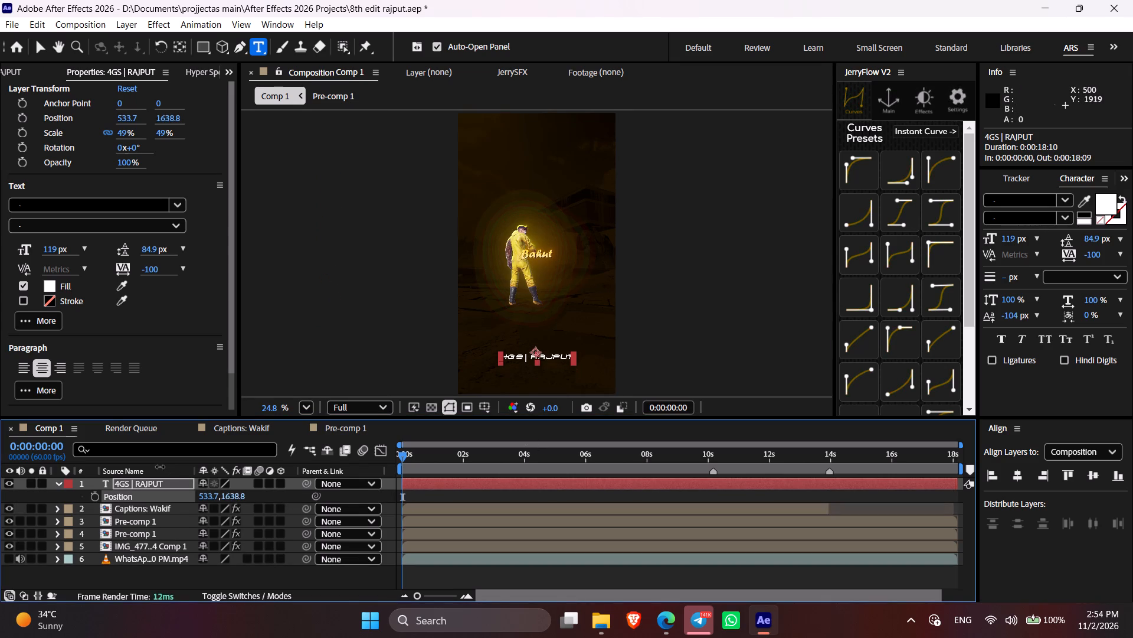
pyautogui.moveTo(160, 467); pyautogui.dragTo(162, 467)
pyautogui.press('p')
pyautogui.click(343, 556)
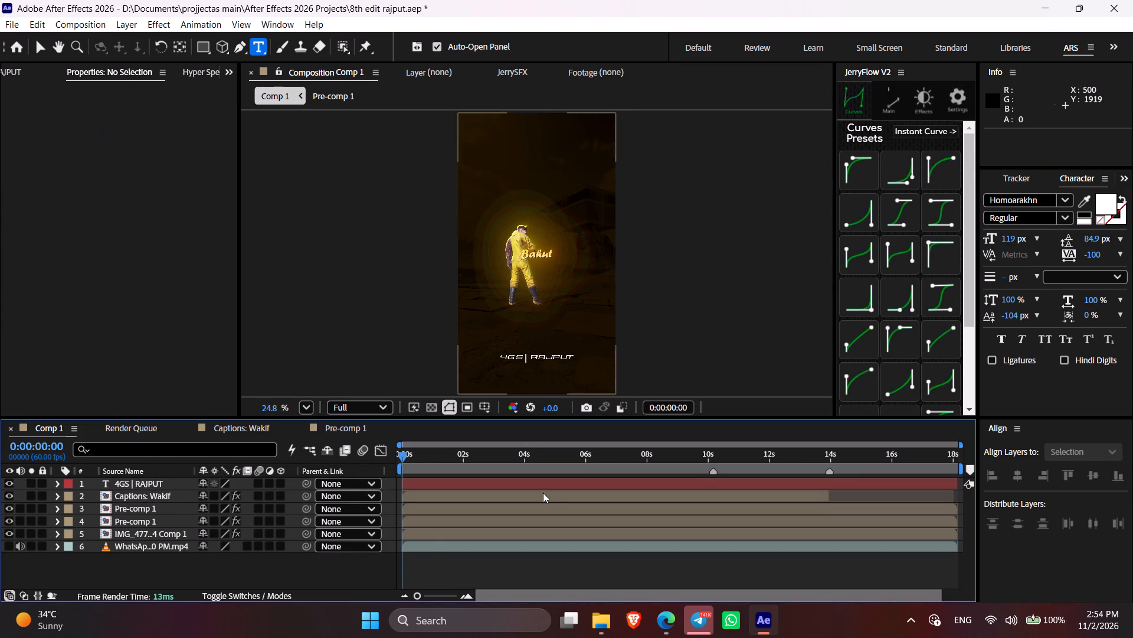
# Save the project with the repositioned name text.
pyautogui.click(524, 485)
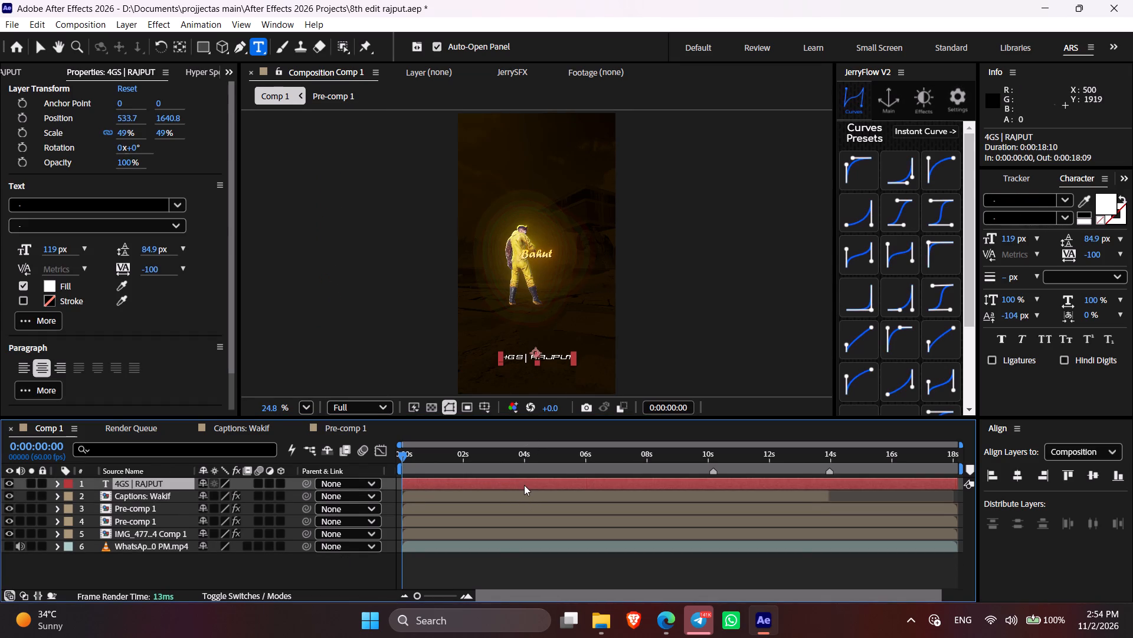
pyautogui.hotkey('ctrl', 's')
pyautogui.click(524, 485)
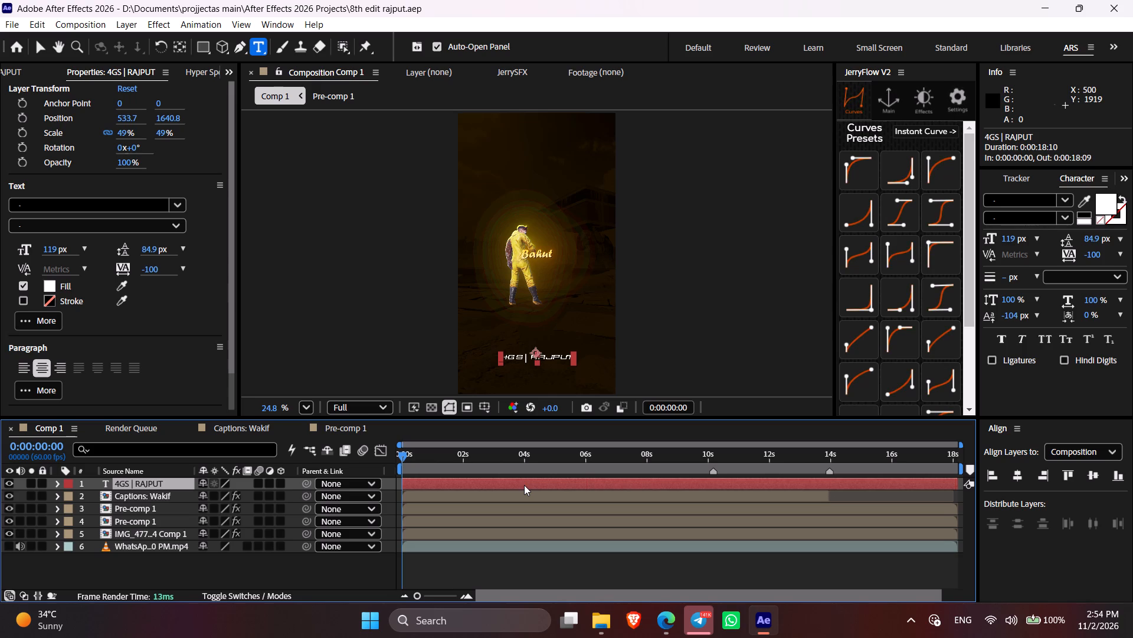
# Apply a Drop Shadow effect to the "4GS | RAJPUT" text with 100% opacity and a softness of 5.
pyautogui.moveTo(480, 463); pyautogui.dragTo(493, 464)
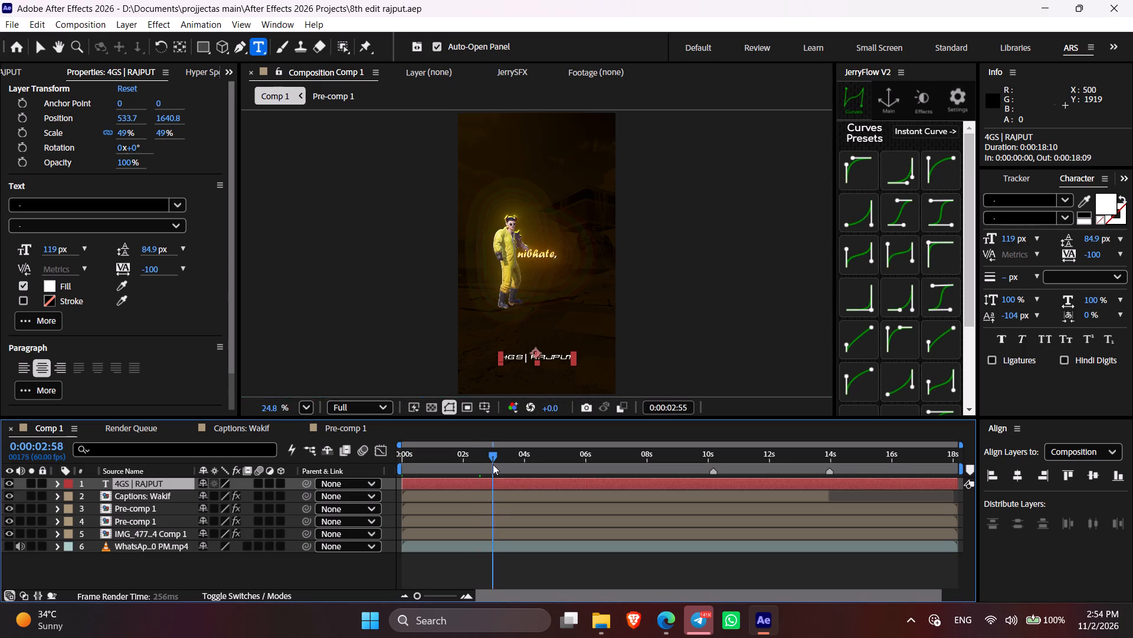
pyautogui.moveTo(493, 464); pyautogui.dragTo(498, 464)
pyautogui.click(506, 484)
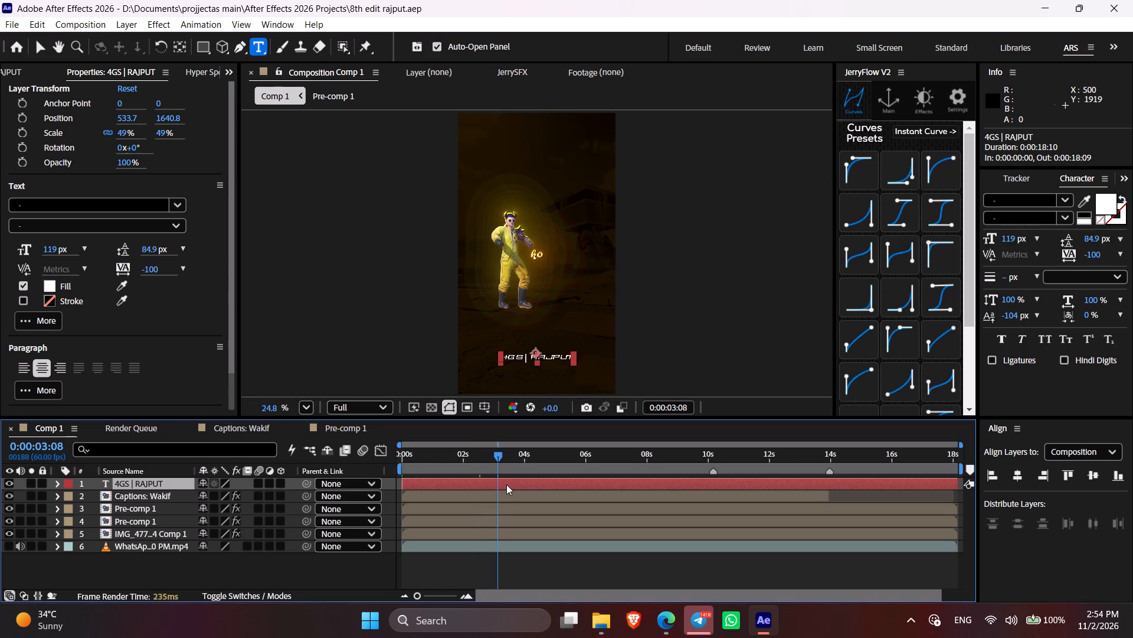
pyautogui.hotkey('ctrl', 'space')
pyautogui.write('dro')
pyautogui.press('p')
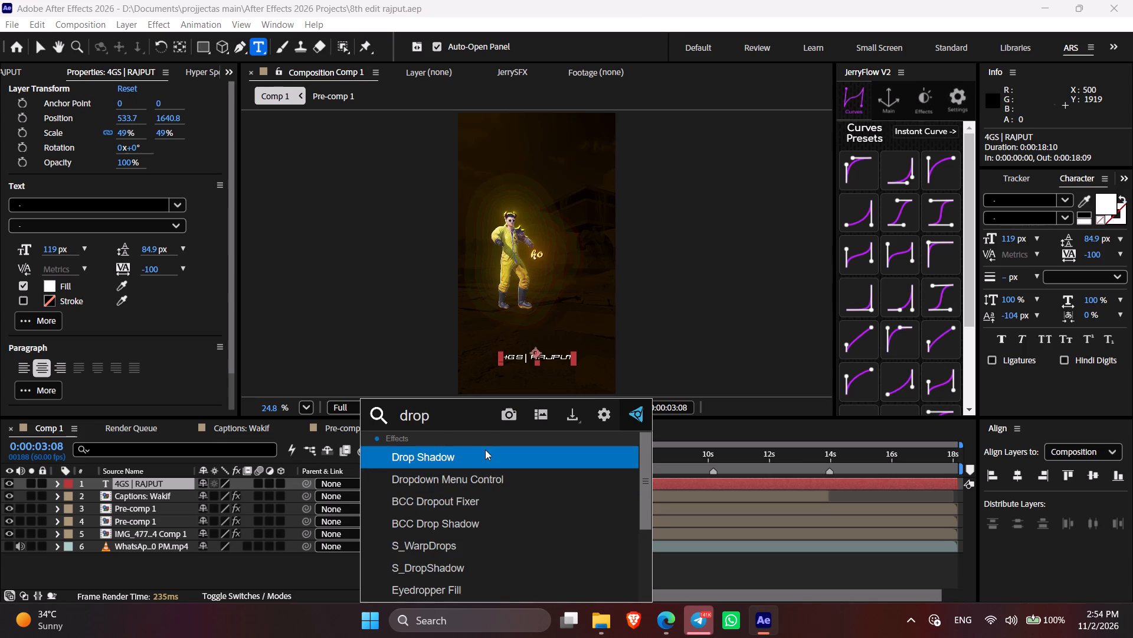
pyautogui.click(485, 450)
pyautogui.moveTo(140, 131); pyautogui.dragTo(340, 140)
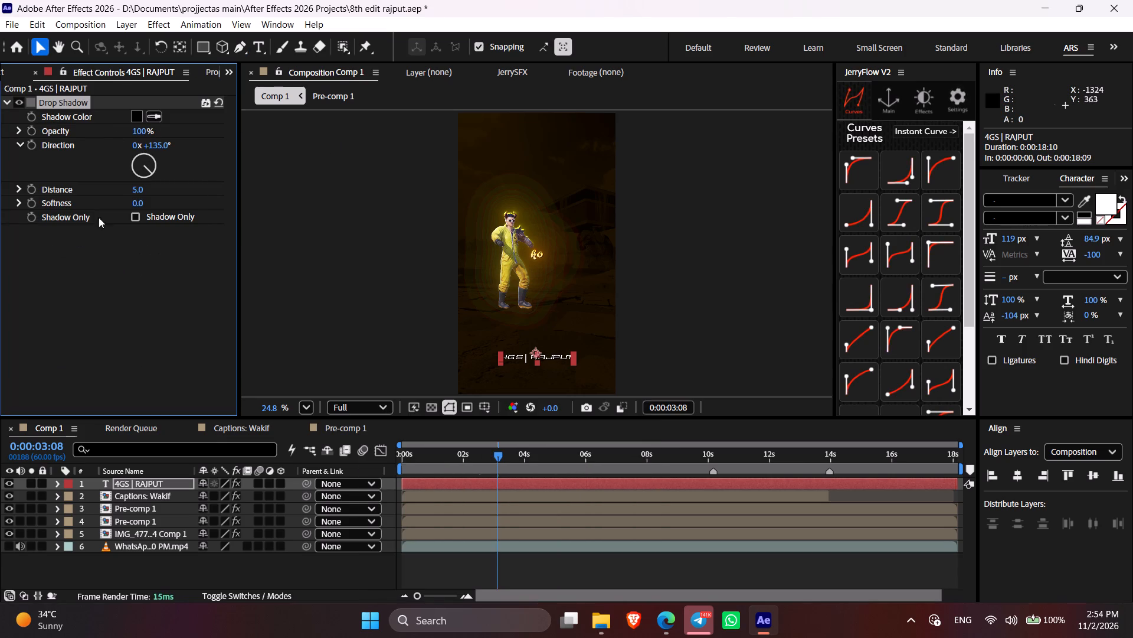
pyautogui.click(133, 198)
pyautogui.press('5')
pyautogui.click(113, 365)
# Set the blending mode of the "4GS | RAJPUT" layer to Overlay and save the project.
pyautogui.rightClick(539, 482)
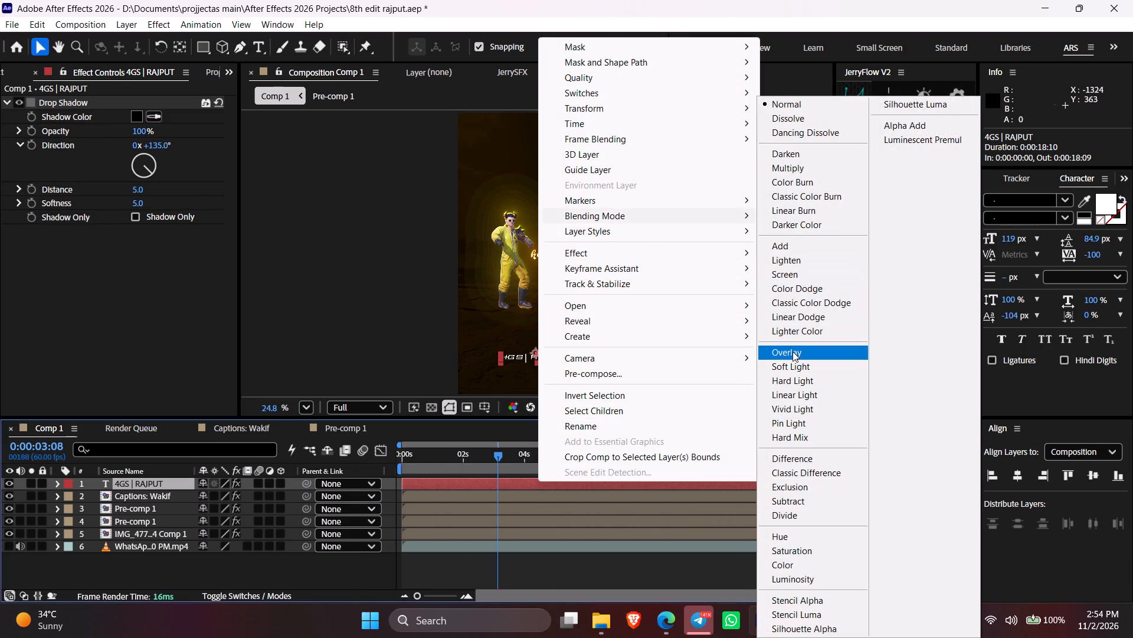
pyautogui.click(793, 351)
pyautogui.click(545, 573)
pyautogui.moveTo(533, 474); pyautogui.dragTo(543, 474)
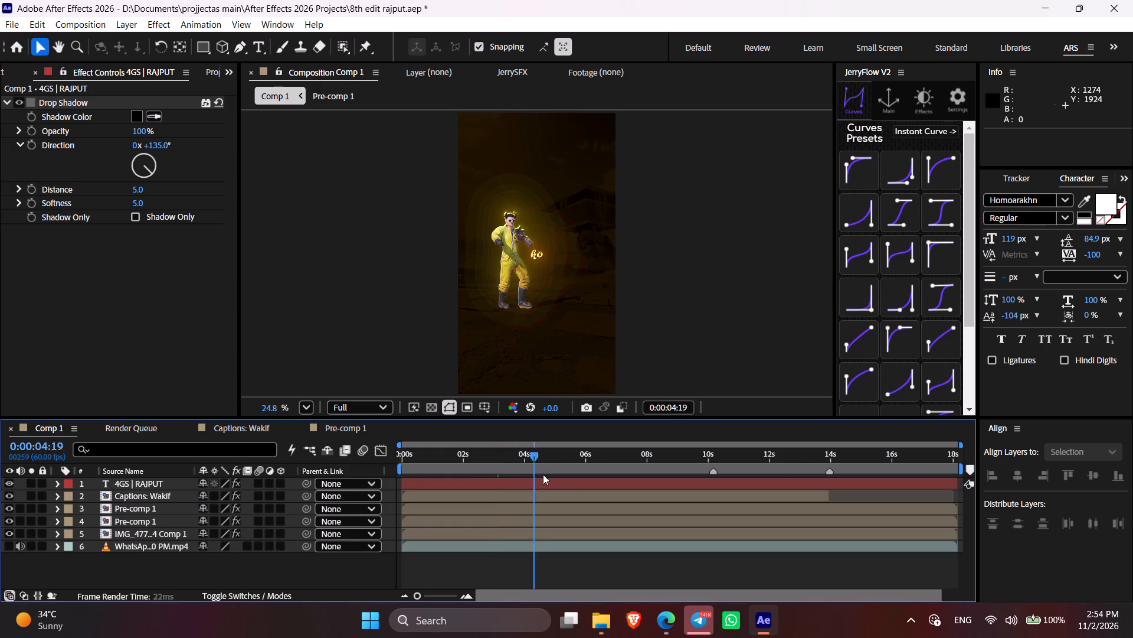
pyautogui.moveTo(543, 474); pyautogui.dragTo(831, 487)
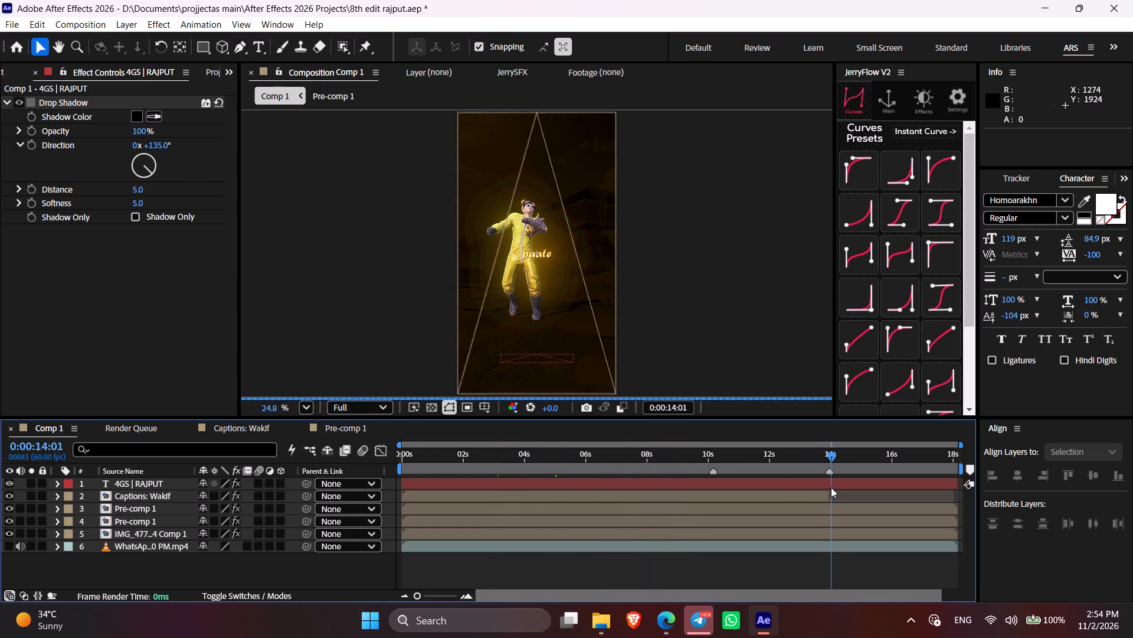
pyautogui.moveTo(831, 487); pyautogui.dragTo(862, 488)
pyautogui.click(792, 560)
pyautogui.hotkey('ctrl', 's')
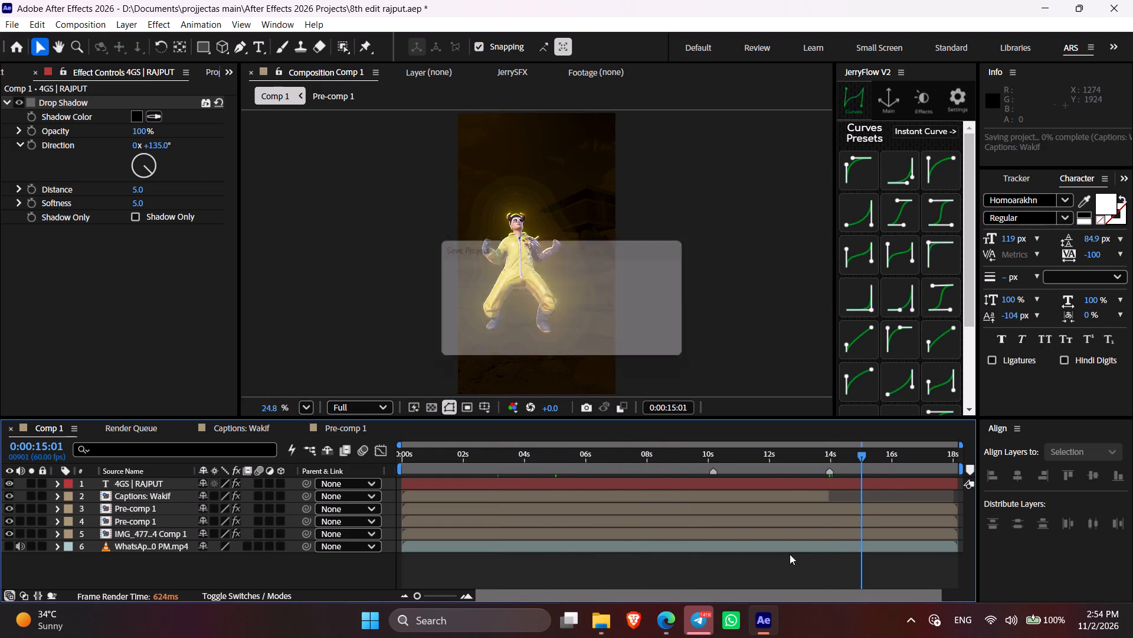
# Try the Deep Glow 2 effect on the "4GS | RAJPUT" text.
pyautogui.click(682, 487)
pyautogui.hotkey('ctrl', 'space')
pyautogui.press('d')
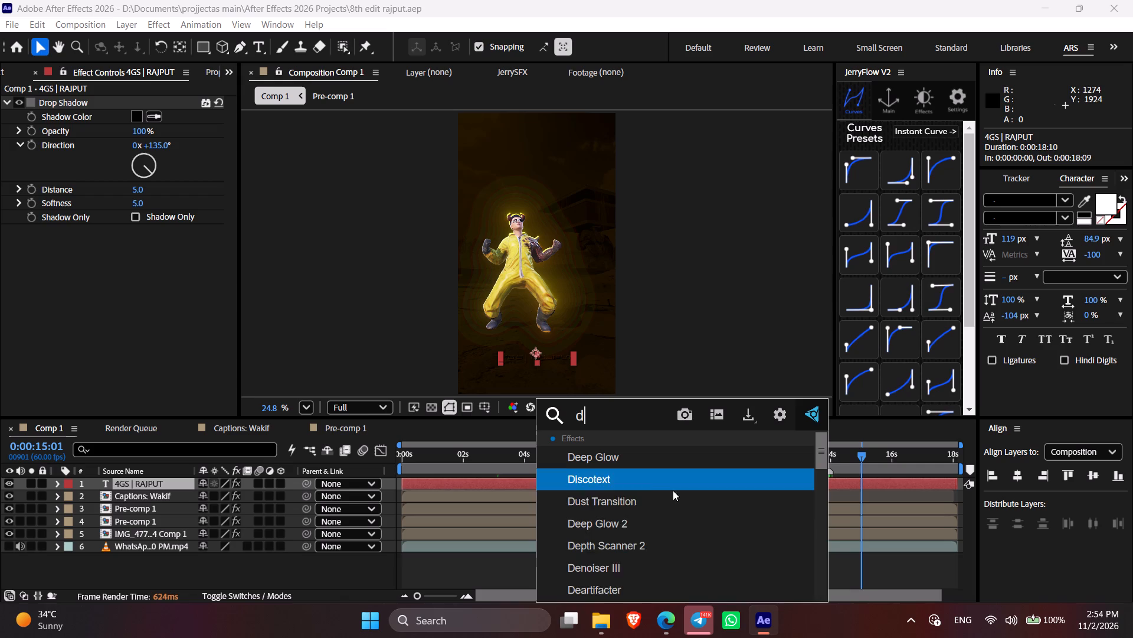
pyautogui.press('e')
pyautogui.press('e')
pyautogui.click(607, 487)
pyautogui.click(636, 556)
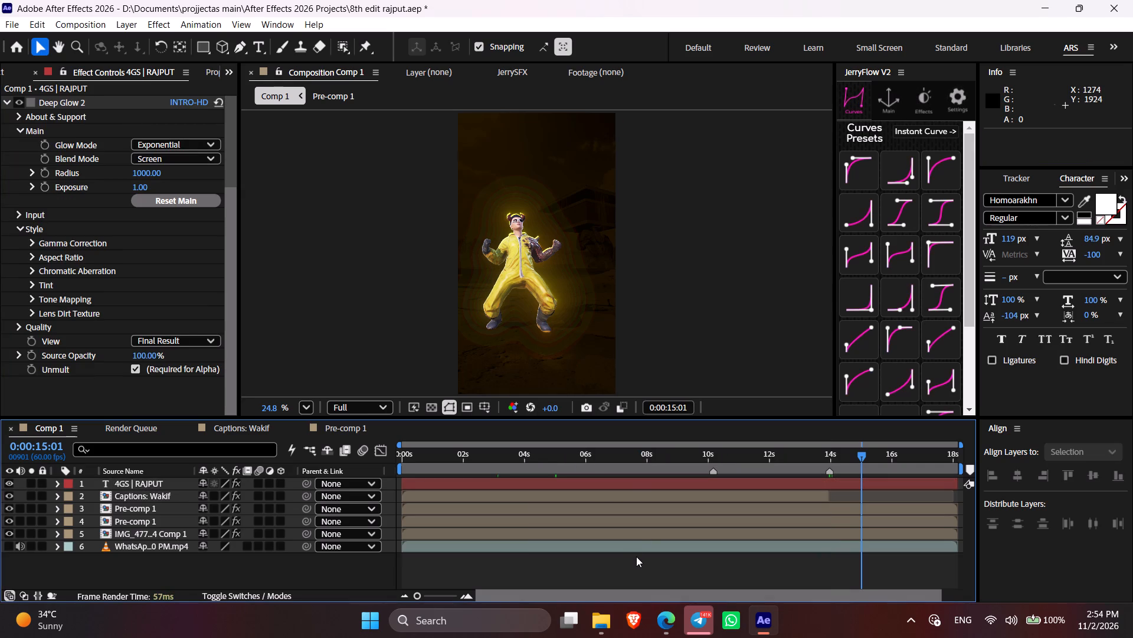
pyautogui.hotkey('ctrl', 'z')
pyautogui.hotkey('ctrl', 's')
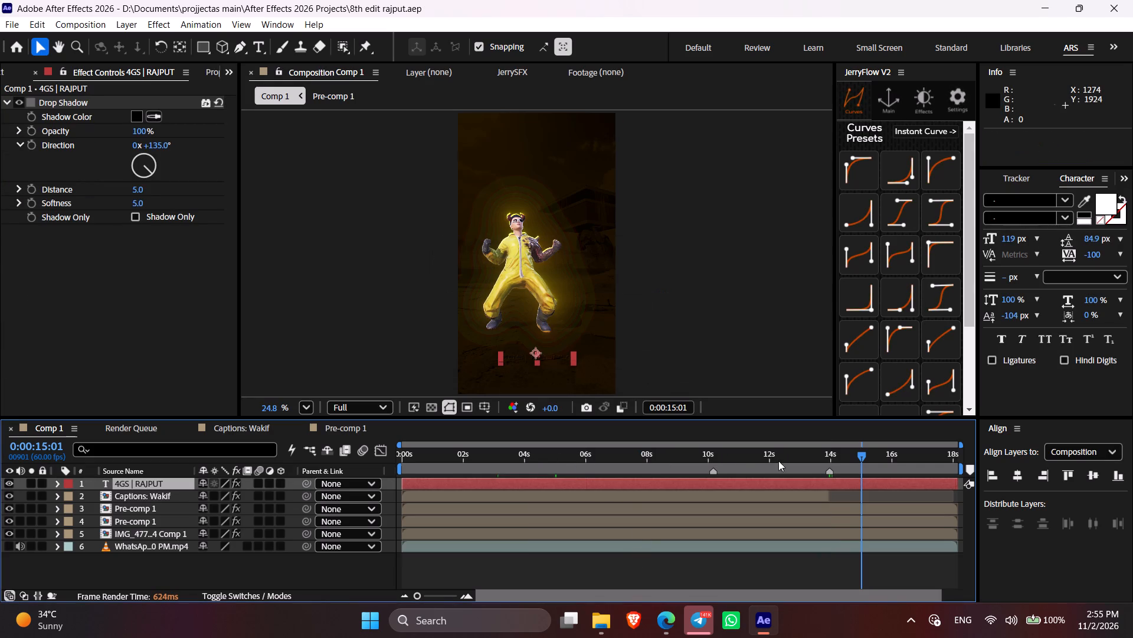
# Precompose the captions layer, both Pre-comp 1 layers and the IMG_477 composition layer together, with the playhead at 0:00:13:57.
pyautogui.click(886, 453)
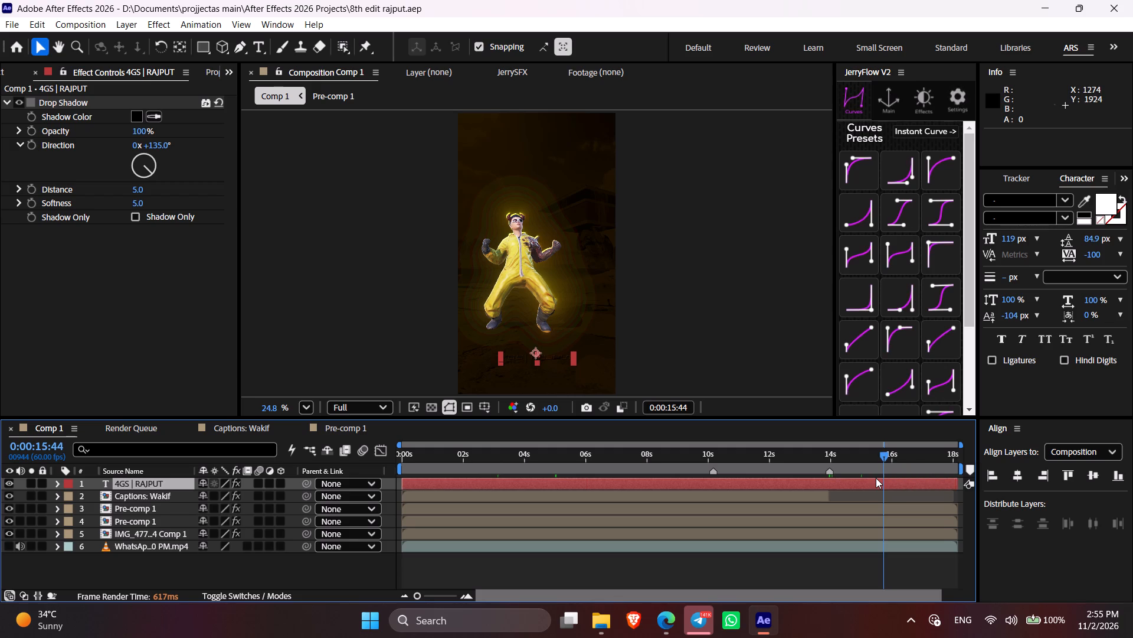
pyautogui.moveTo(873, 461); pyautogui.dragTo(804, 454)
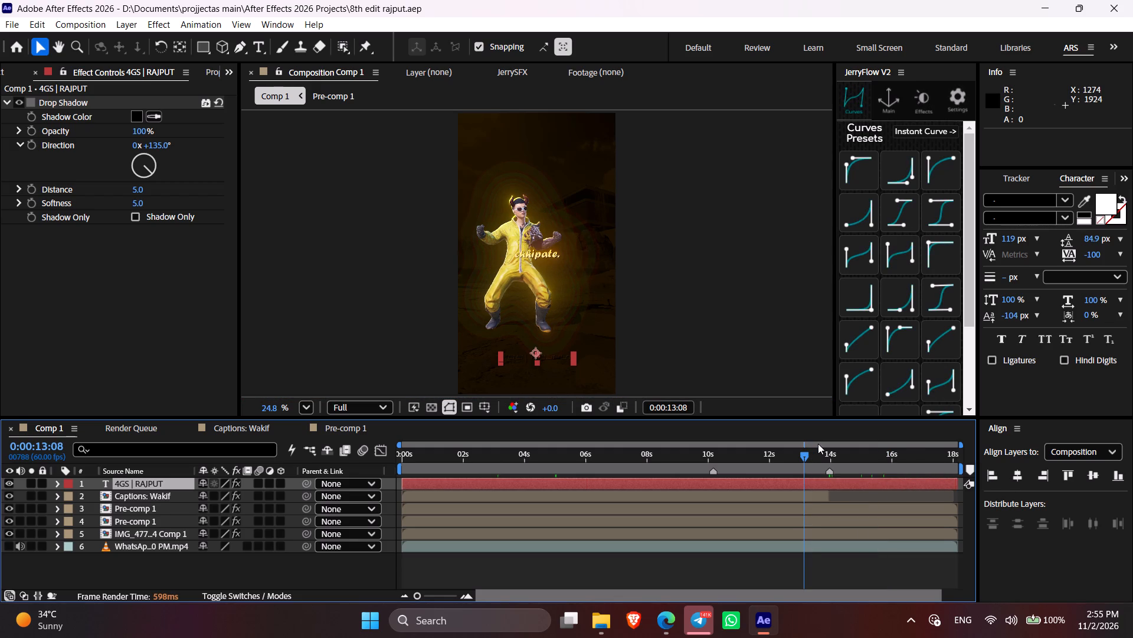
pyautogui.moveTo(798, 455); pyautogui.dragTo(780, 457)
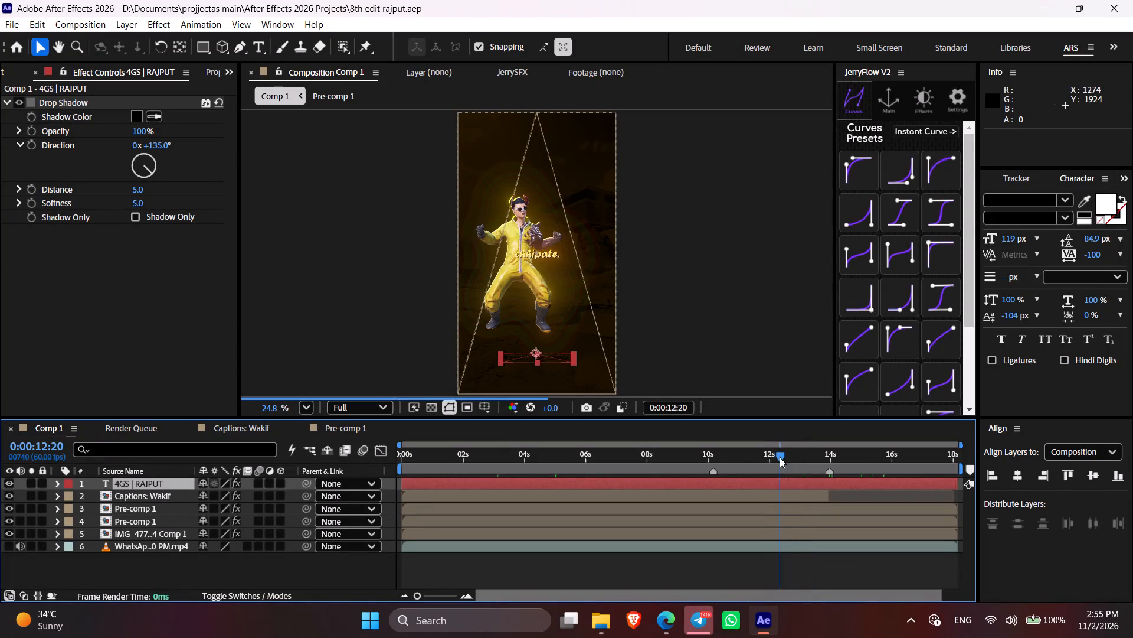
pyautogui.moveTo(780, 457); pyautogui.dragTo(793, 457)
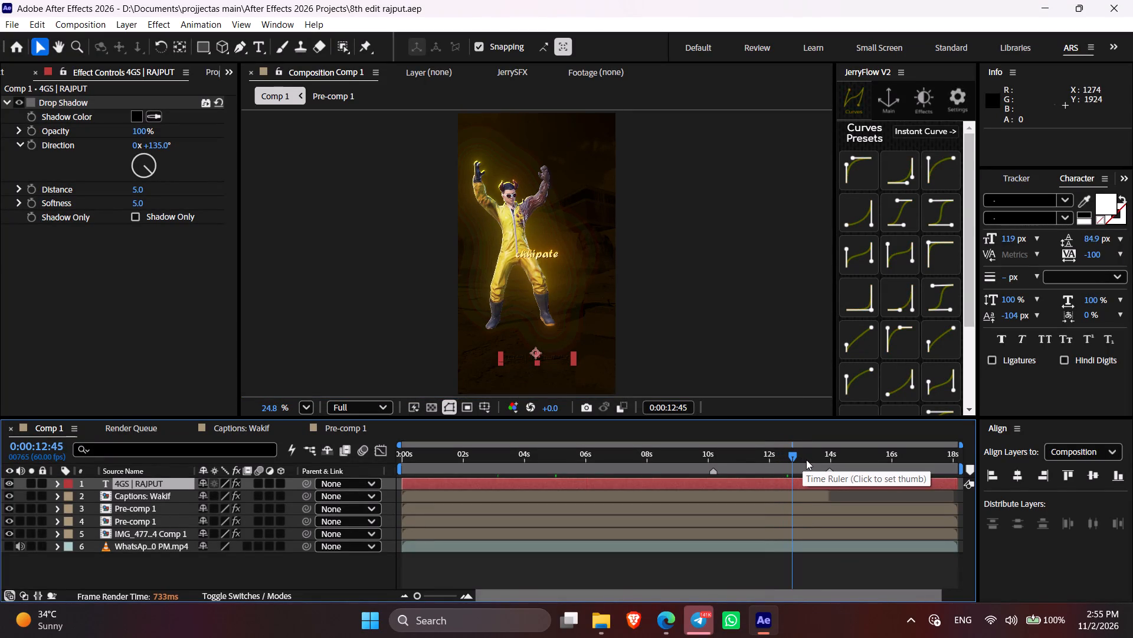
pyautogui.moveTo(807, 460); pyautogui.dragTo(823, 461)
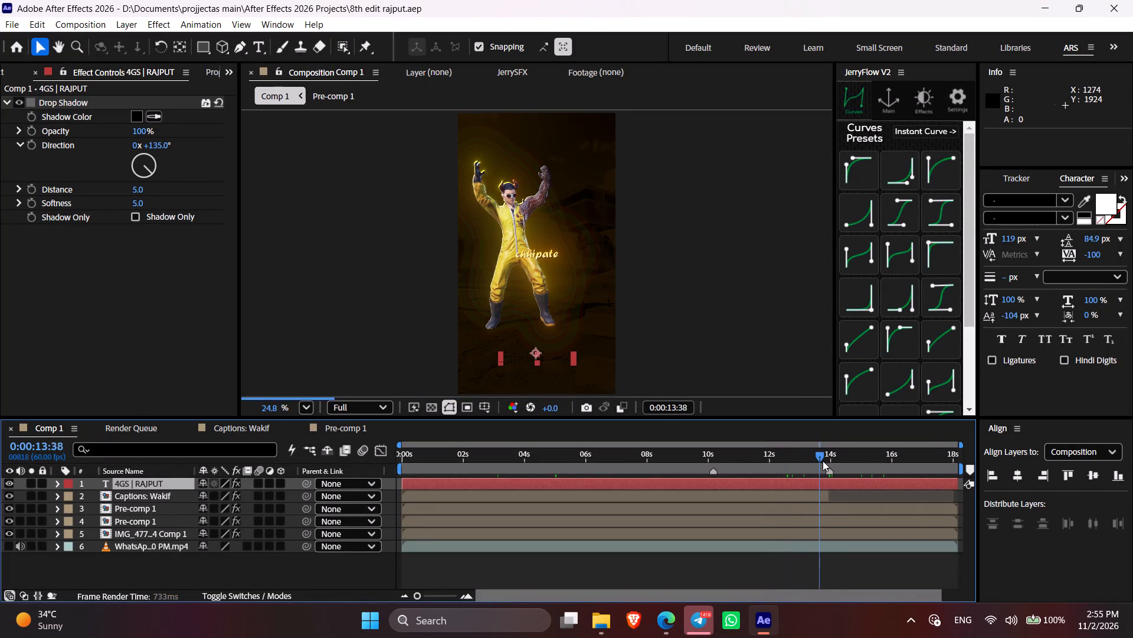
pyautogui.moveTo(823, 461); pyautogui.dragTo(840, 463)
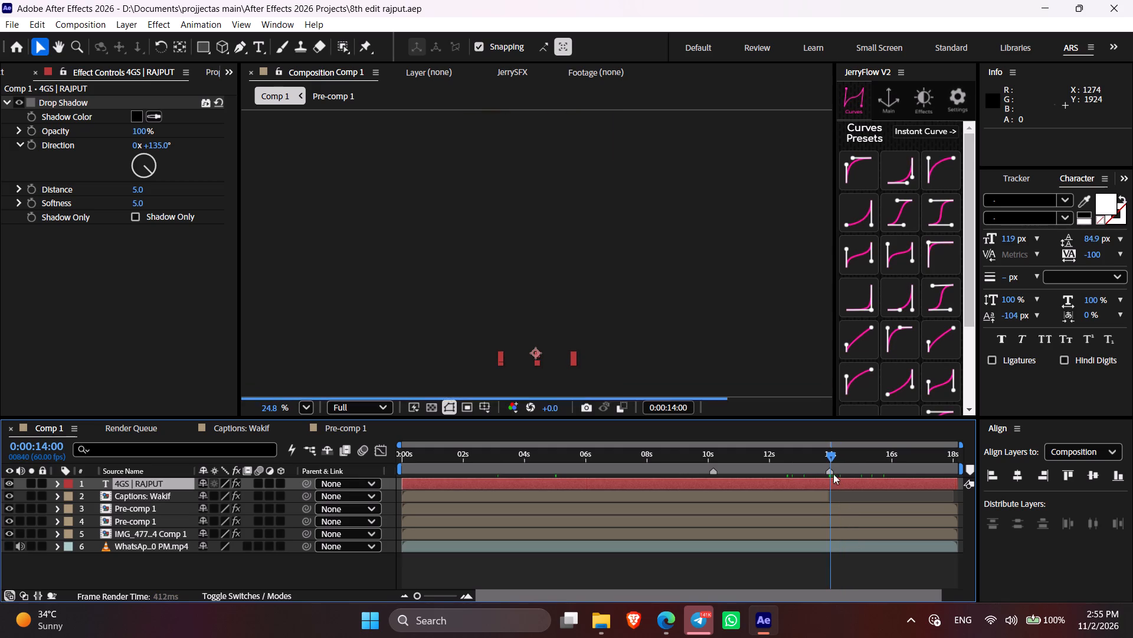
pyautogui.keyDown('shift'); pyautogui.click(829, 457); pyautogui.keyUp('shift')
pyautogui.click(817, 500)
pyautogui.keyDown('shift'); pyautogui.click(825, 536); pyautogui.keyUp('shift')
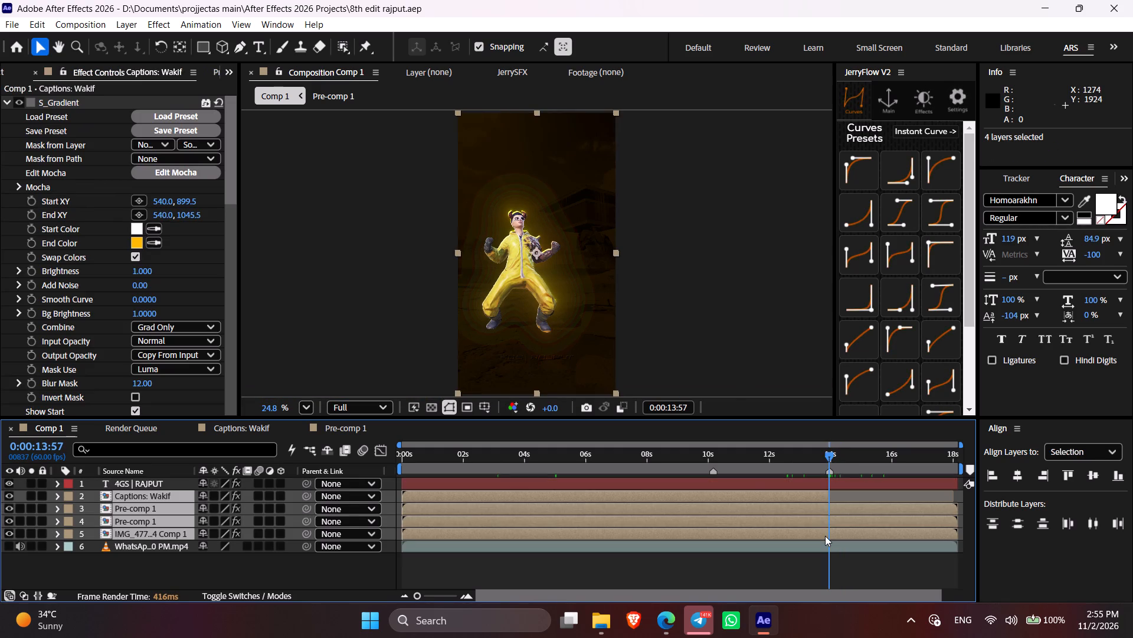
pyautogui.hotkey('ctrl', 'shift', 'c')
pyautogui.press('Return')
pyautogui.click(837, 556)
pyautogui.press('Delete')
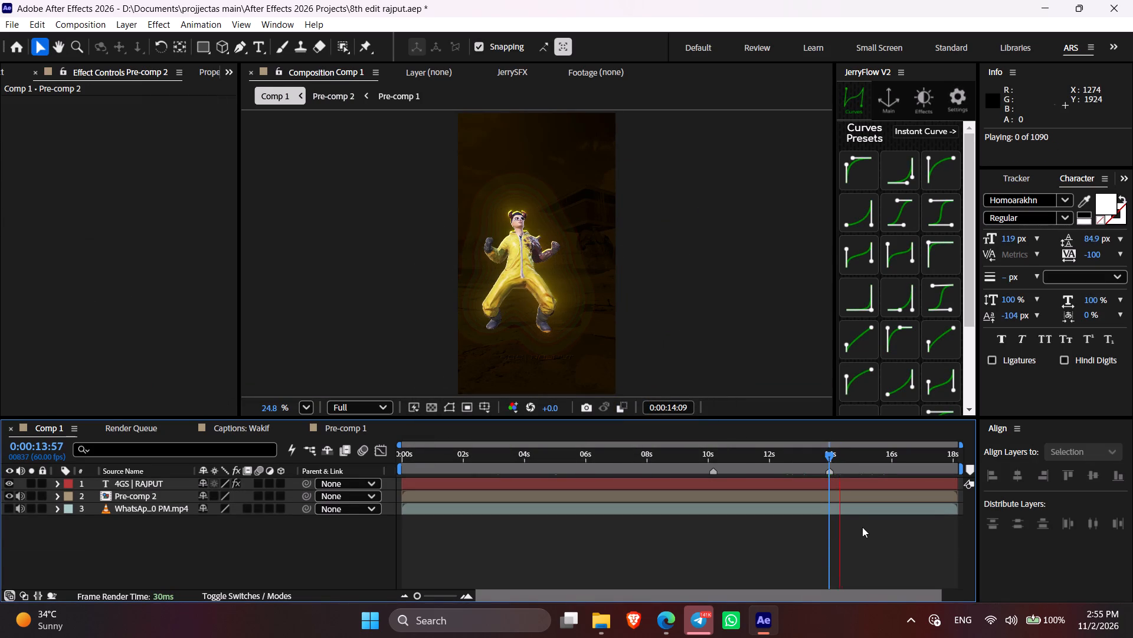
pyautogui.press('Delete')
# Split the Pre-comp 2 layer at 0:00:13:57 and preview the cut.
pyautogui.click(848, 497)
pyautogui.hotkey('ctrl', 'shift', 'd')
pyautogui.click(875, 544)
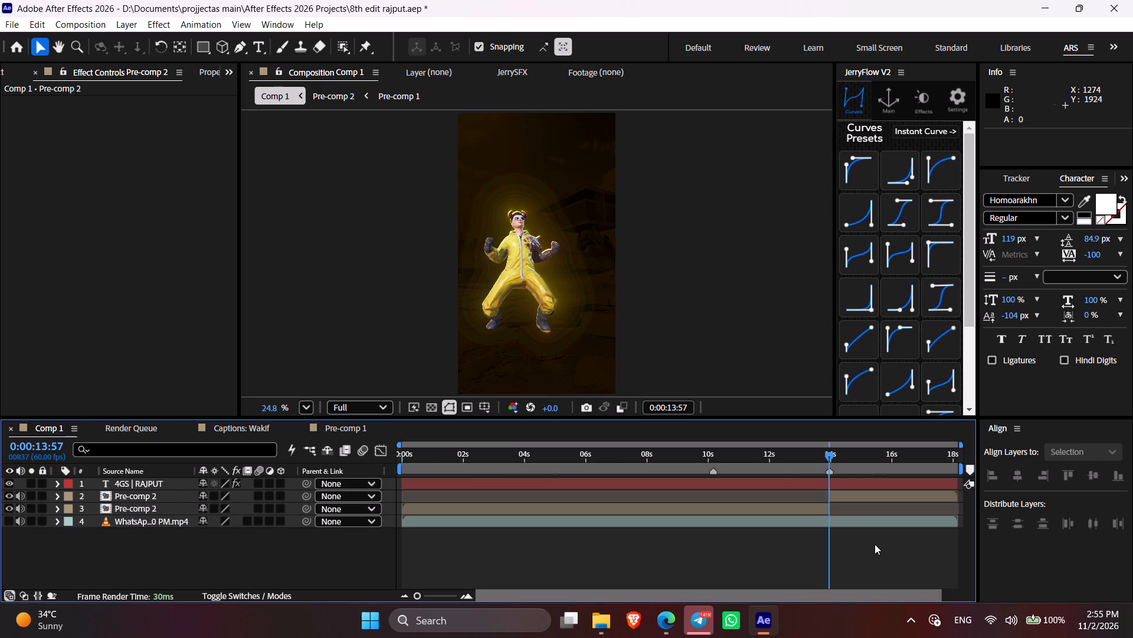
pyautogui.press('Delete')
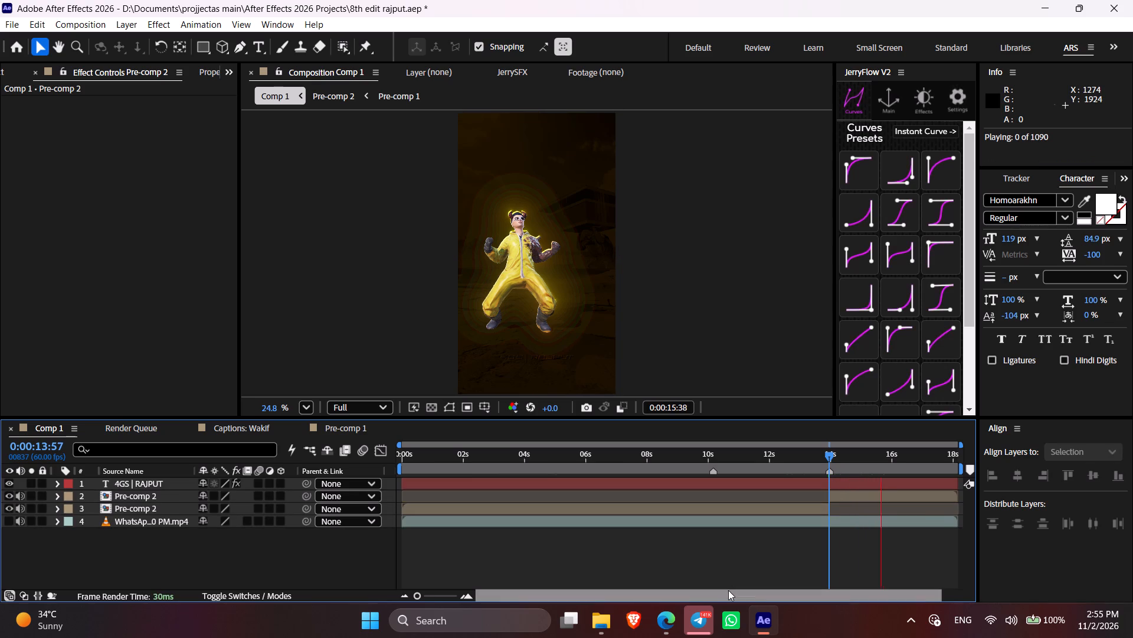
pyautogui.press('Delete')
pyautogui.moveTo(728, 592); pyautogui.dragTo(781, 594)
# Add an adjustment layer above the second Pre-comp 2 segment, starting at 0:00:13:57.
pyautogui.click(872, 497)
pyautogui.press('i')
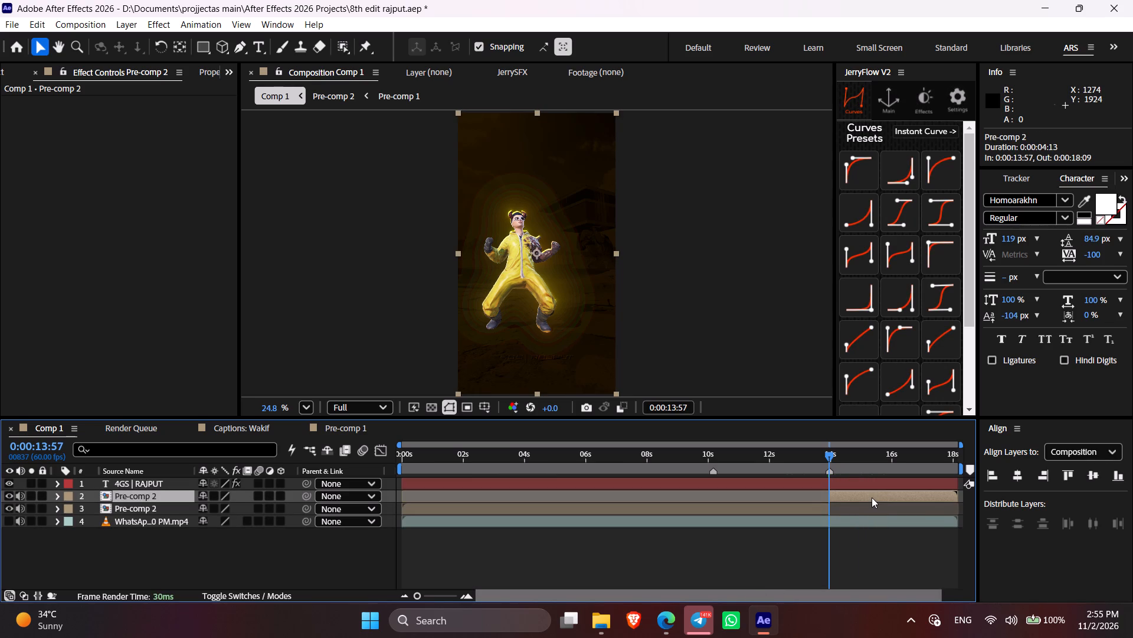
pyautogui.hotkey('ctrl', 'alt', 'y')
pyautogui.press('[')
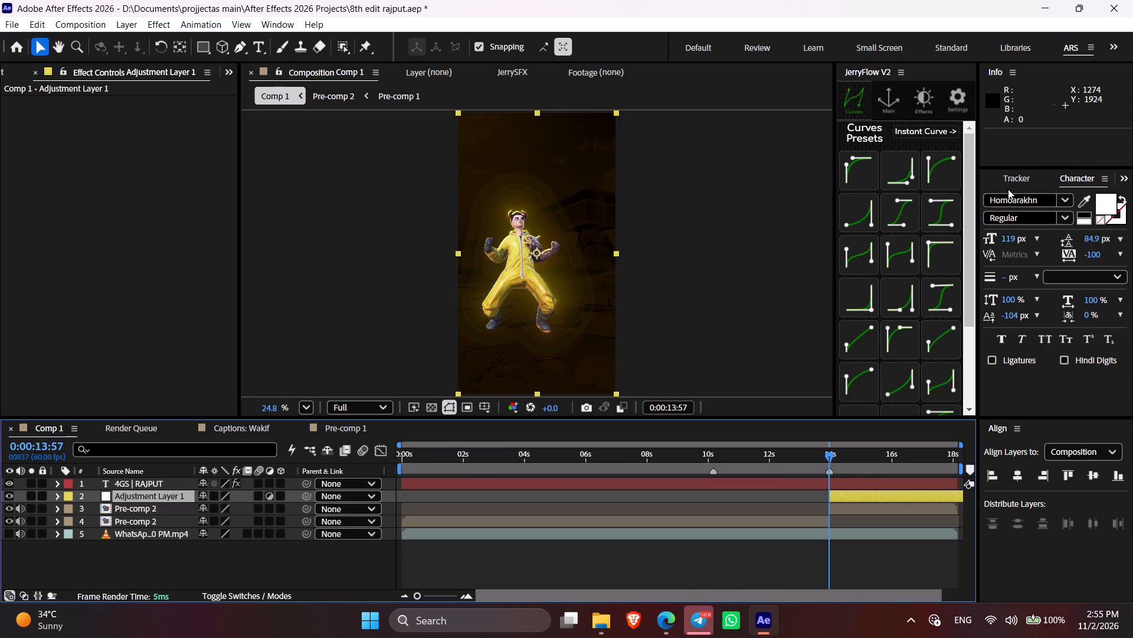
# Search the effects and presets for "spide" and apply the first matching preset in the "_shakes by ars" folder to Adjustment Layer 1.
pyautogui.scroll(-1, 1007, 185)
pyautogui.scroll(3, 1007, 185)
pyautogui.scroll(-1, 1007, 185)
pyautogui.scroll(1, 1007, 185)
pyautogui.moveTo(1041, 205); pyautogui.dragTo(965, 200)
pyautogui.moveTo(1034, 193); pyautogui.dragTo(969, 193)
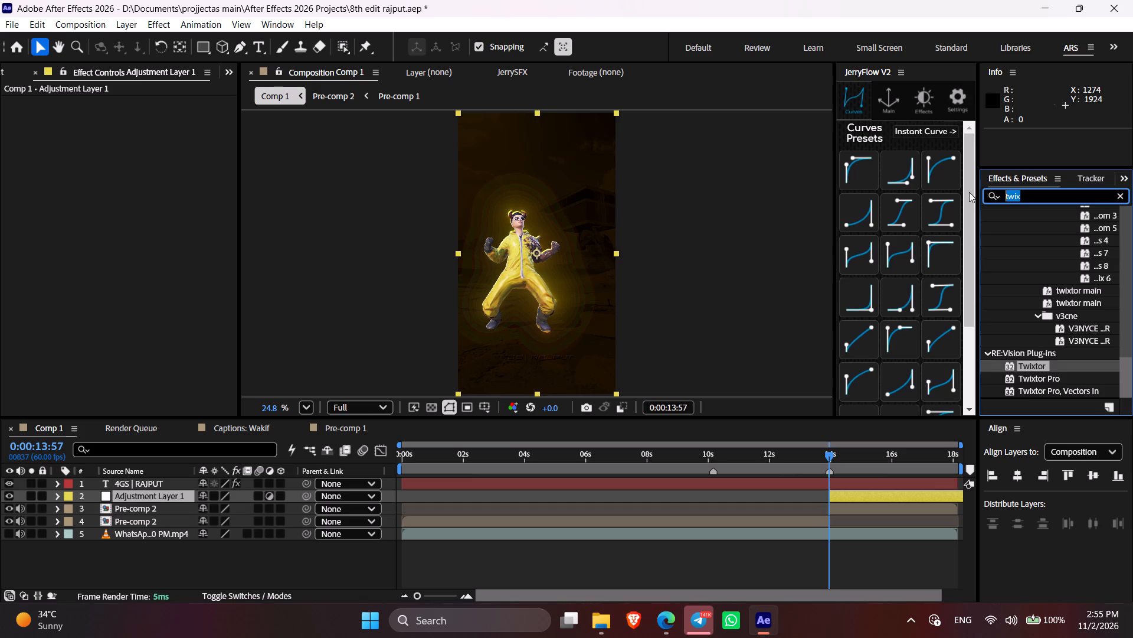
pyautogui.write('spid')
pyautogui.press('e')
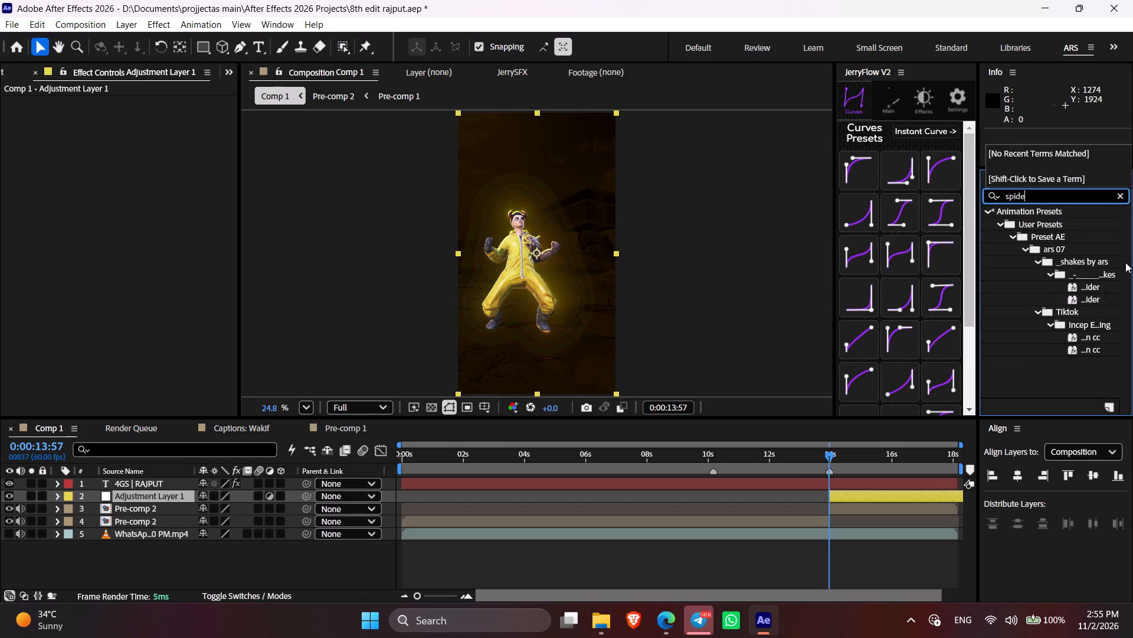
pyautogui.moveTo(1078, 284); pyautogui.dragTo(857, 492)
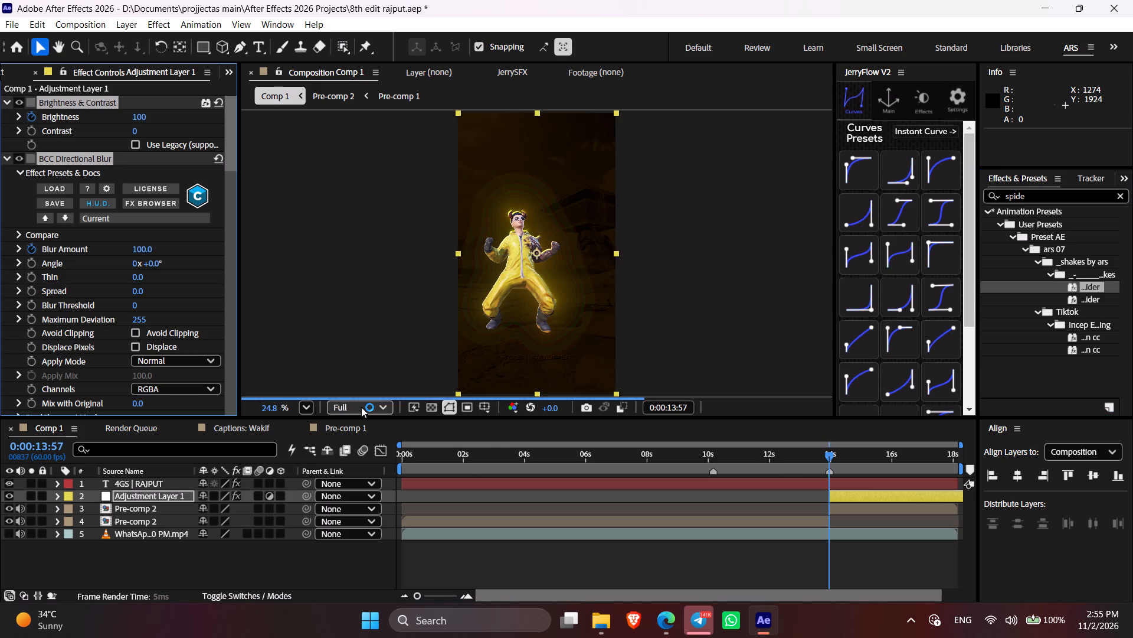
# Set the composition preview resolution to Quarter.
pyautogui.click(361, 407)
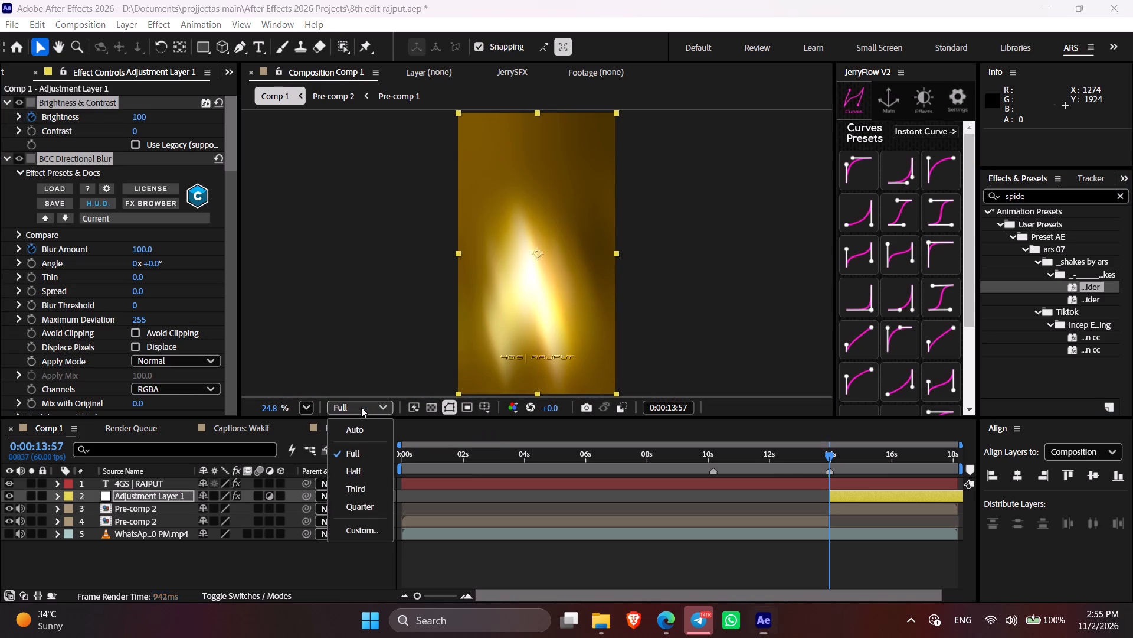
pyautogui.click(364, 510)
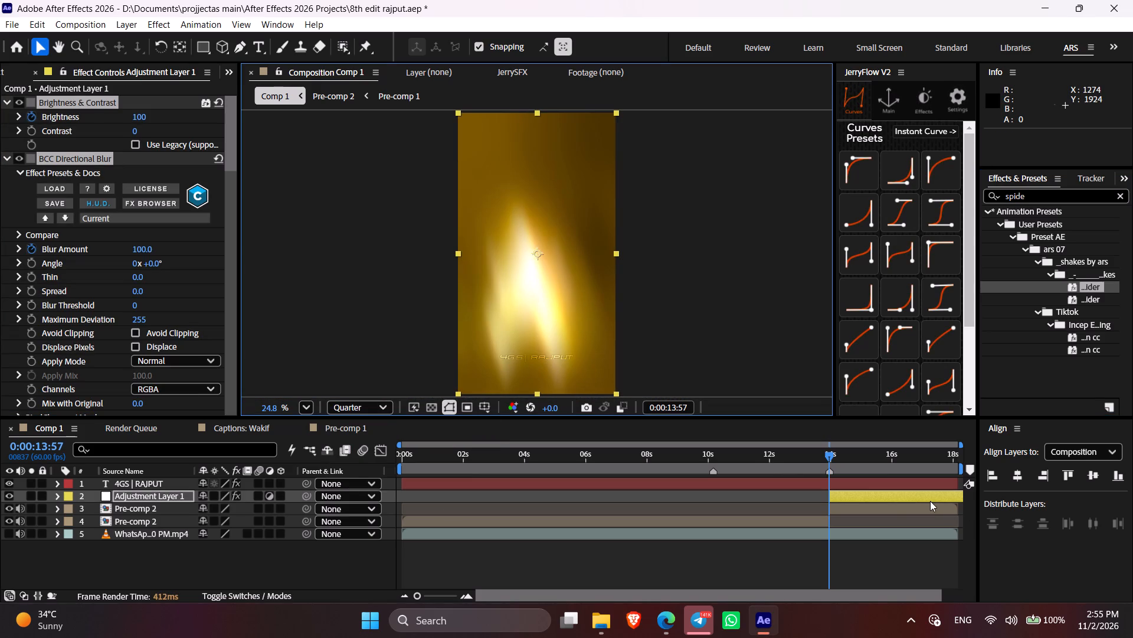
# Reveal the adjustment layer's preset keyframes and preview its animation from 0:00:13:57 to about 0:00:15:58.
pyautogui.press('space')
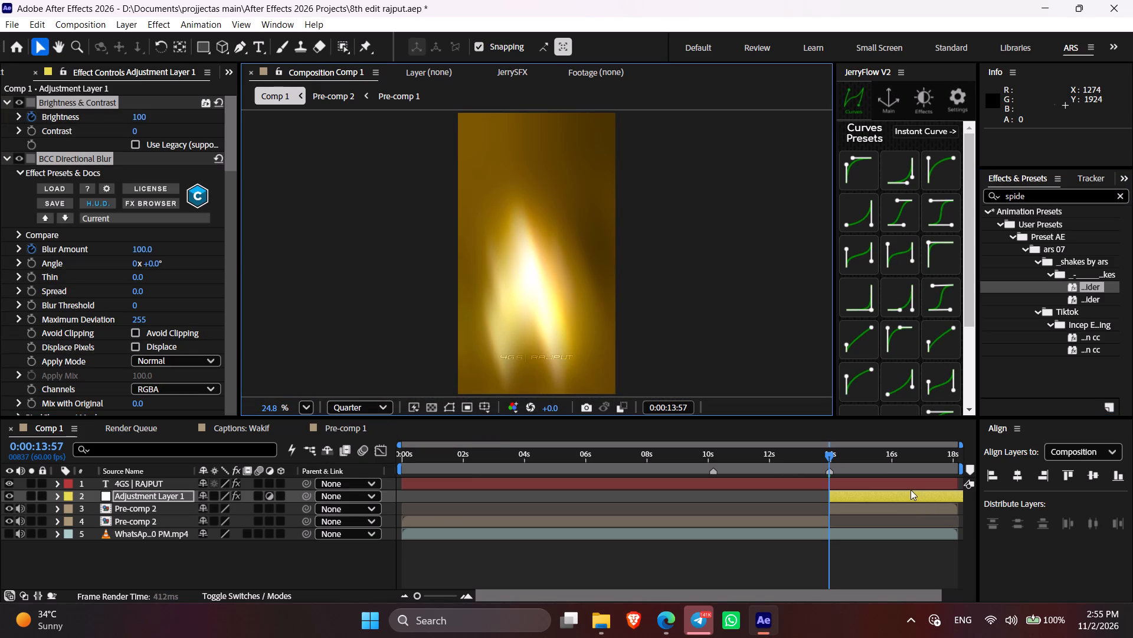
pyautogui.press('space')
pyautogui.press('u')
pyautogui.moveTo(833, 457); pyautogui.dragTo(849, 463)
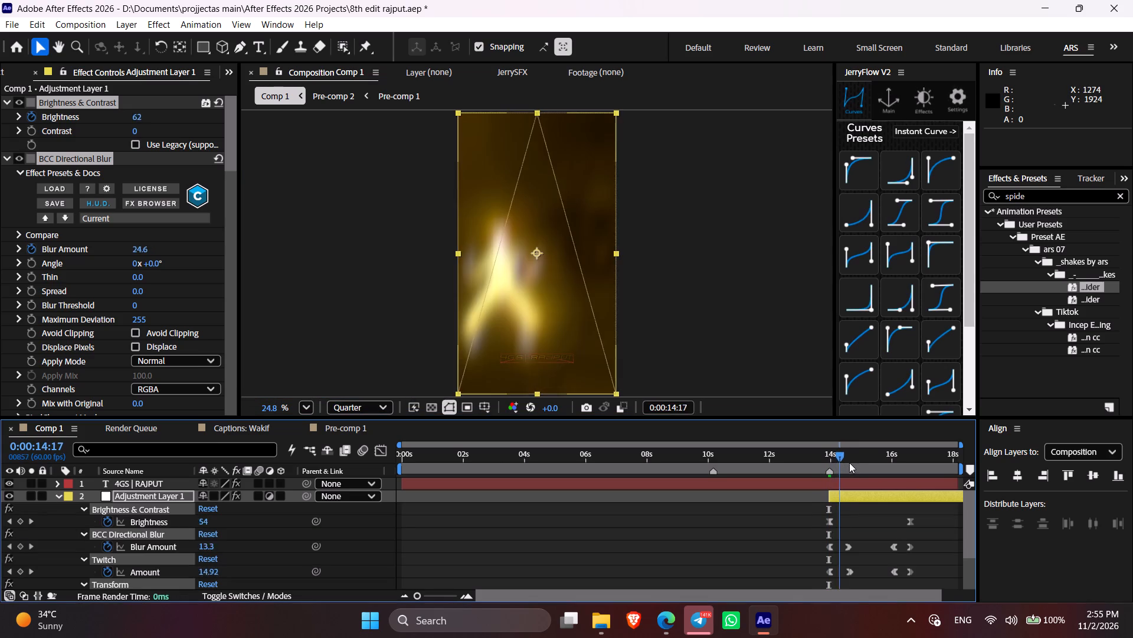
pyautogui.moveTo(849, 463); pyautogui.dragTo(880, 476)
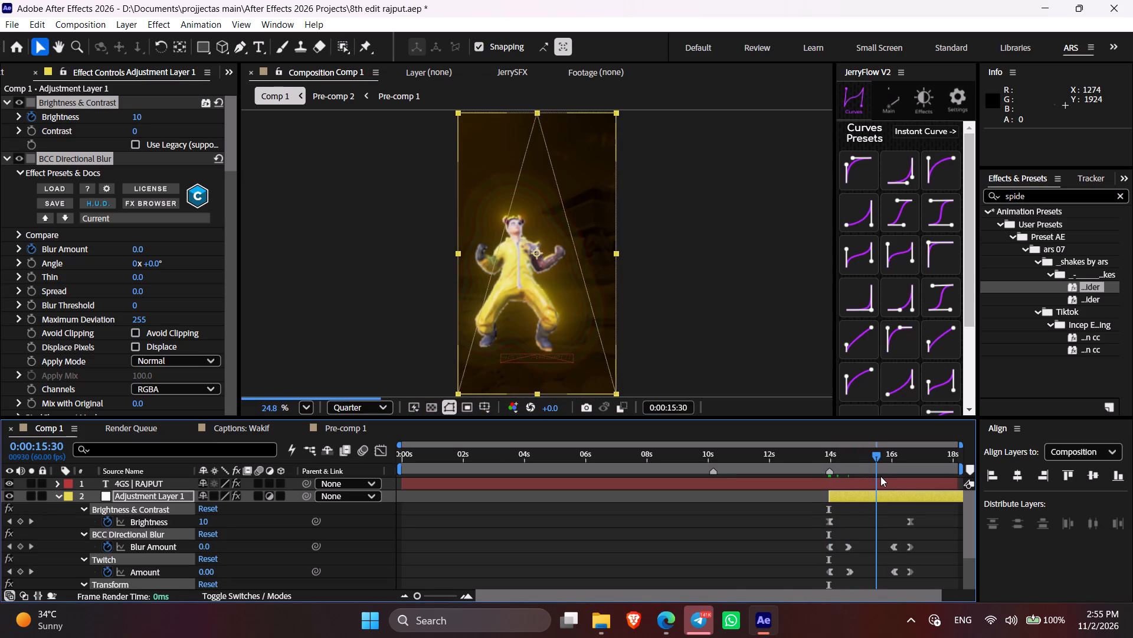
pyautogui.moveTo(880, 476); pyautogui.dragTo(895, 483)
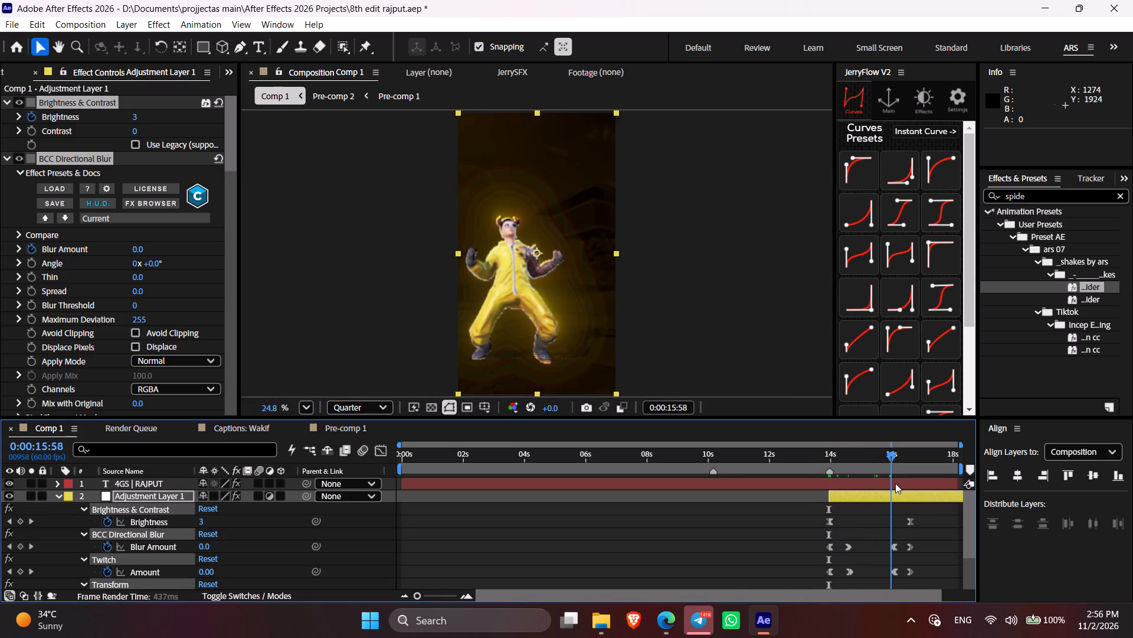
pyautogui.press('u')
pyautogui.press('i')
# Replace Adjustment Layer 1 with a fresh adjustment layer starting at 0:00:13:57 and save the project.
pyautogui.click(843, 495)
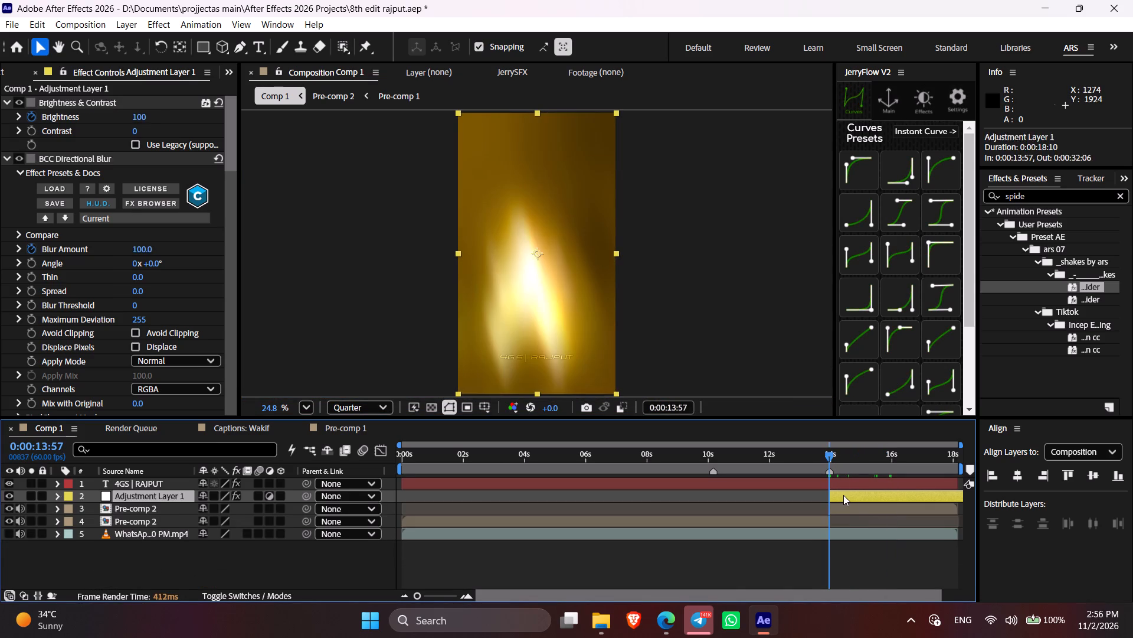
pyautogui.press('BackSpace')
pyautogui.click(843, 495)
pyautogui.hotkey('ctrl', 'alt', 'y')
pyautogui.press('[')
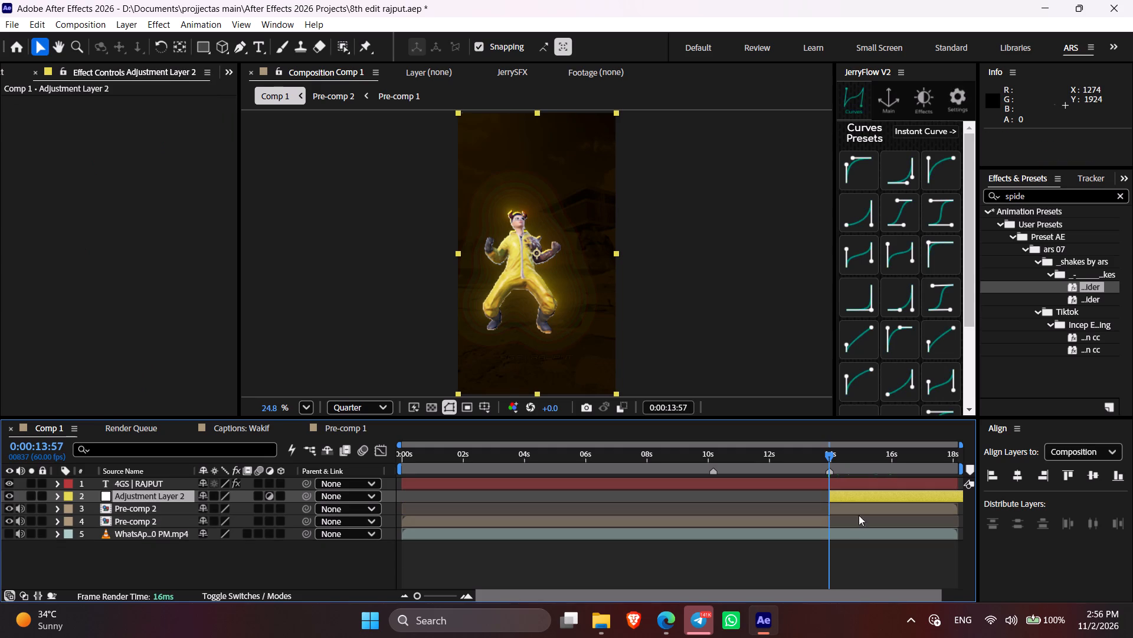
pyautogui.click(855, 561)
pyautogui.hotkey('ctrl', 's')
pyautogui.press('v')
# Search the presets for "zoom" and apply a shake preset from the CRIMNAL folder to Adjustment Layer 2.
pyautogui.click(859, 500)
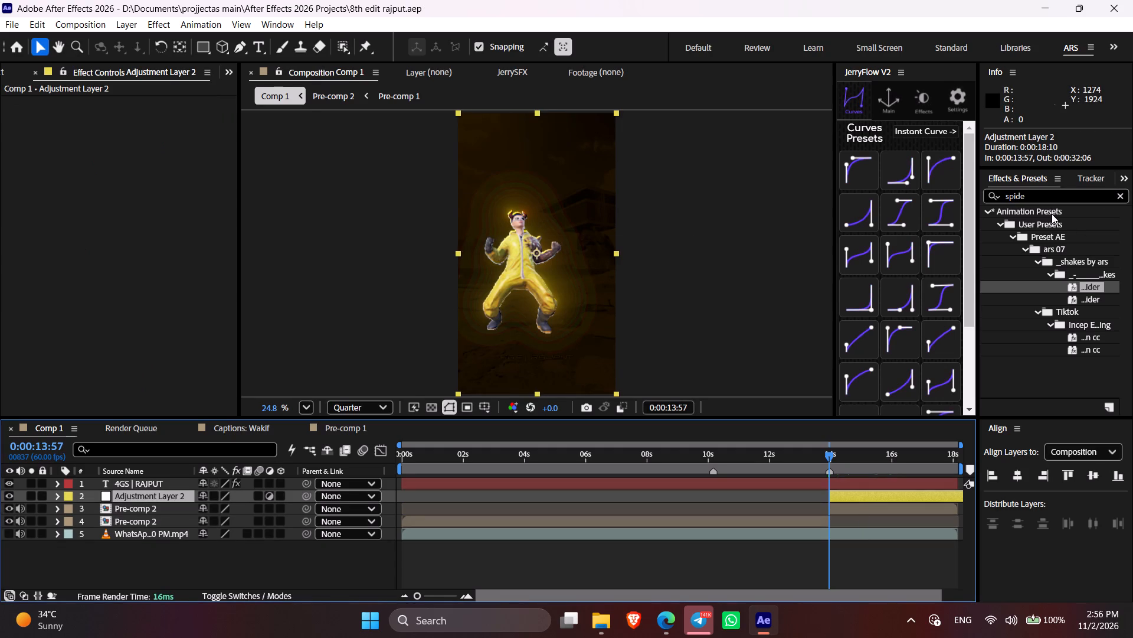
pyautogui.moveTo(1026, 196); pyautogui.dragTo(989, 197)
pyautogui.write('zoom')
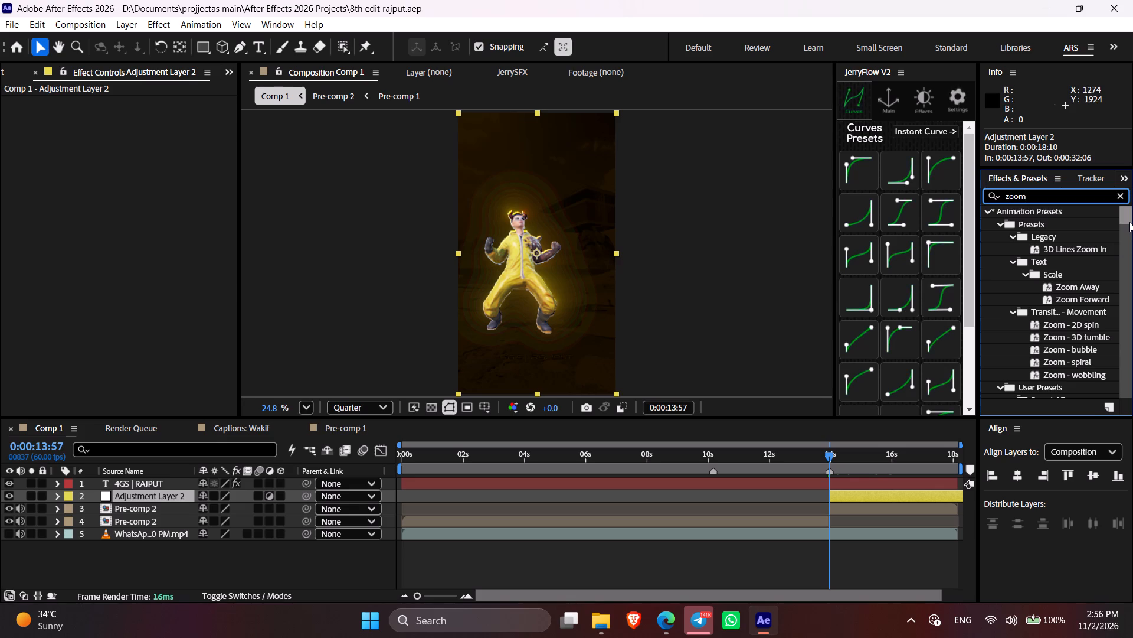
pyautogui.moveTo(1129, 222); pyautogui.dragTo(1119, 258)
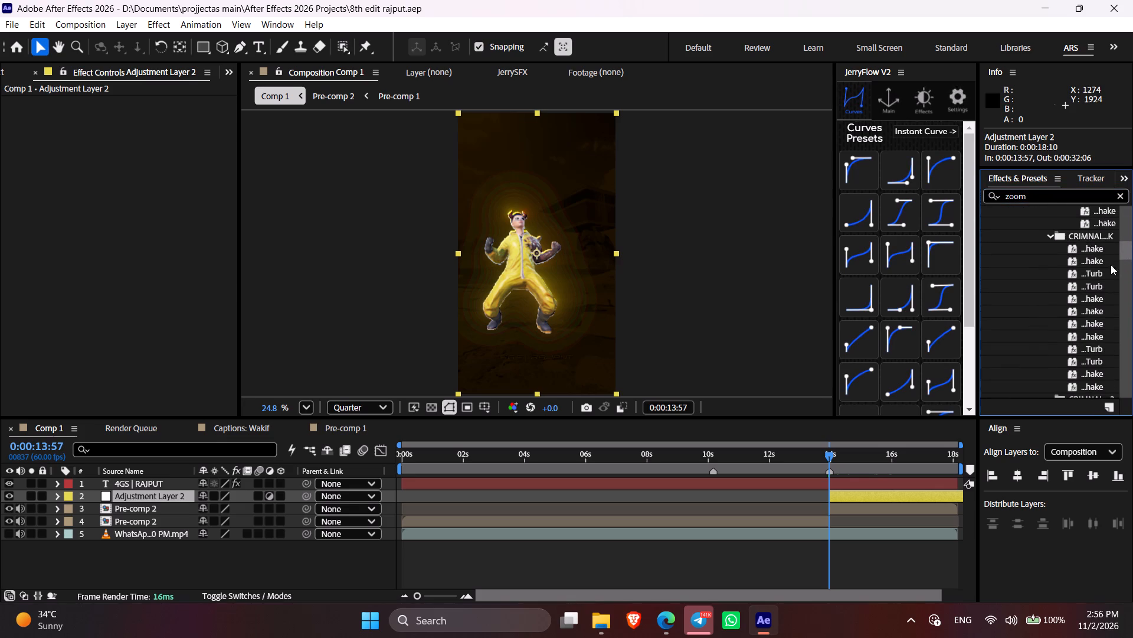
pyautogui.moveTo(1096, 338); pyautogui.dragTo(885, 491)
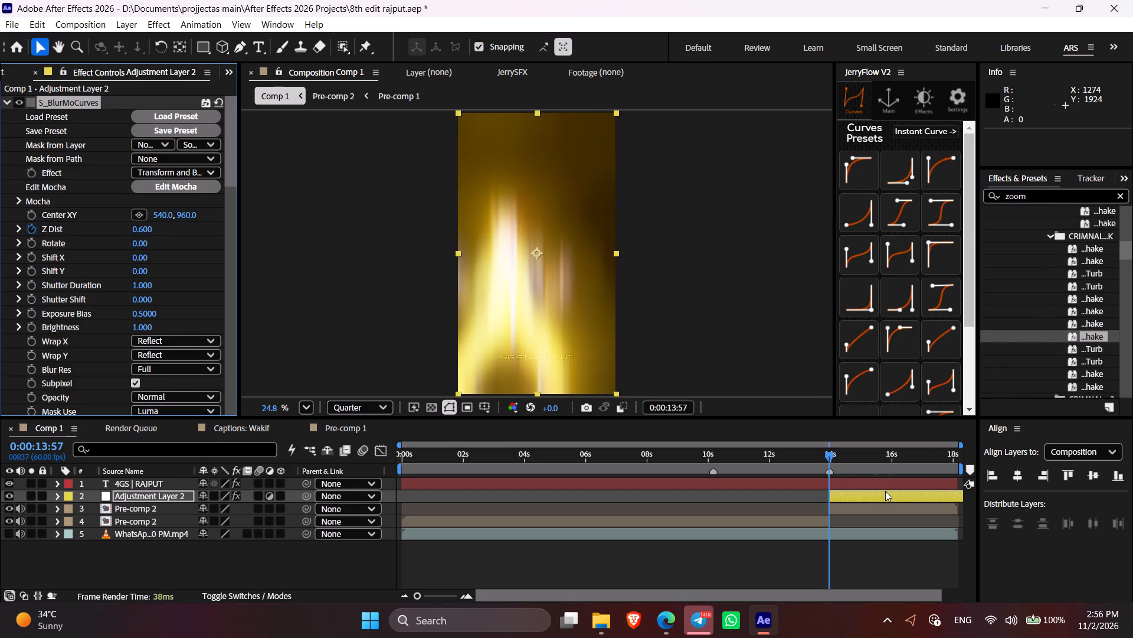
# Reveal Adjustment Layer 2's keyframes and delete its first S_BlurMoCurves effect, the one with the animated Z Dist.
pyautogui.click(866, 493)
pyautogui.press('u')
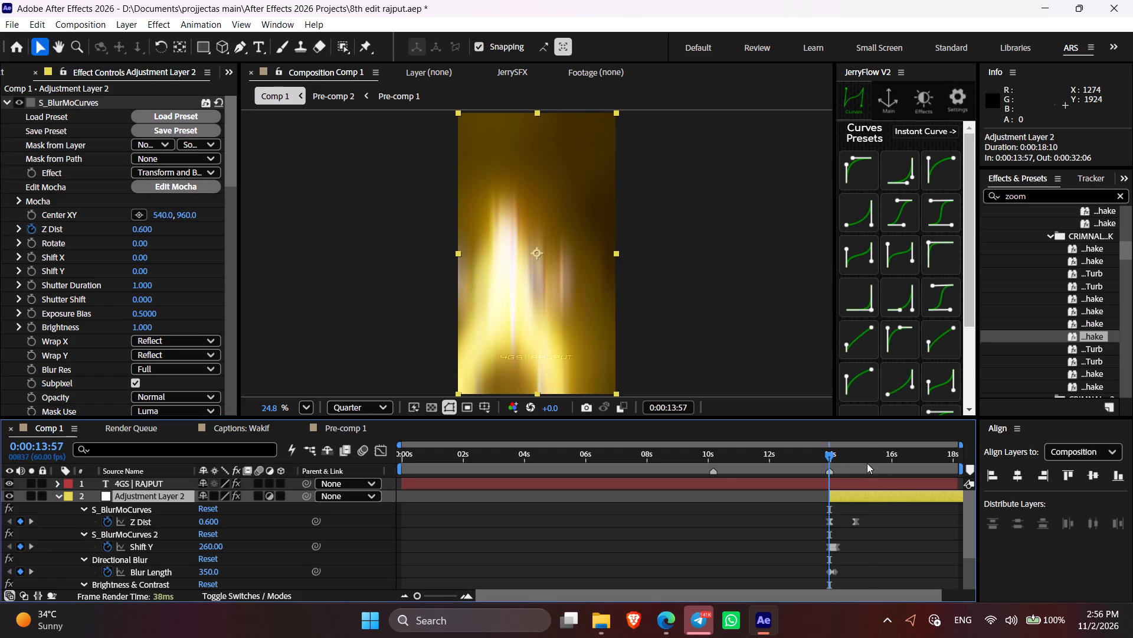
pyautogui.click(865, 457)
pyautogui.press('j')
pyautogui.click(131, 504)
pyautogui.press('BackSpace')
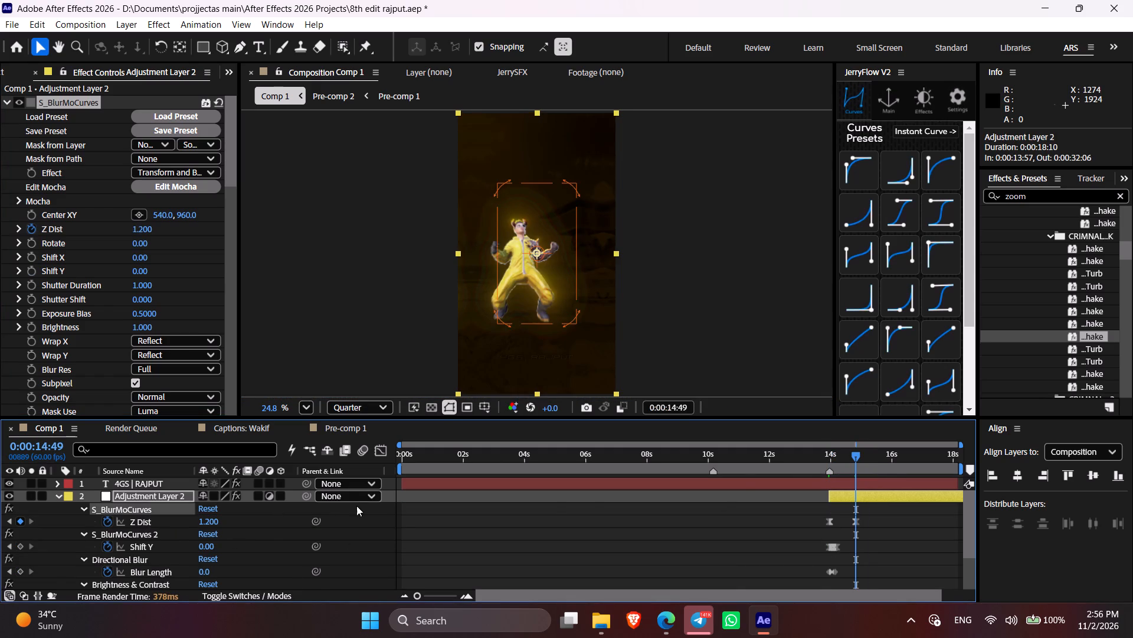
# Split Adjustment Layer 2 at 0:00:14:19, delete the later part, trim the remaining segment's end to 0:00:14:09, and save.
pyautogui.press('j')
pyautogui.press('u')
pyautogui.click(859, 497)
pyautogui.hotkey('ctrl', 'shift', 'd')
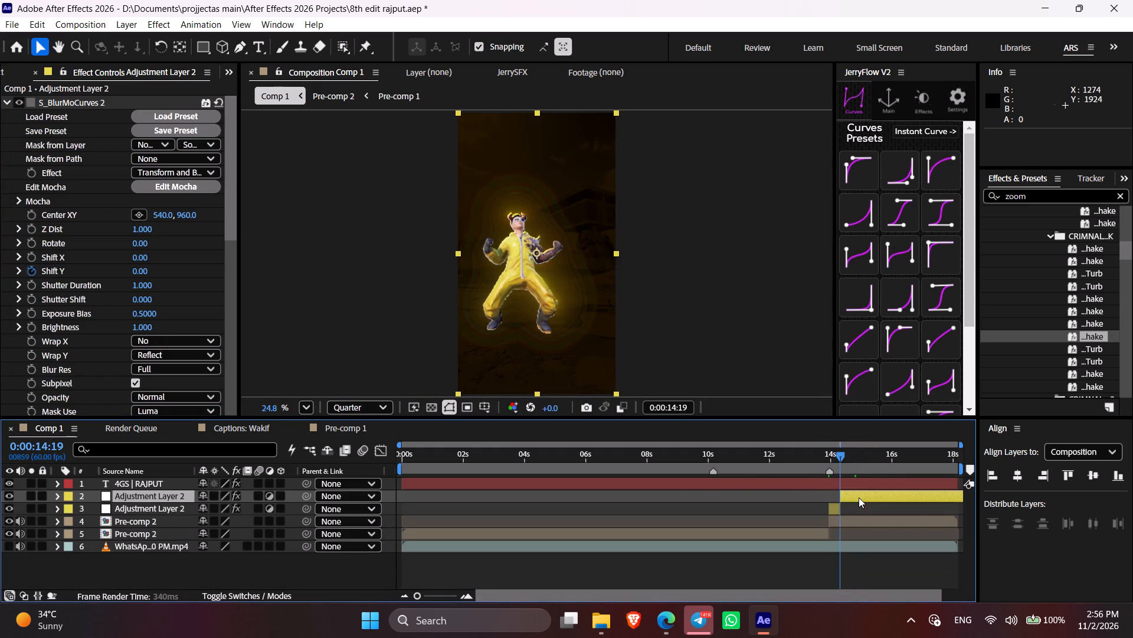
pyautogui.press('BackSpace')
pyautogui.keyDown('alt'); pyautogui.moveTo(840, 496); pyautogui.dragTo(837, 511); pyautogui.keyUp('alt')
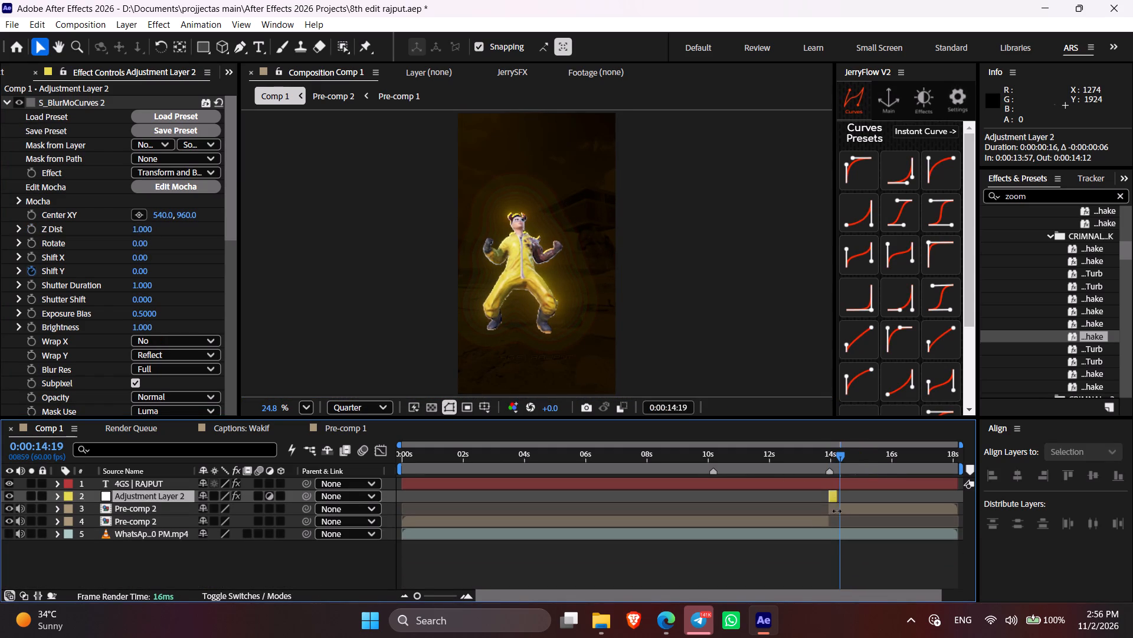
pyautogui.keyDown('alt'); pyautogui.moveTo(837, 511); pyautogui.dragTo(835, 514); pyautogui.keyUp('alt')
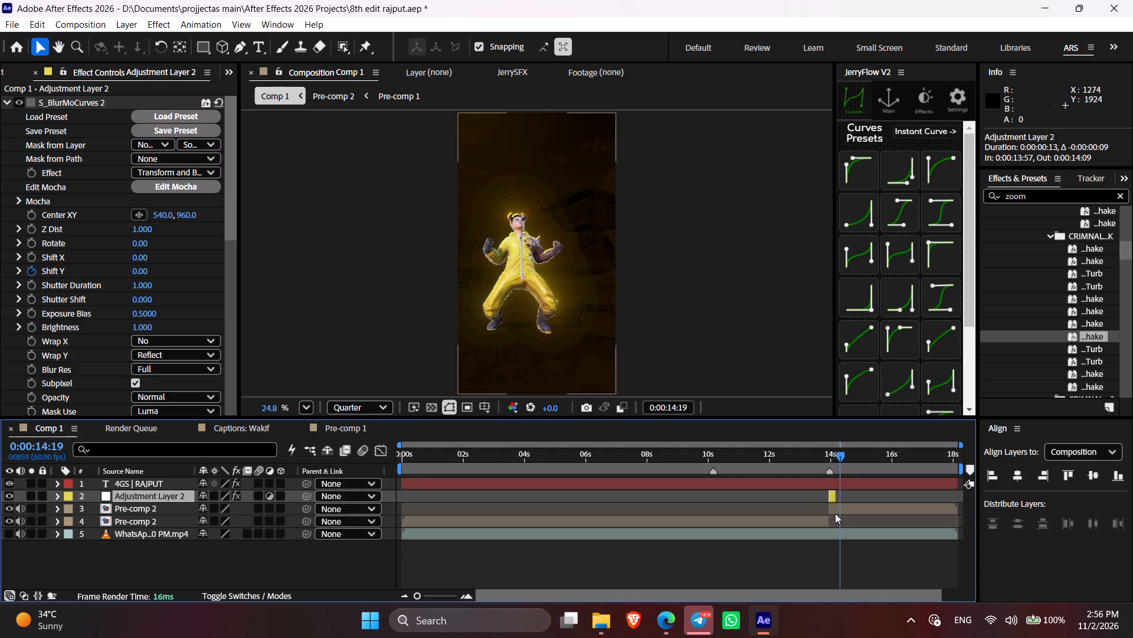
pyautogui.hotkey('ctrl', 's')
# Add another adjustment layer directly above the second Pre-comp 2 segment, starting at 0:00:13:57.
pyautogui.moveTo(842, 452); pyautogui.dragTo(856, 457)
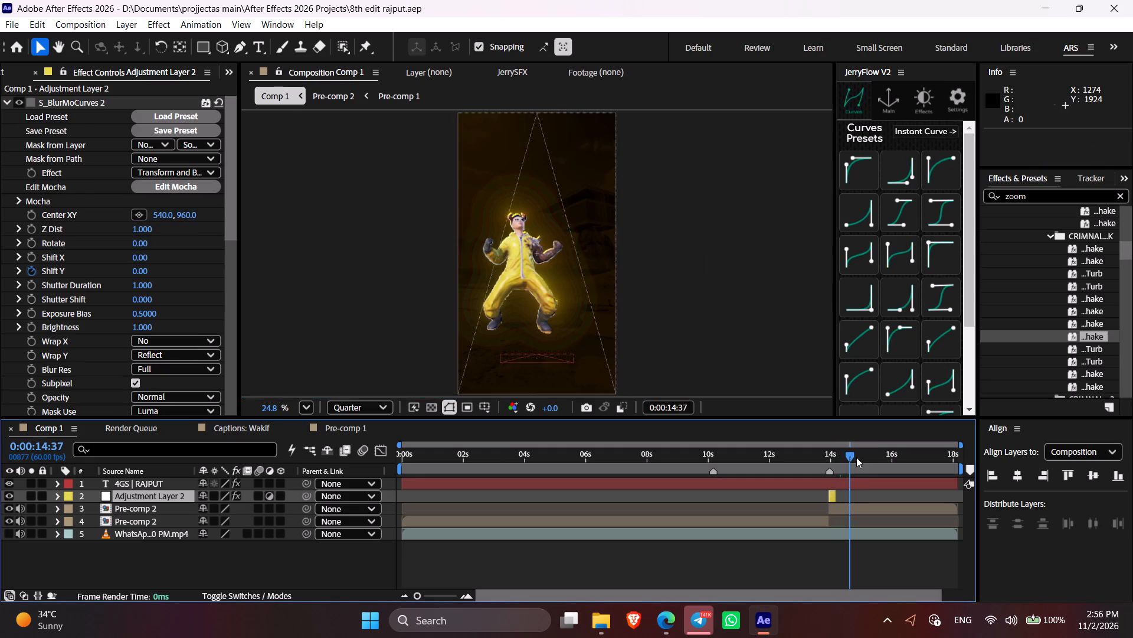
pyautogui.moveTo(856, 457); pyautogui.dragTo(860, 458)
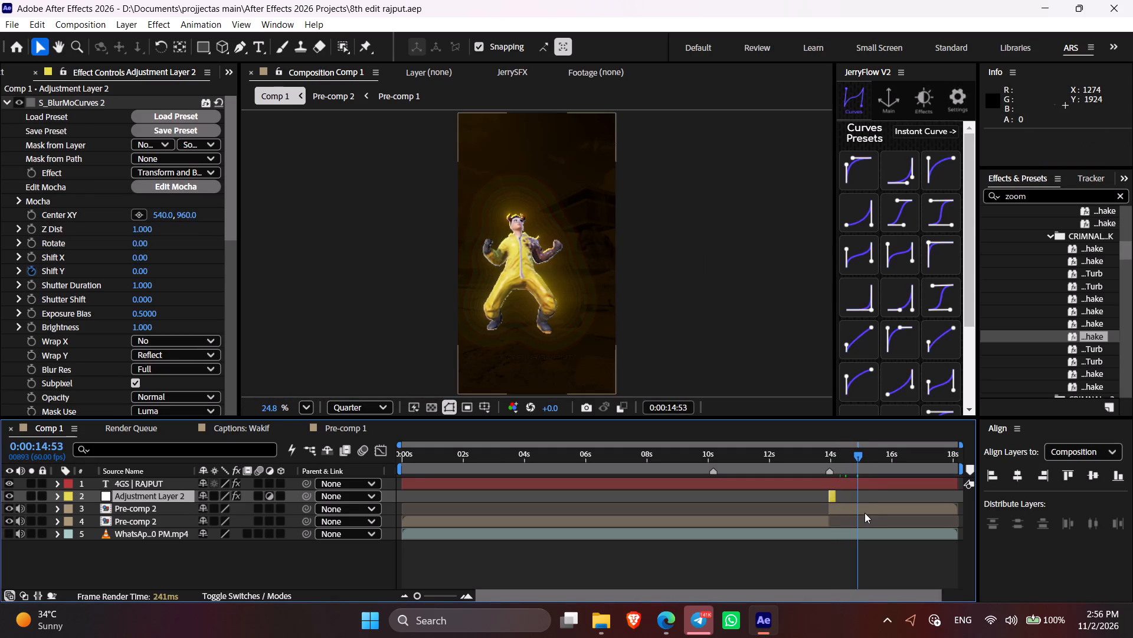
pyautogui.click(863, 510)
pyautogui.press('i')
pyautogui.hotkey('ctrl', 'alt', 'y')
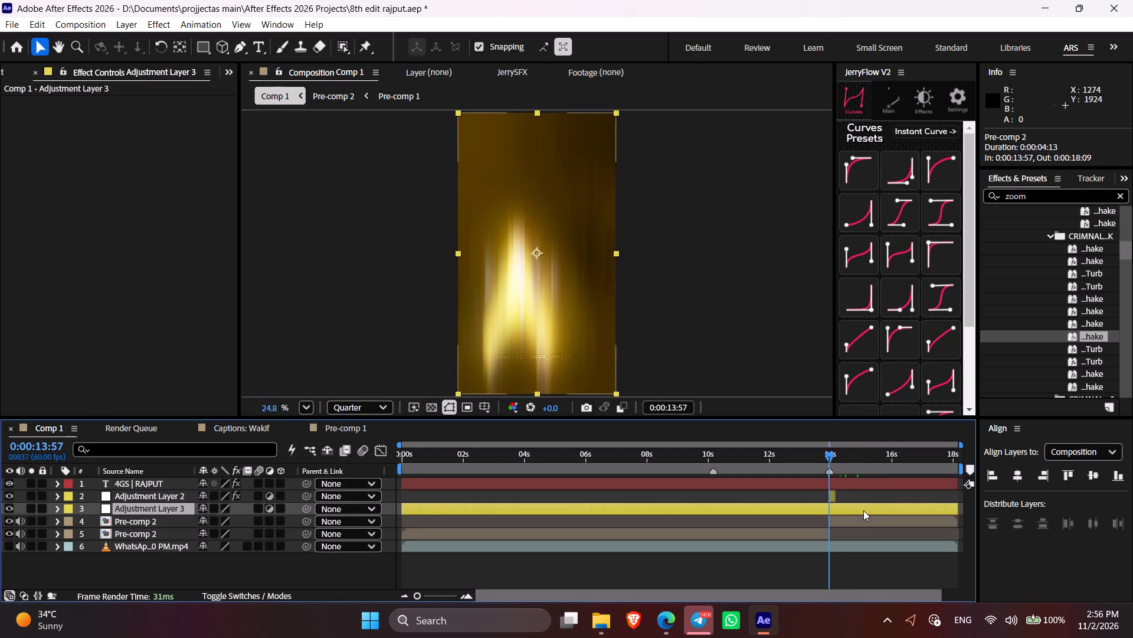
pyautogui.press('[')
# Search the effects for "s_sh" and apply Sapphire Distort's S_Shake to Adjustment Layer 3.
pyautogui.moveTo(1038, 194); pyautogui.dragTo(963, 213)
pyautogui.write('s_')
pyautogui.press('b')
pyautogui.press('BackSpace')
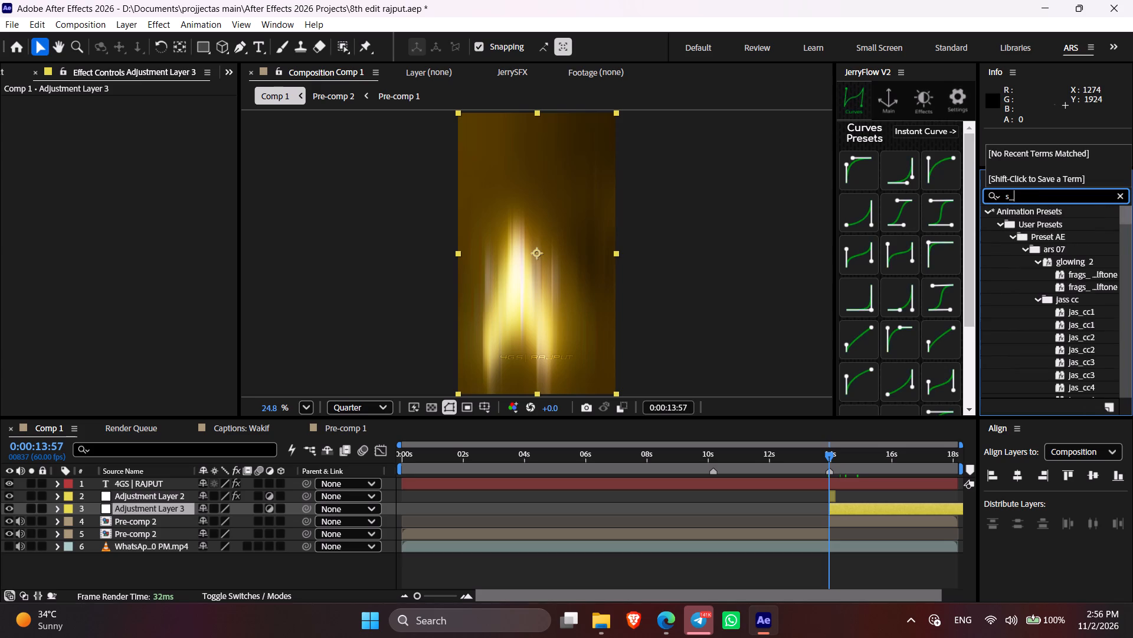
pyautogui.press('s')
pyautogui.press('h')
pyautogui.moveTo(1128, 221); pyautogui.dragTo(1132, 315)
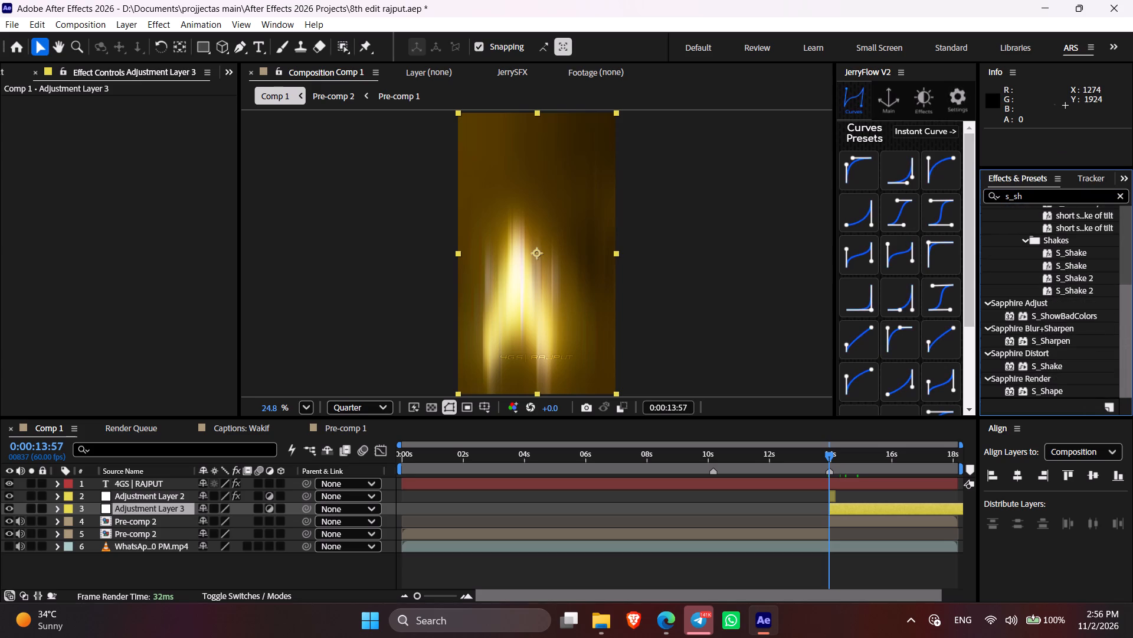
pyautogui.moveTo(1132, 315); pyautogui.dragTo(1127, 418)
pyautogui.moveTo(1037, 366); pyautogui.dragTo(917, 504)
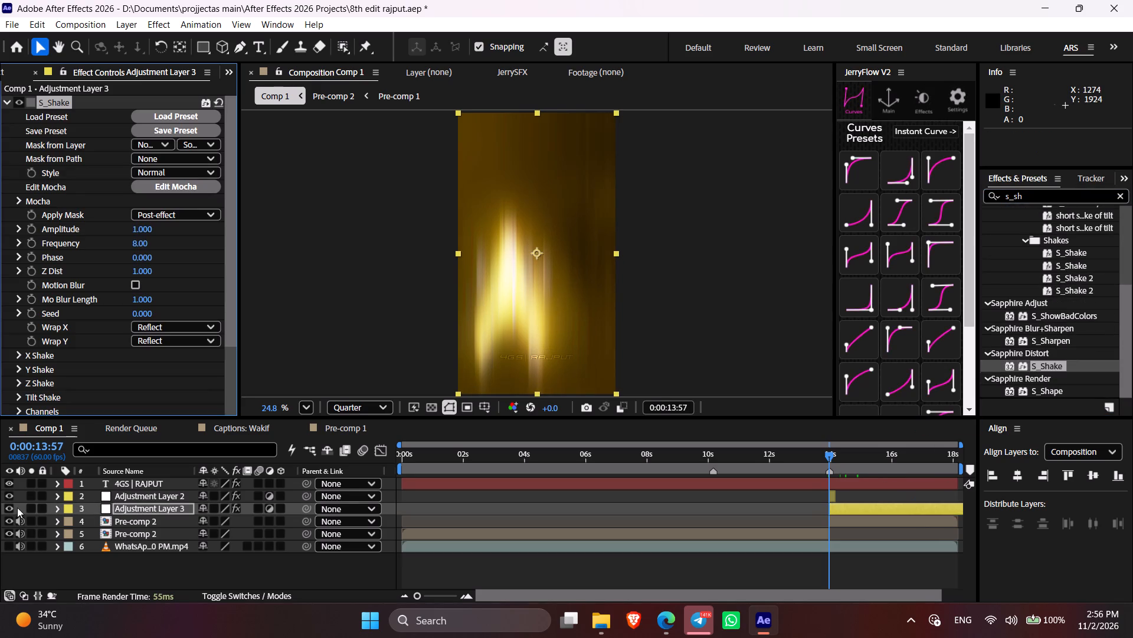
# At 0:00:15:27, enable S_Shake's Motion Blur and set its Frequency to 2 and Amplitude to 0.1.
pyautogui.click(876, 463)
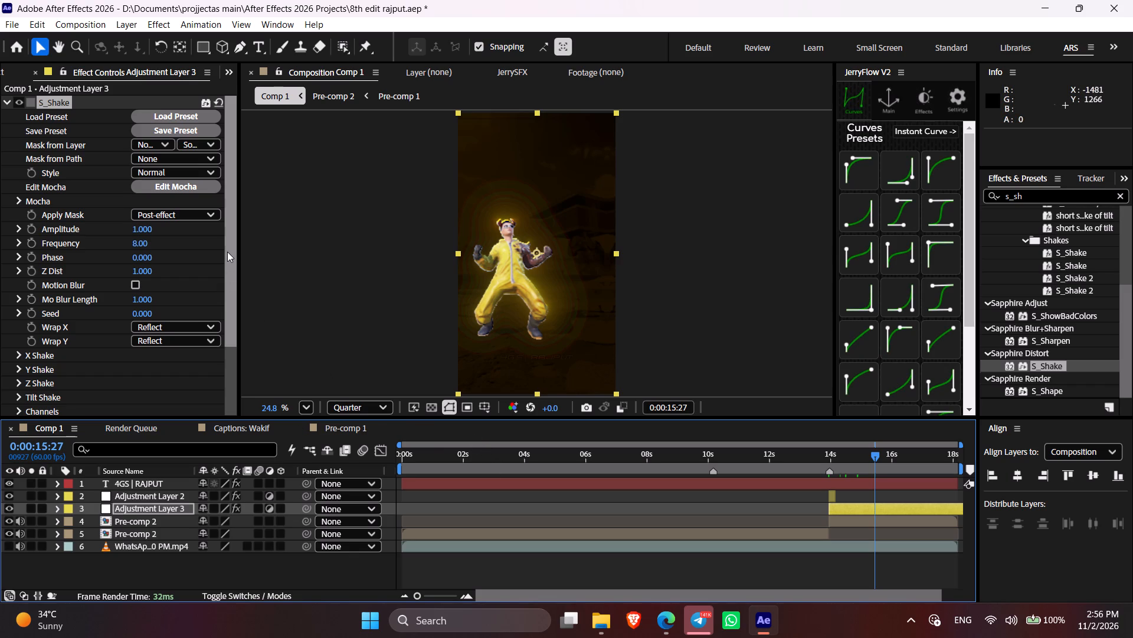
pyautogui.click(135, 287)
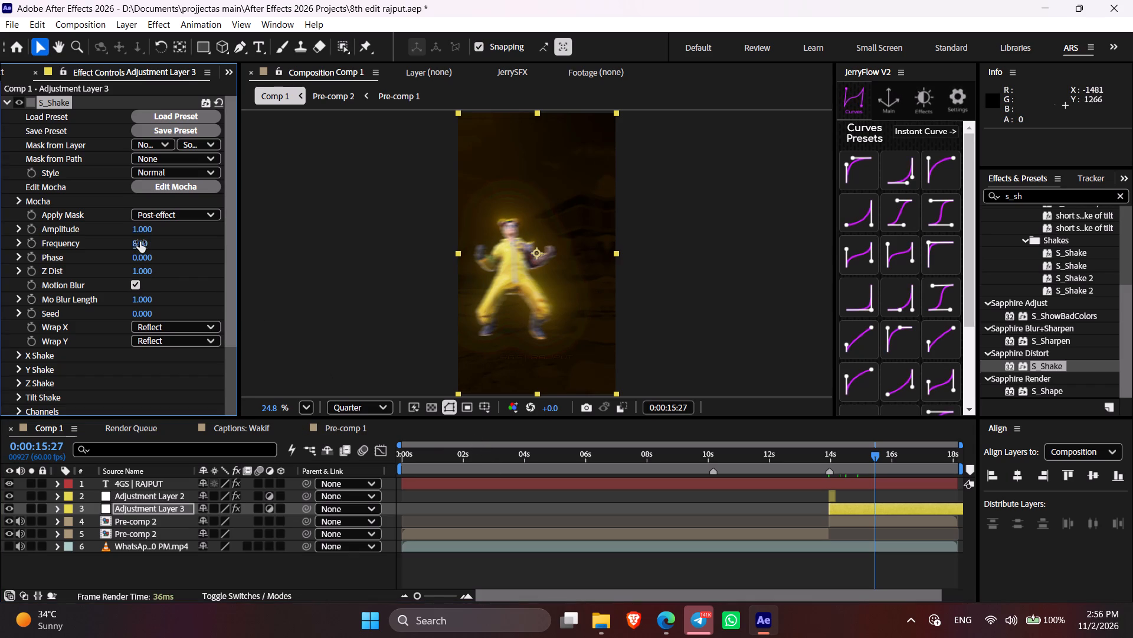
pyautogui.click(139, 237)
pyautogui.press('2')
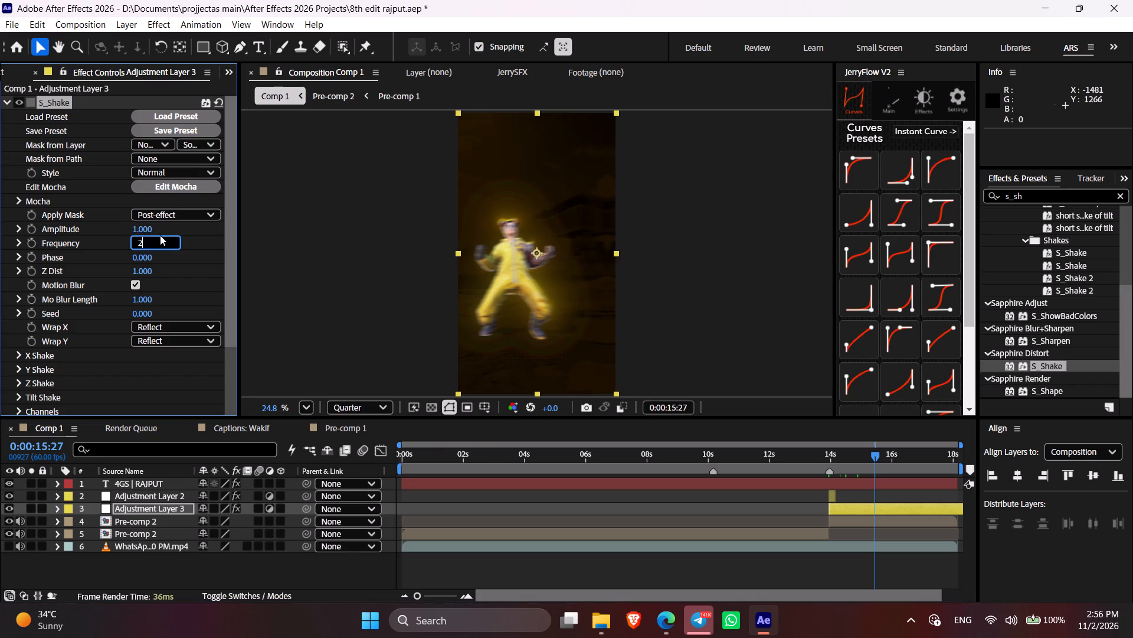
pyautogui.click(160, 235)
pyautogui.click(141, 230)
pyautogui.press('1')
pyautogui.click(192, 262)
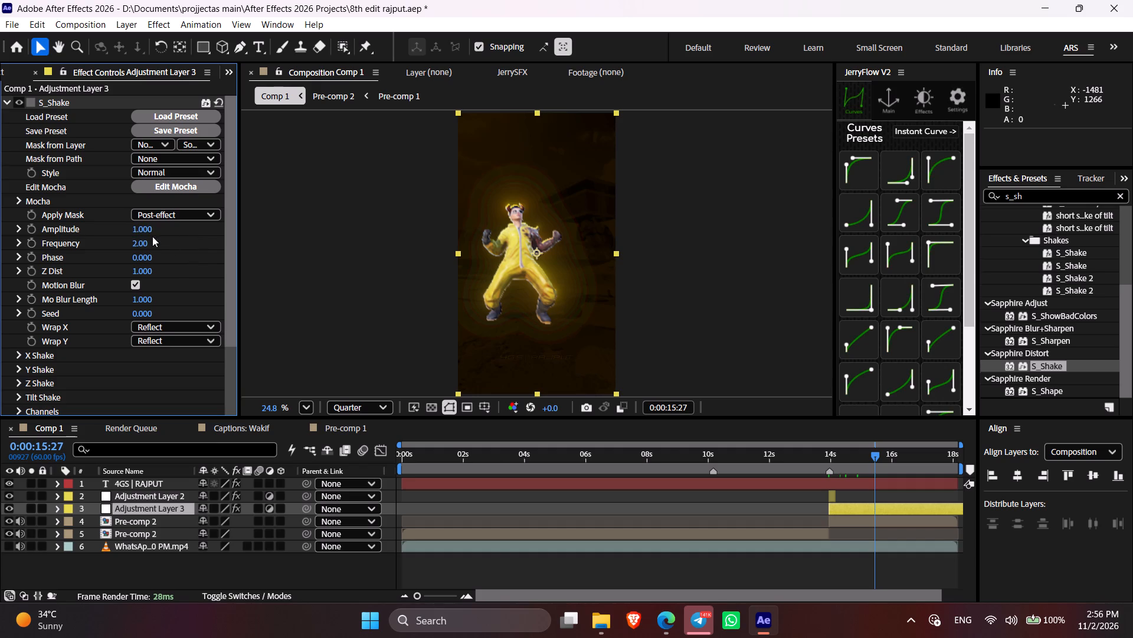
pyautogui.click(143, 232)
pyautogui.press('.')
pyautogui.press('1')
pyautogui.click(171, 240)
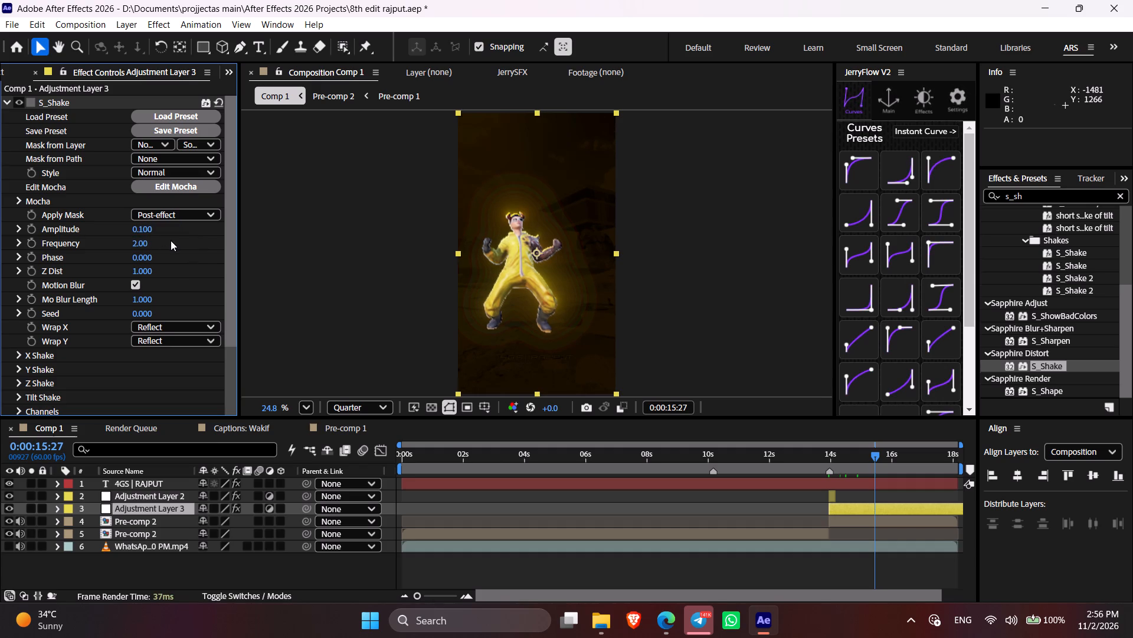
# Set the X Wave Amp in S_Shake's X Shake group to 10.
pyautogui.moveTo(233, 193); pyautogui.dragTo(240, 359)
pyautogui.click(17, 267)
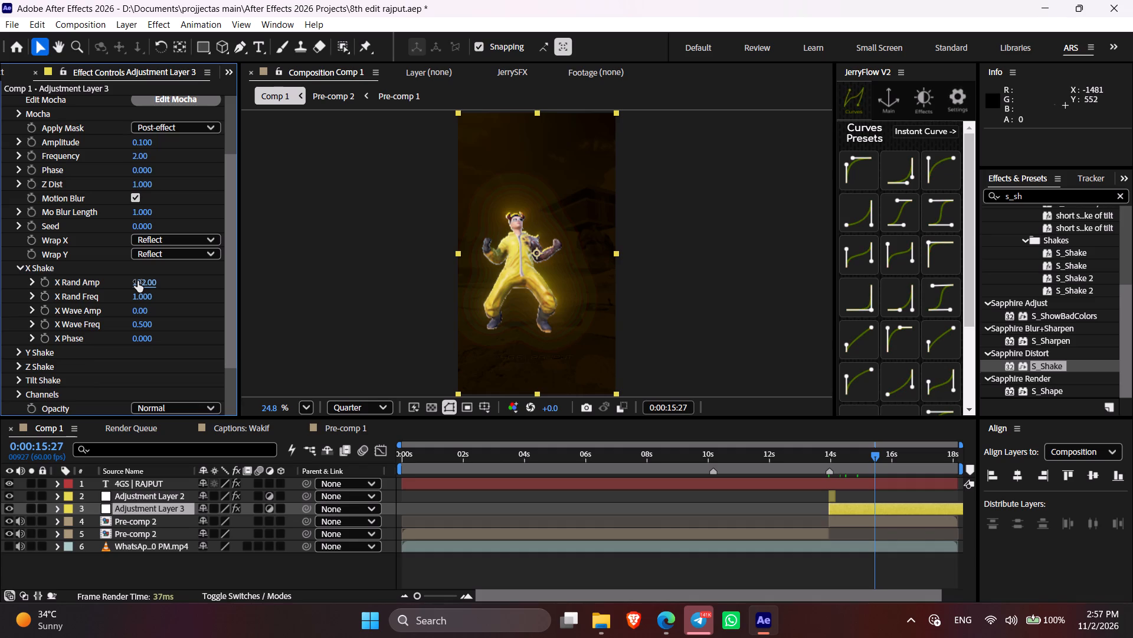
pyautogui.click(144, 313)
pyautogui.press('1')
pyautogui.click(171, 298)
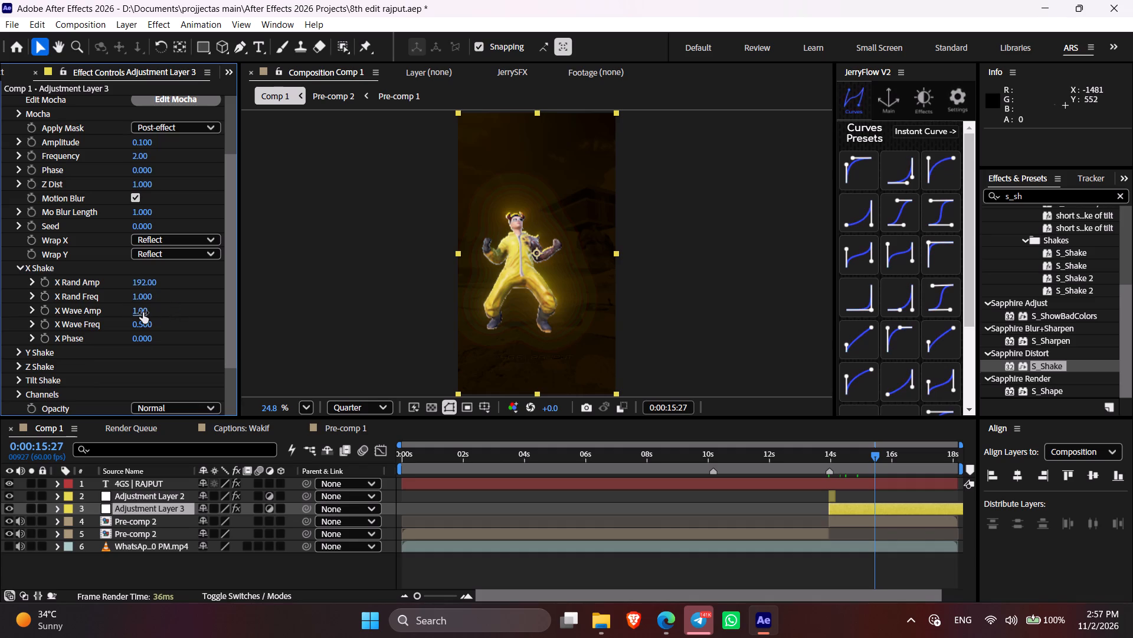
pyautogui.click(177, 294)
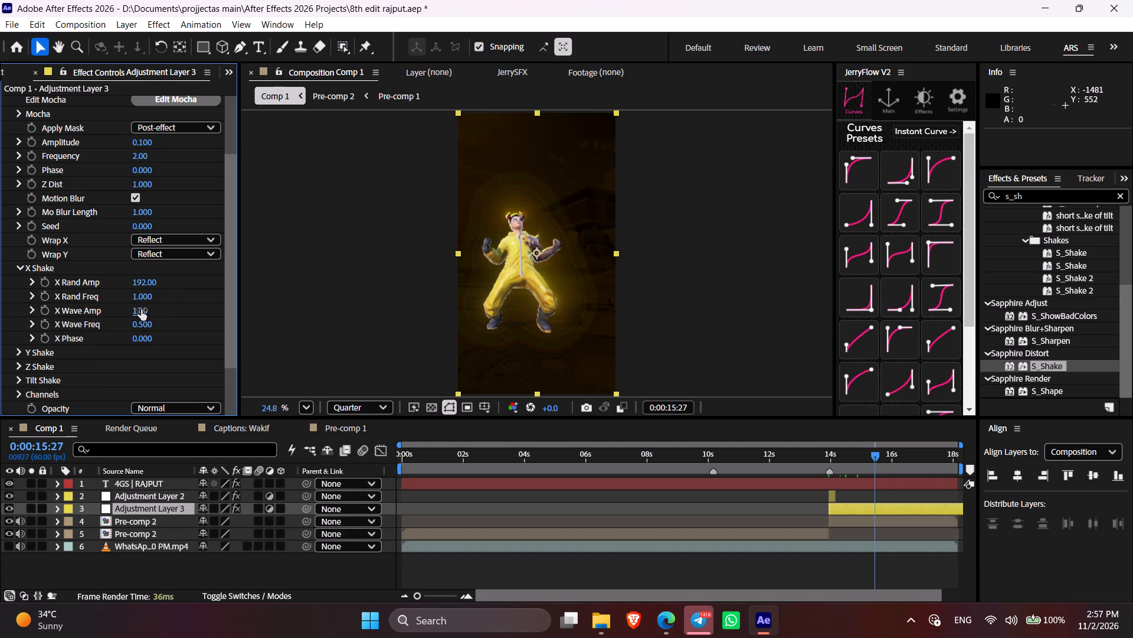
pyautogui.click(141, 310)
pyautogui.press('1')
pyautogui.press('0')
pyautogui.click(173, 317)
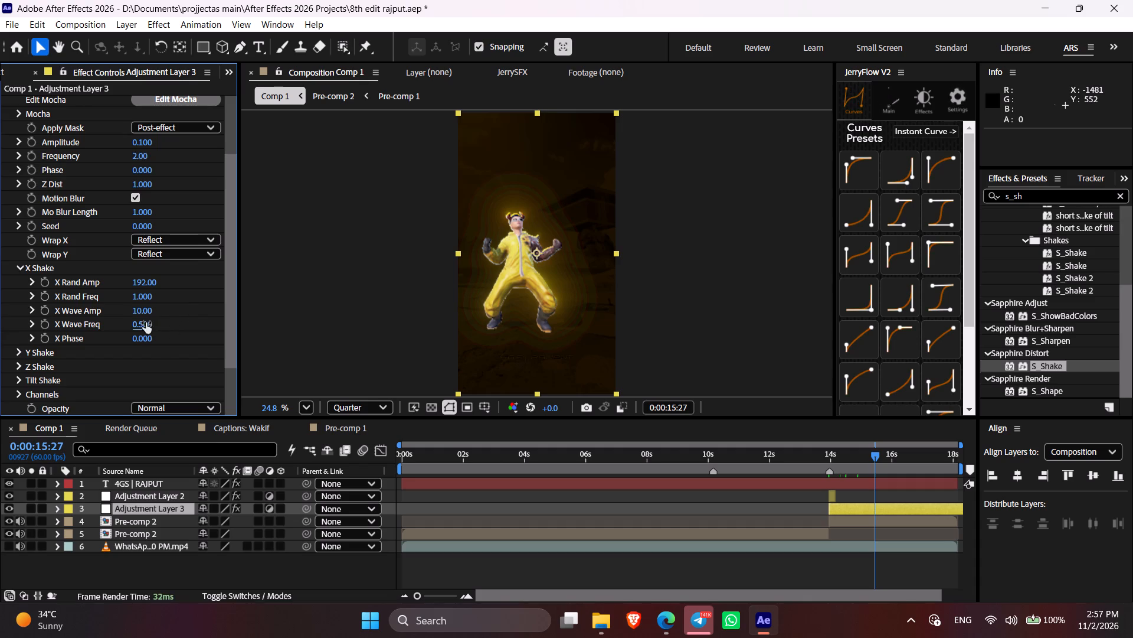
# Set the X Wave Freq in S_Shake's X Shake group to 1.
pyautogui.click(143, 323)
pyautogui.press('1')
pyautogui.click(167, 354)
# In S_Shake's Y Shake group, set the Y Wave Amp to 10 and the Y Wave Freq to 1.
pyautogui.click(19, 352)
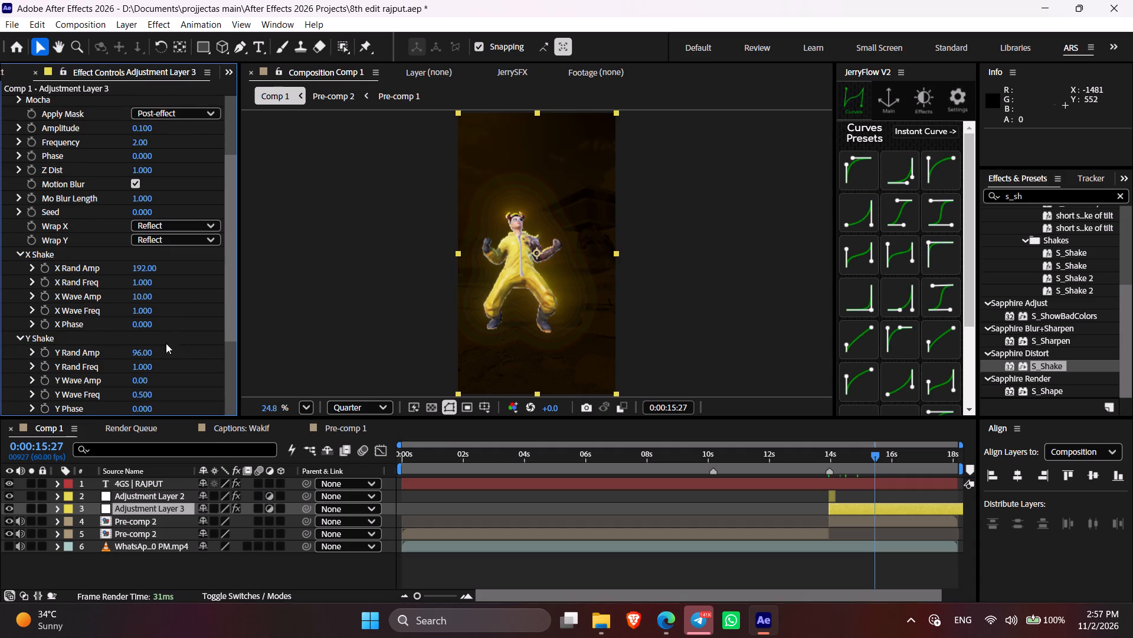
pyautogui.moveTo(232, 293); pyautogui.dragTo(228, 363)
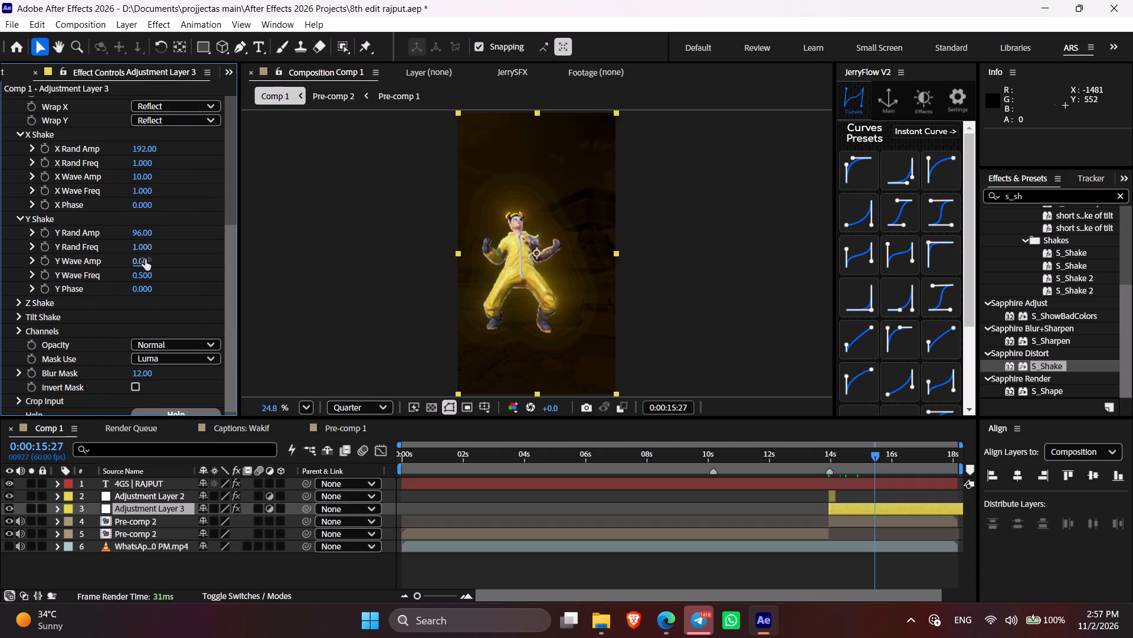
pyautogui.click(145, 259)
pyautogui.press('1')
pyautogui.press('0')
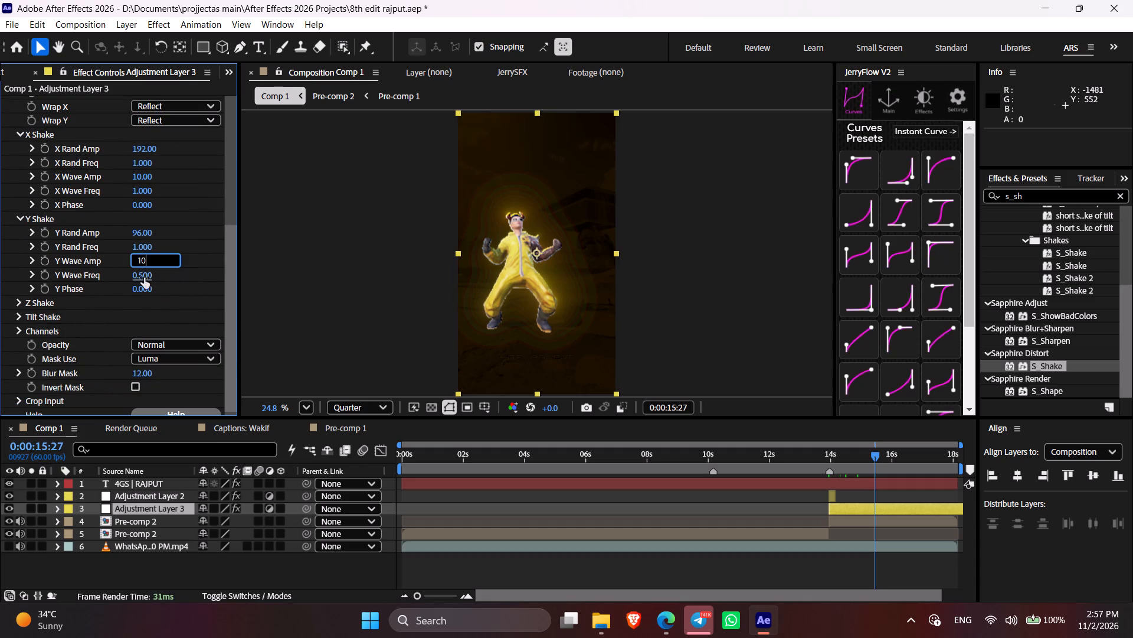
pyautogui.click(142, 278)
pyautogui.press('1')
pyautogui.click(165, 290)
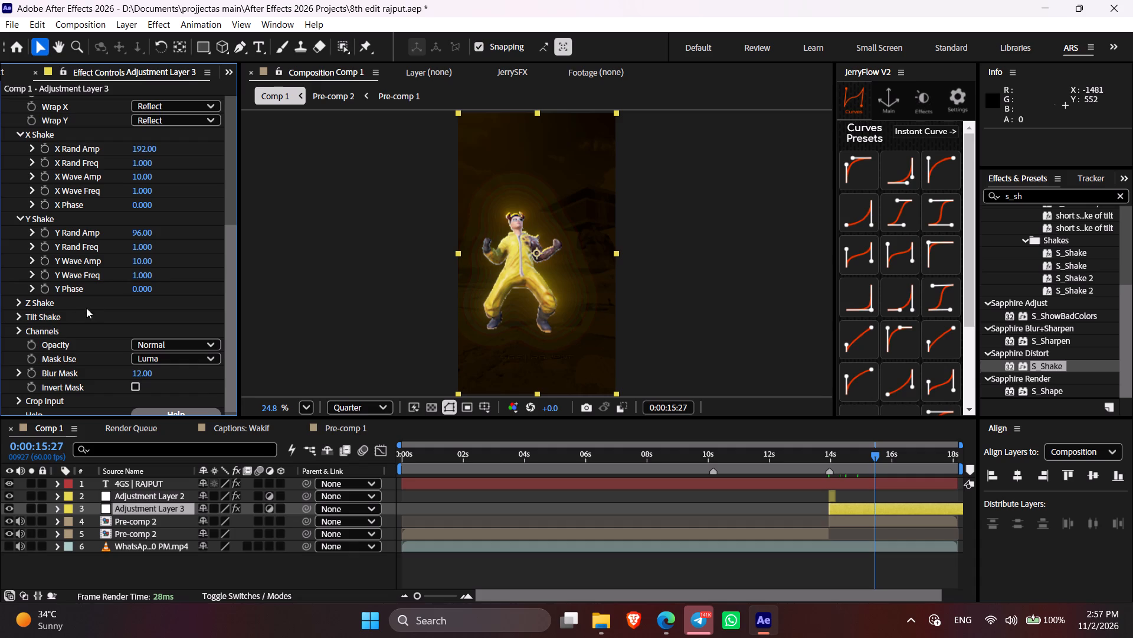
# In S_Shake's Tilt Shake group, set Tilt Rand Amp, Tilt Wave Amp and Tilt Wave Freq to 1.
pyautogui.click(17, 315)
pyautogui.click(140, 330)
pyautogui.press('1')
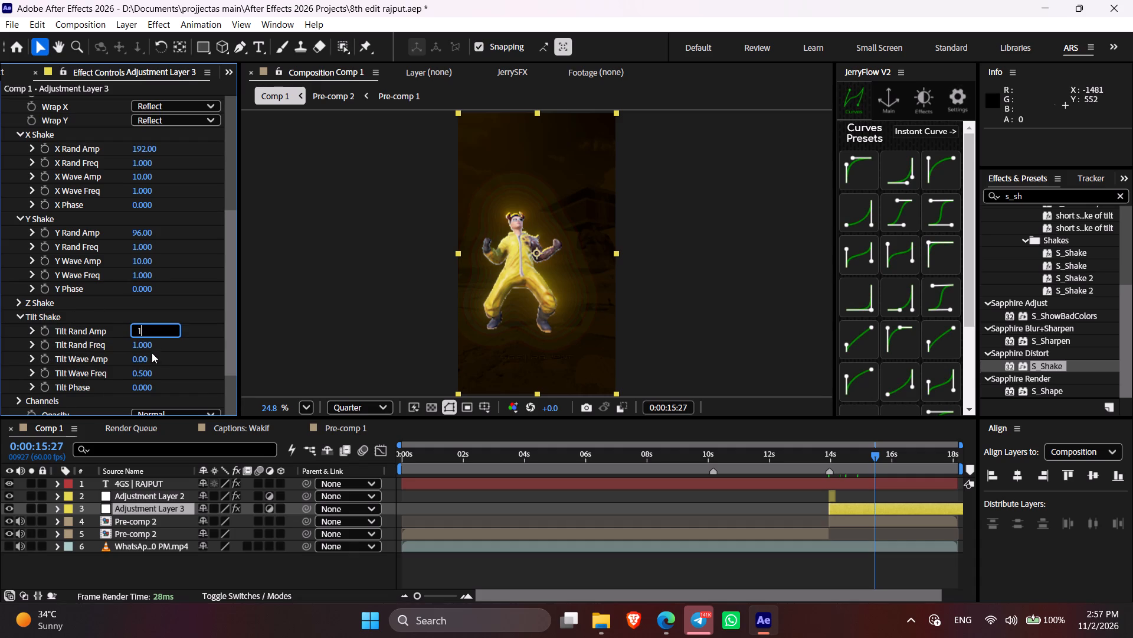
pyautogui.click(143, 357)
pyautogui.press('1')
pyautogui.click(175, 353)
pyautogui.click(147, 374)
pyautogui.press('1')
pyautogui.click(171, 311)
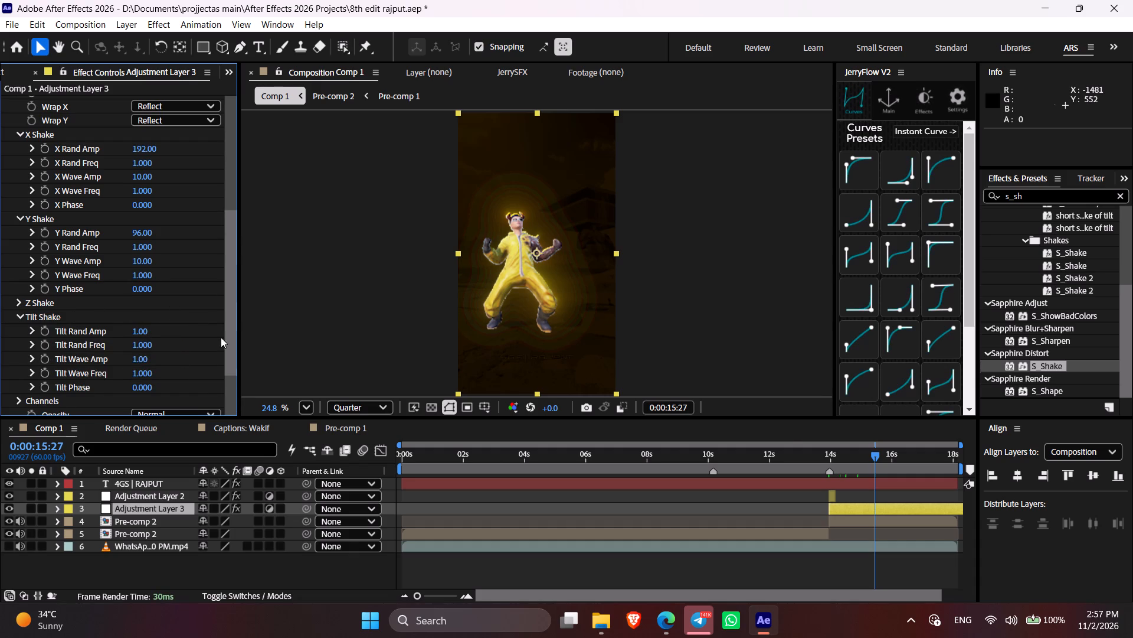
# Save the project.
pyautogui.hotkey('ctrl', 's')
# Split Adjustment Layer 3 at 0:00:18:09, where the Pre-comp 2 footage ends, and delete the leftover piece after it.
pyautogui.moveTo(874, 464); pyautogui.dragTo(869, 464)
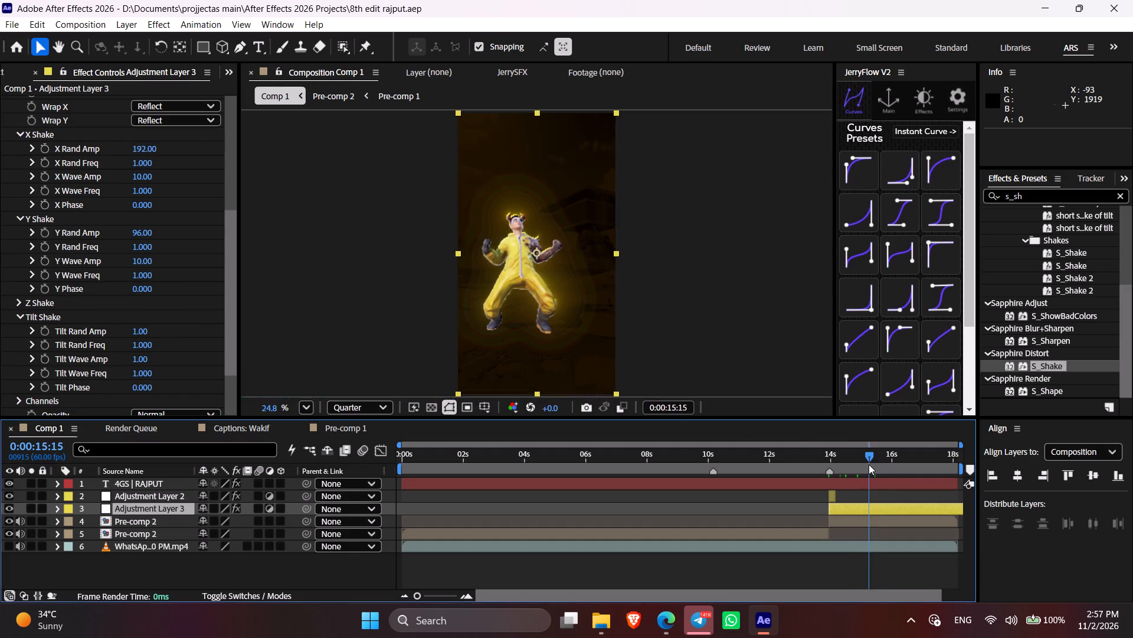
pyautogui.moveTo(869, 464); pyautogui.dragTo(901, 470)
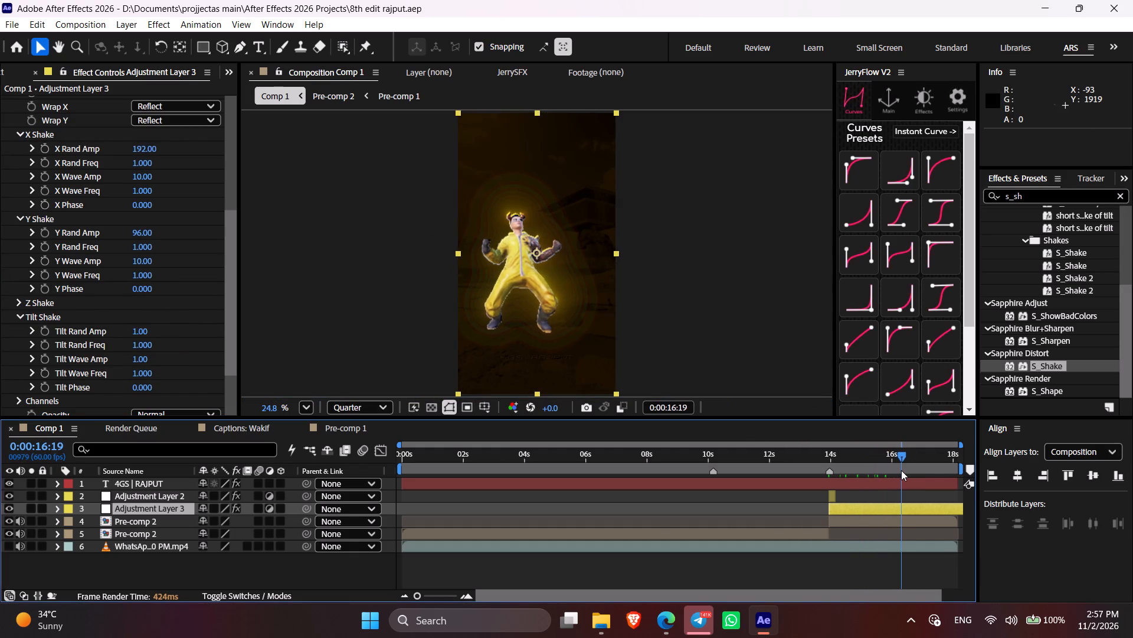
pyautogui.press('k')
pyautogui.hotkey('ctrl', 'shift', 'd')
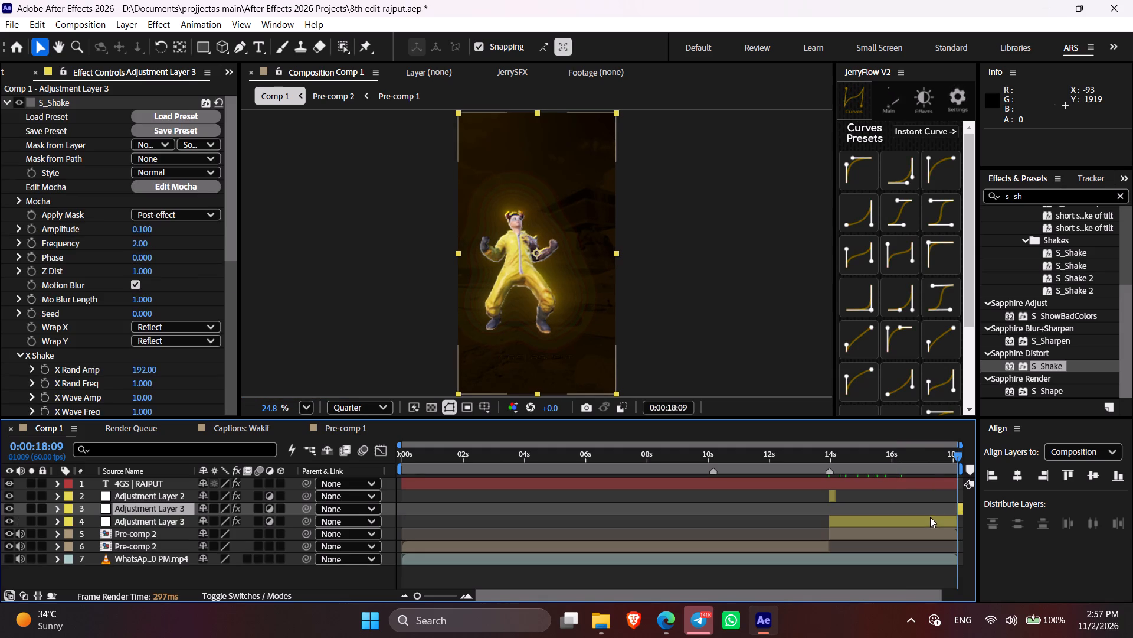
pyautogui.press('BackSpace')
# Preview the composition from 0:00:13:30 to check the shake effect.
pyautogui.click(819, 462)
pyautogui.press('space')
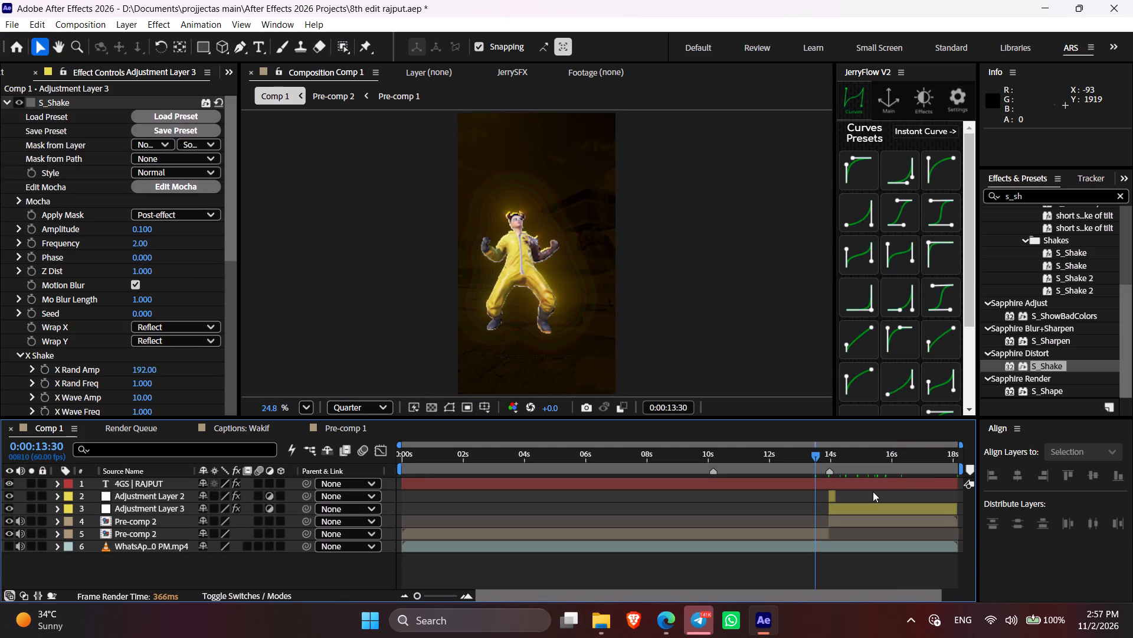
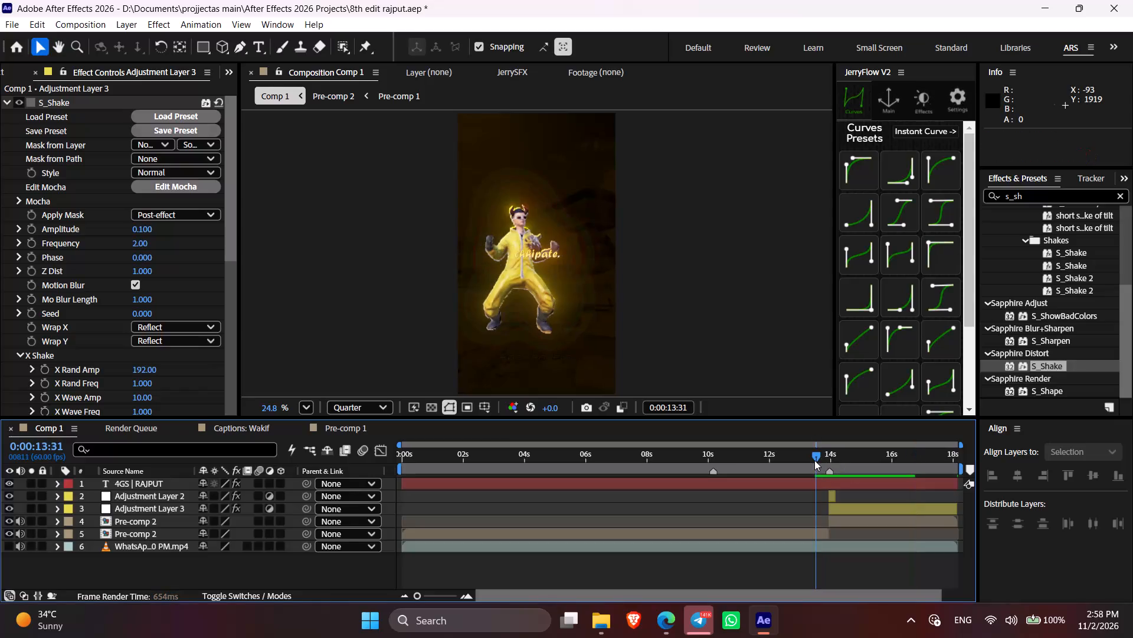
# Preview the composition from about 0:00:13:37 and again from 0:00:15:21 to judge the shake.
pyautogui.press('space')
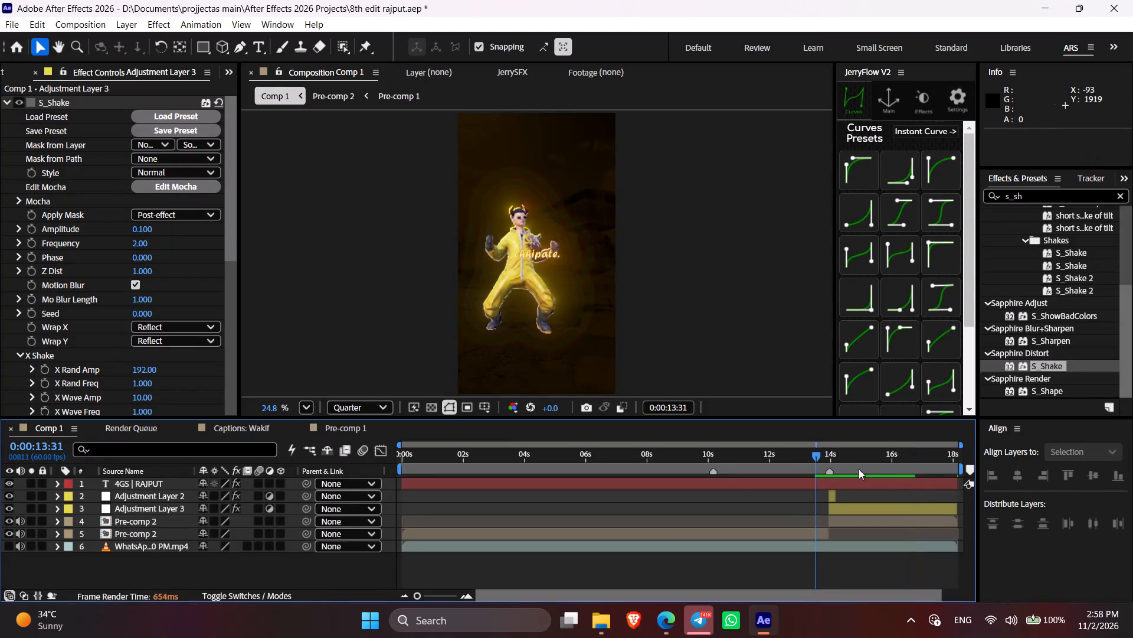
pyautogui.press('space')
pyautogui.click(819, 454)
pyautogui.press('space')
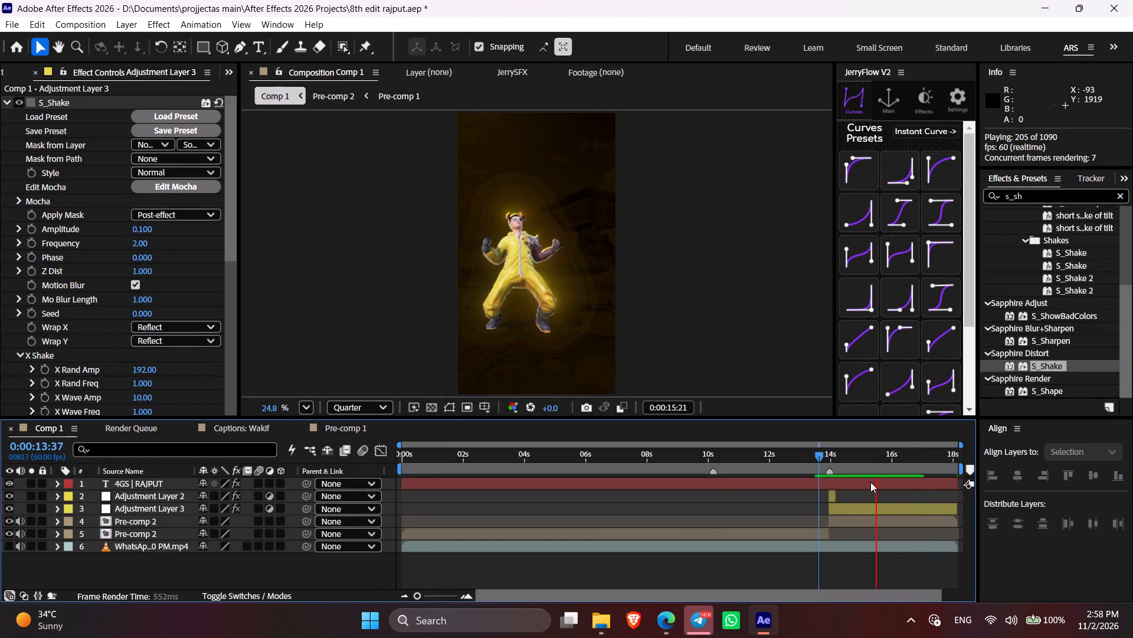
pyautogui.press('space')
pyautogui.moveTo(857, 456); pyautogui.dragTo(872, 463)
pyautogui.press('space')
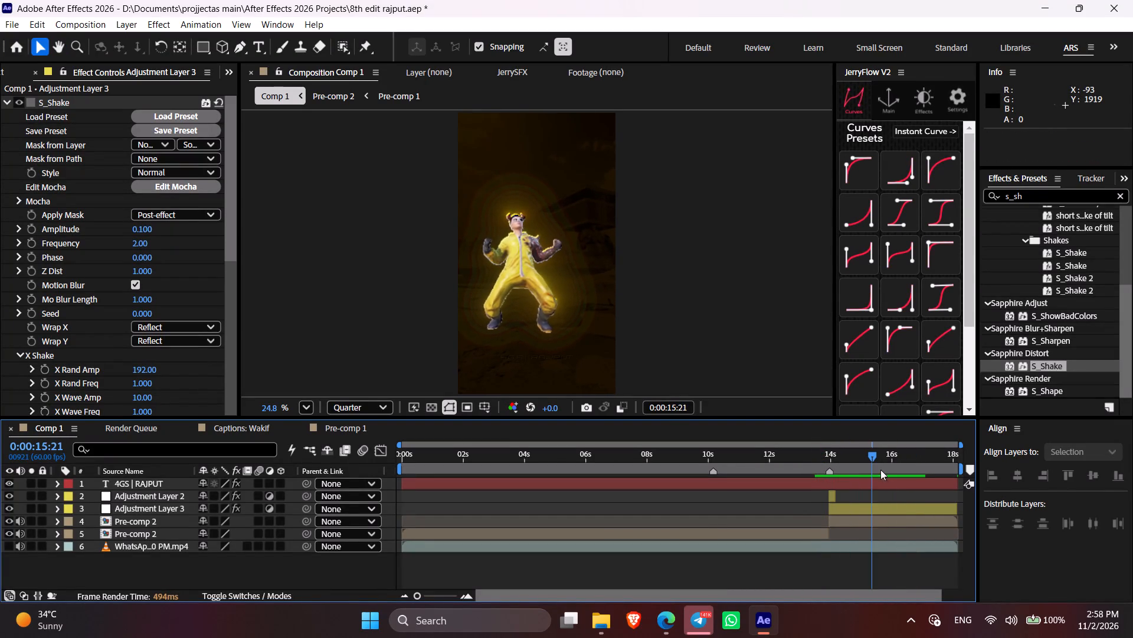
pyautogui.press('space')
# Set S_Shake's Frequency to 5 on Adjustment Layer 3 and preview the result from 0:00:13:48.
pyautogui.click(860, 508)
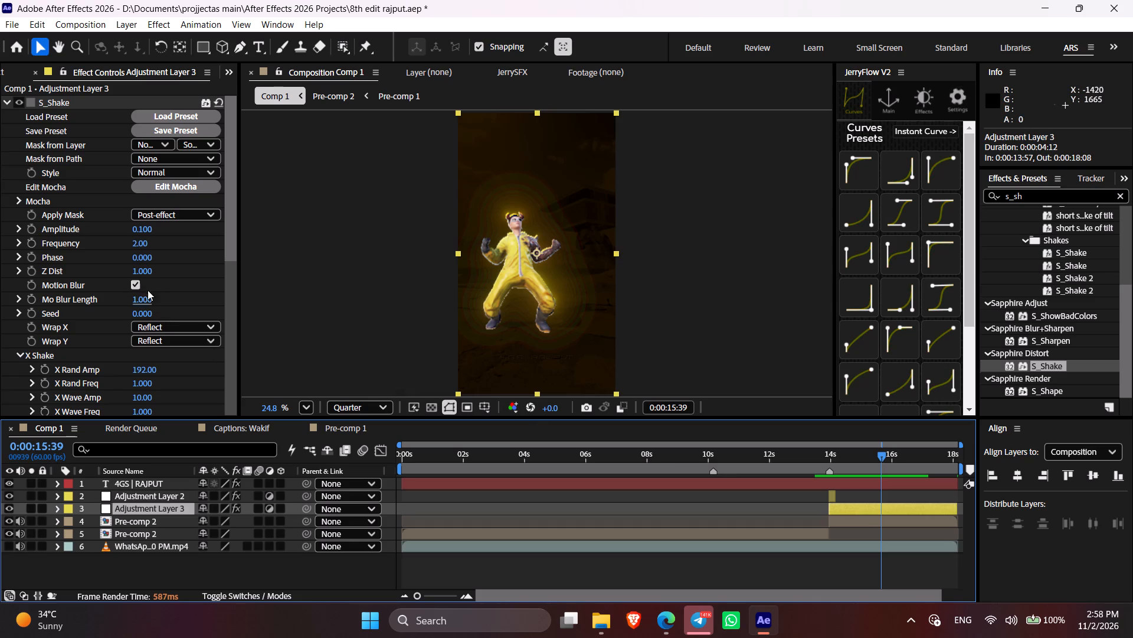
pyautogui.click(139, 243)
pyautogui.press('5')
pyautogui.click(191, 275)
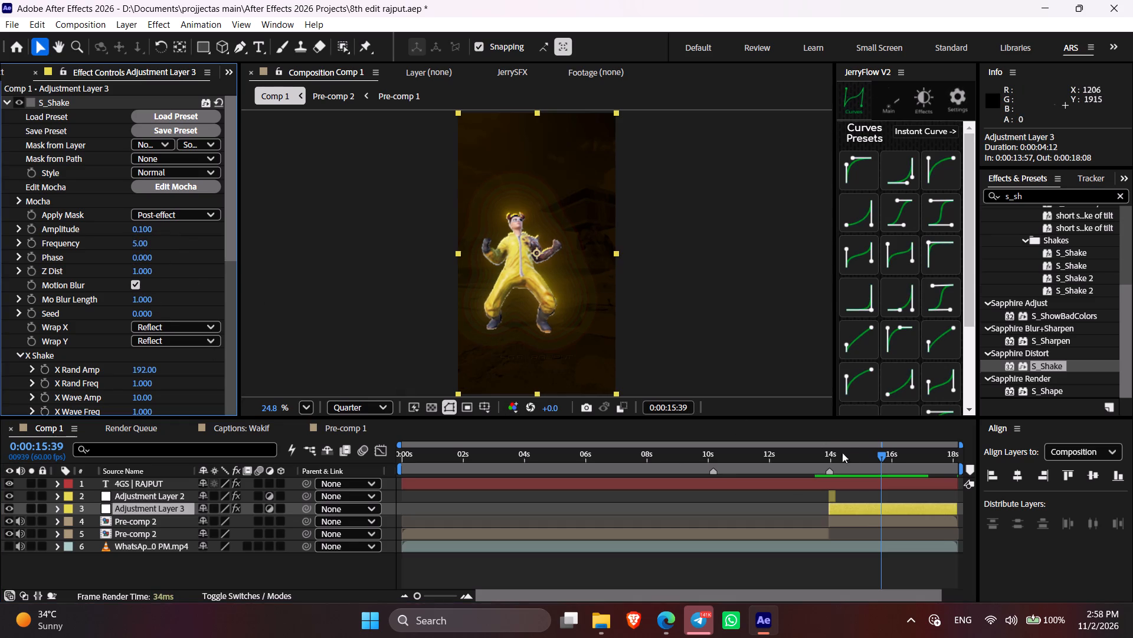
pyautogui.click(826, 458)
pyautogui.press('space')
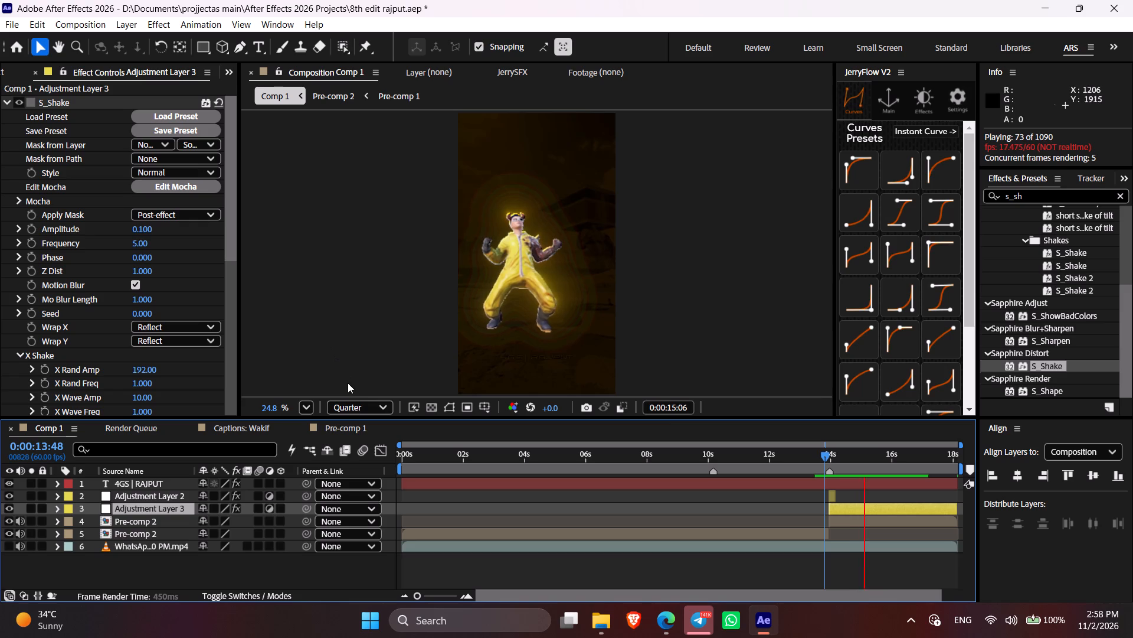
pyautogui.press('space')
# Set S_Shake's Frequency to 15 on Adjustment Layer 3 and preview the faster shake from just before the 14-second beat.
pyautogui.click(135, 247)
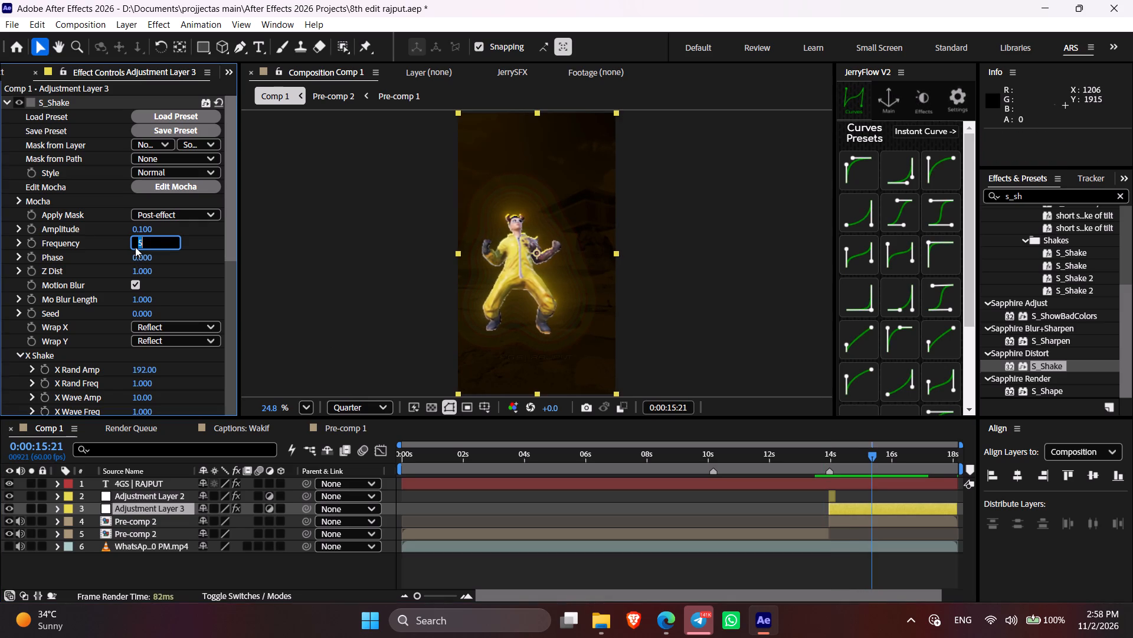
pyautogui.press('1')
pyautogui.press('5')
pyautogui.click(186, 253)
pyautogui.click(825, 458)
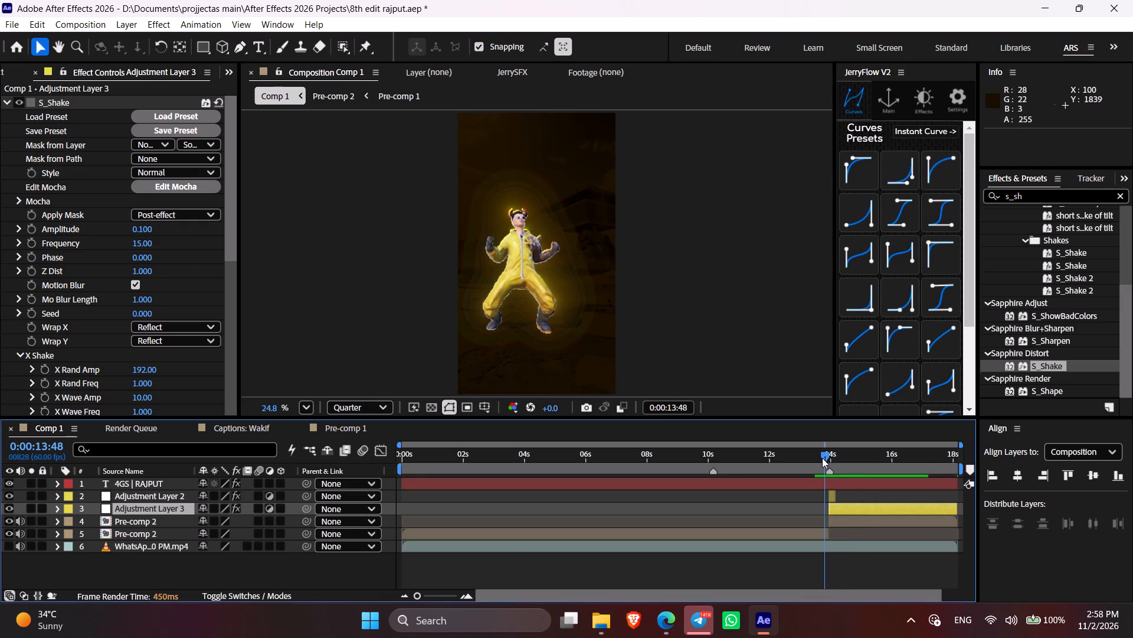
pyautogui.press('space')
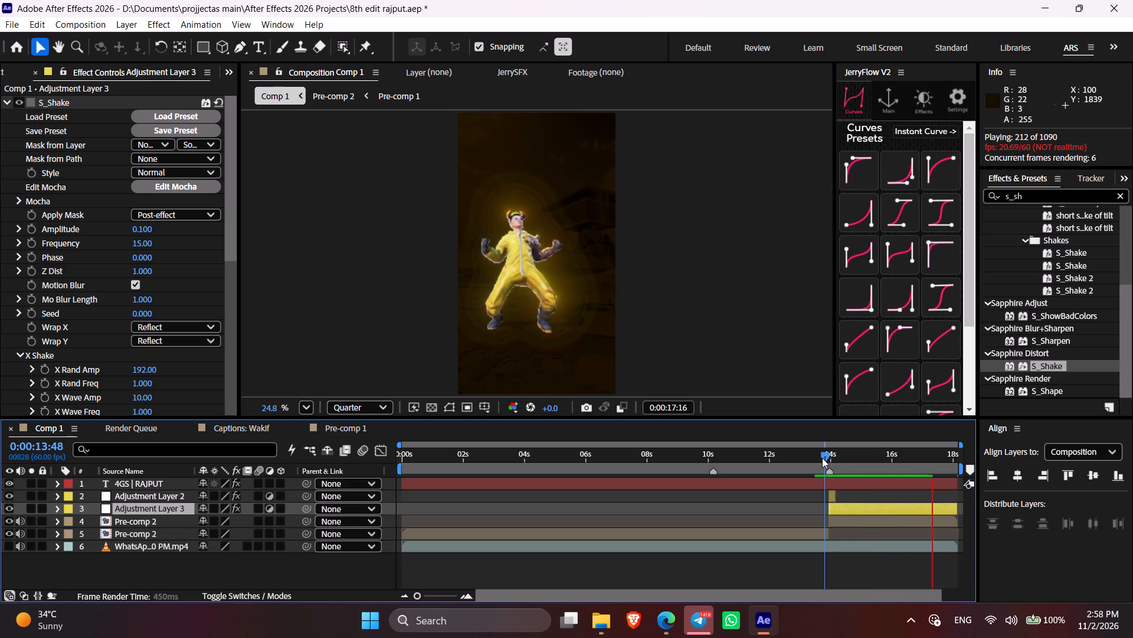
pyautogui.press('space')
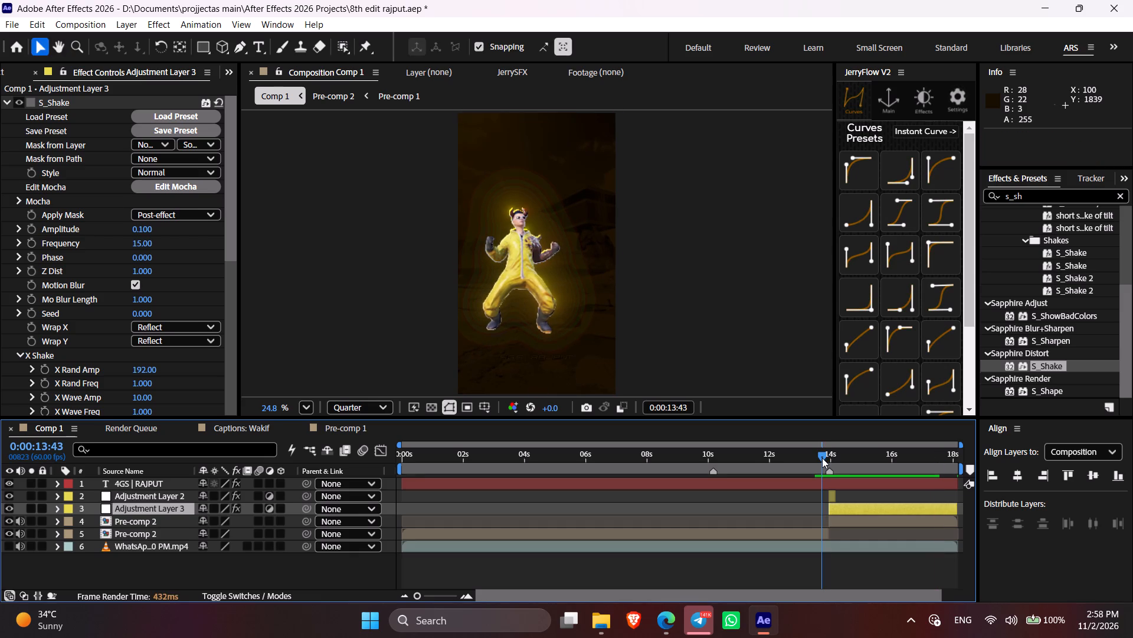
pyautogui.press('space')
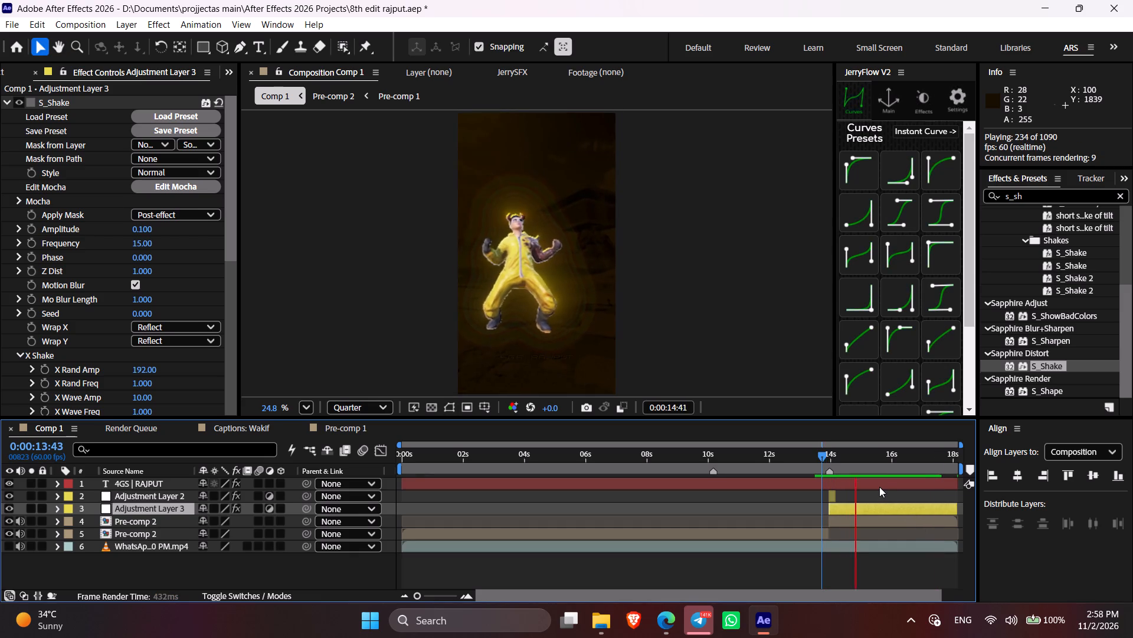
pyautogui.press('space')
pyautogui.moveTo(833, 455); pyautogui.dragTo(827, 455)
pyautogui.press('space')
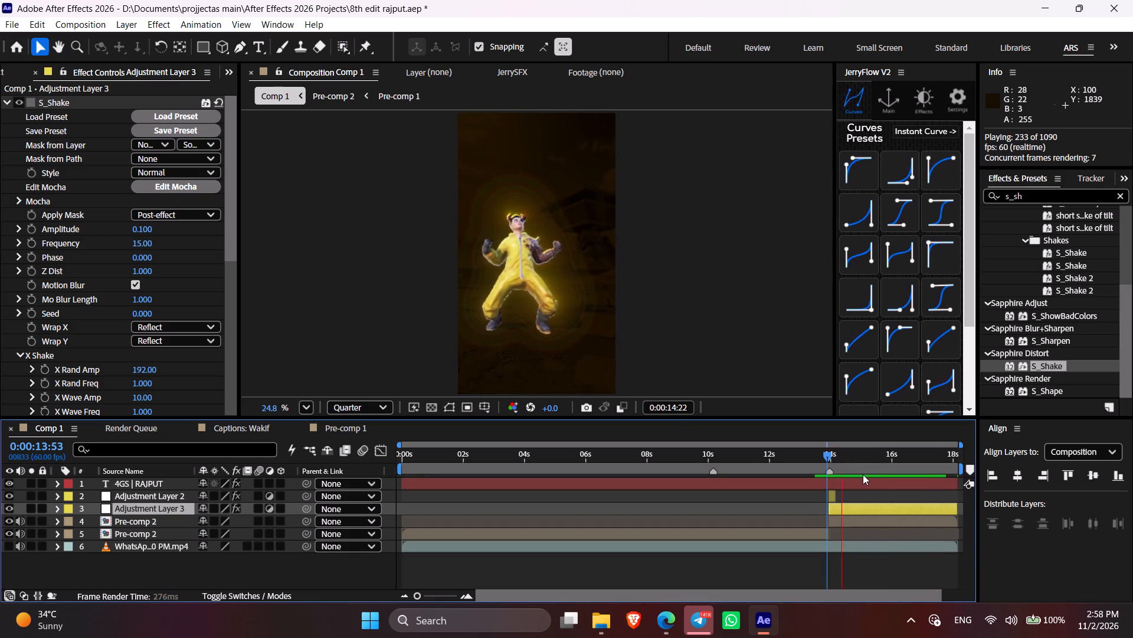
pyautogui.press('space')
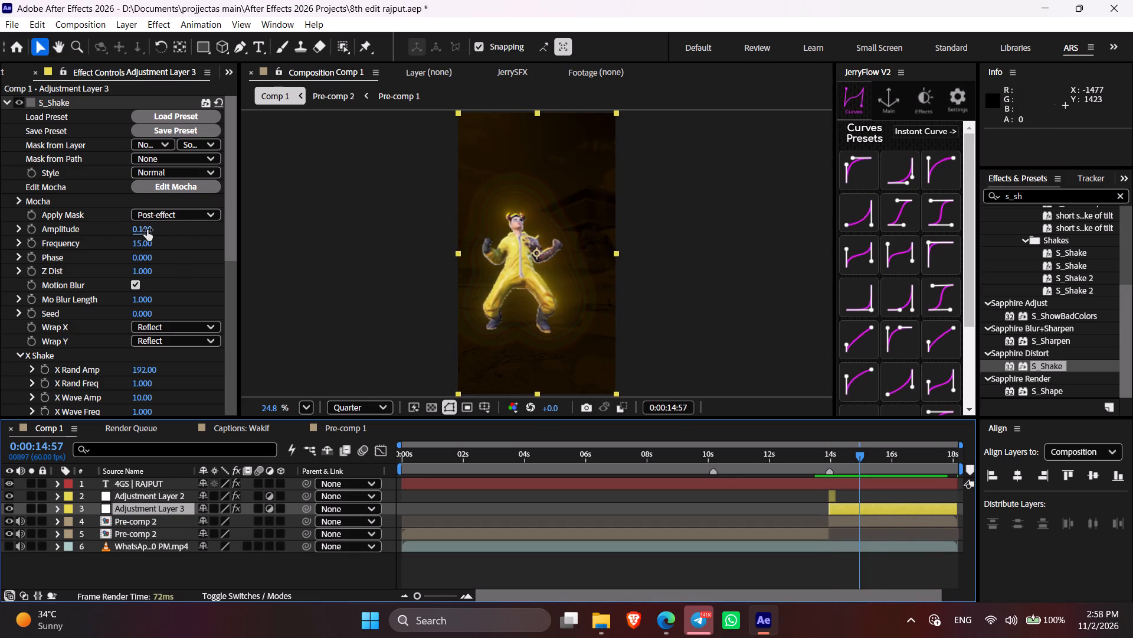
# Set S_Shake's Amplitude to 0.05 and turn off its Motion Blur.
pyautogui.click(147, 230)
pyautogui.write('.0')
pyautogui.press('5')
pyautogui.click(202, 278)
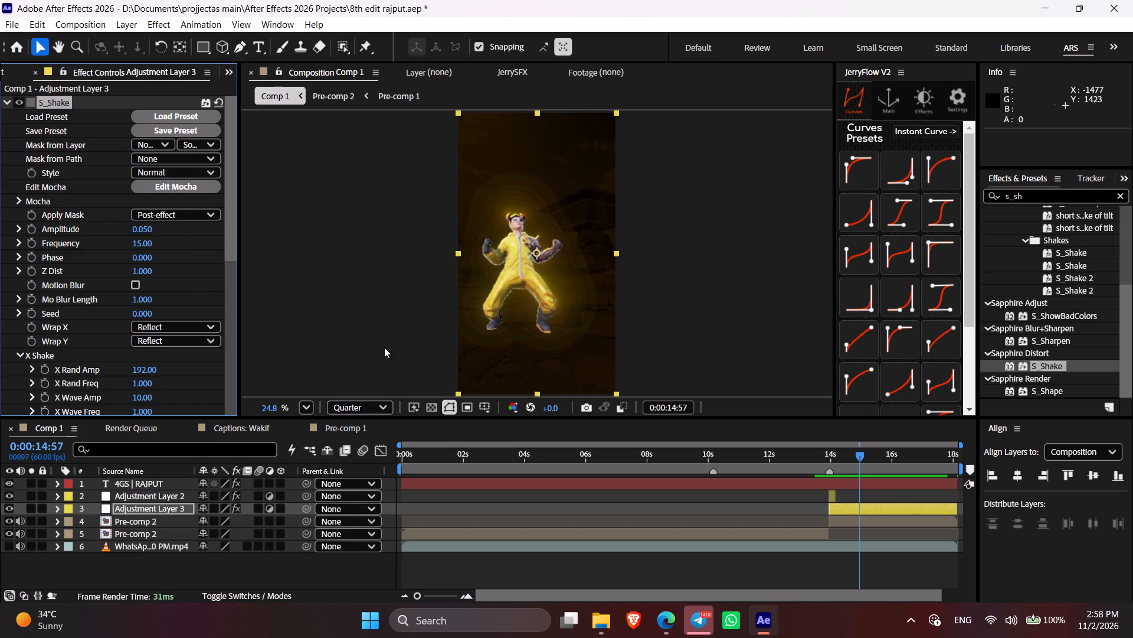
# Preview the adjusted shake several times around the 14-second beat.
pyautogui.moveTo(839, 454); pyautogui.dragTo(829, 456)
pyautogui.press('space')
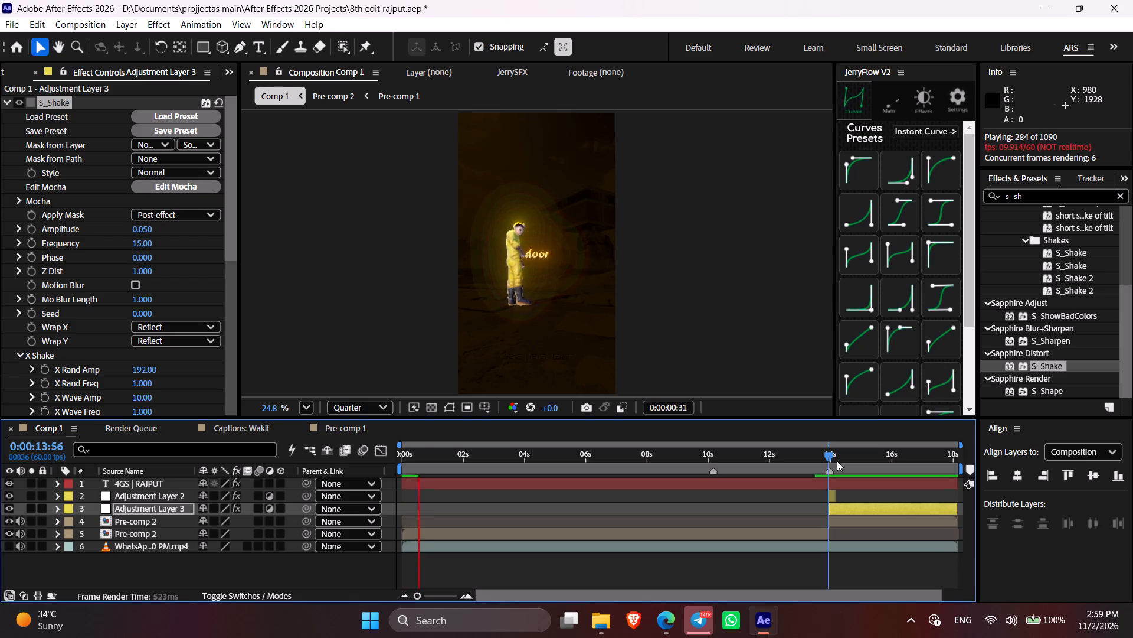
pyautogui.press('space')
pyautogui.click(814, 458)
pyautogui.press('space')
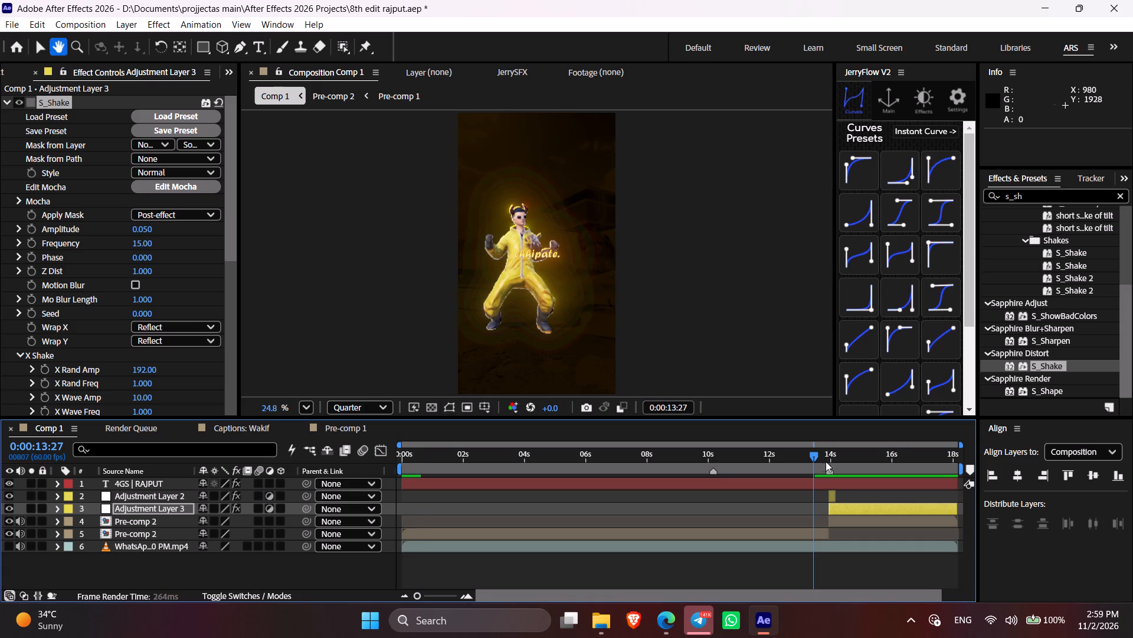
pyautogui.press('space')
pyautogui.press('space')
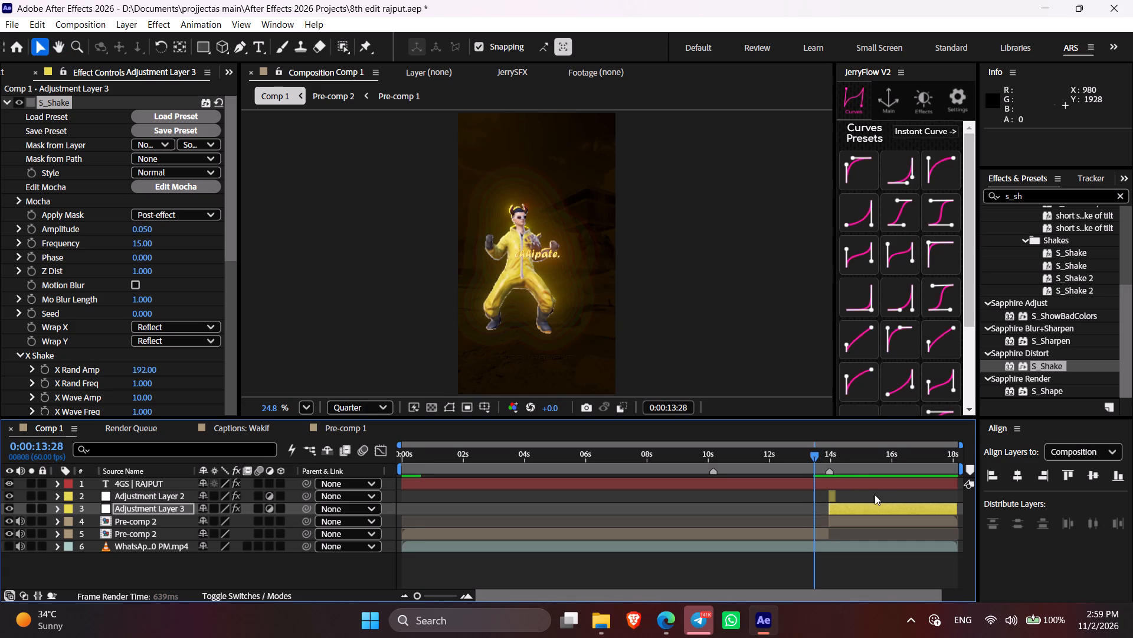
pyautogui.press('space')
pyautogui.click(824, 456)
pyautogui.press('space')
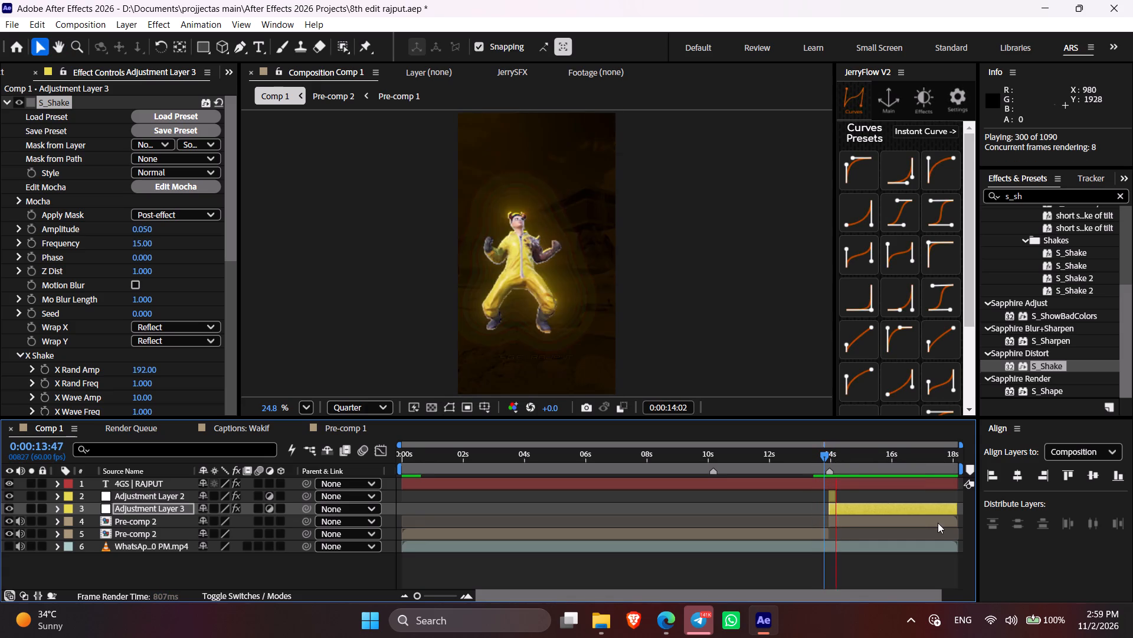
pyautogui.press('space')
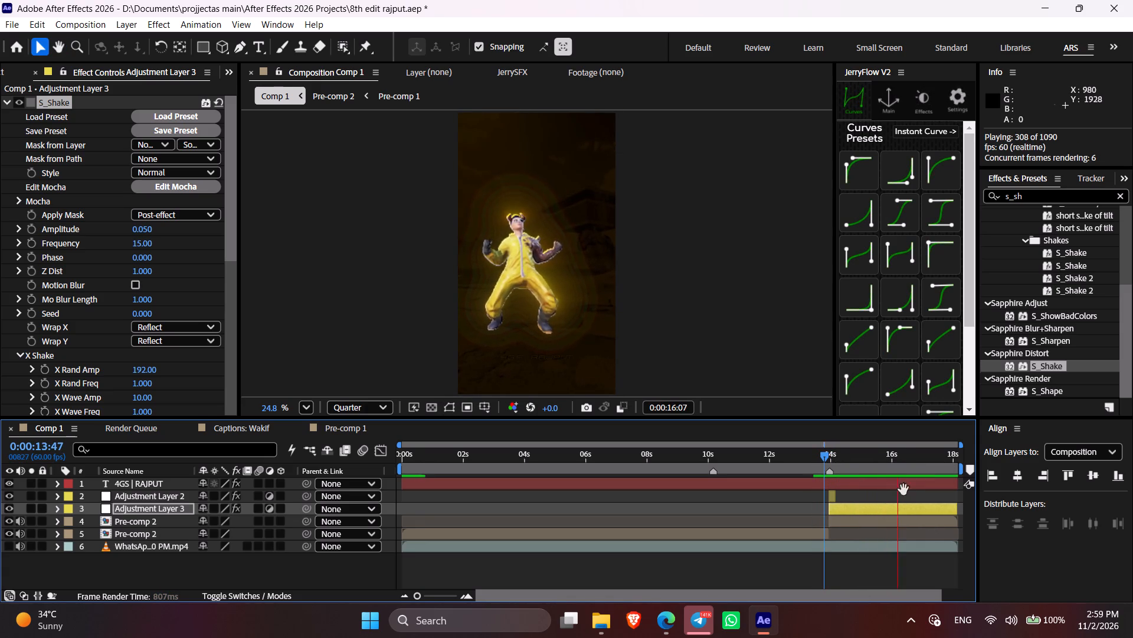
pyautogui.click(834, 452)
pyautogui.press('space')
pyautogui.press('space')
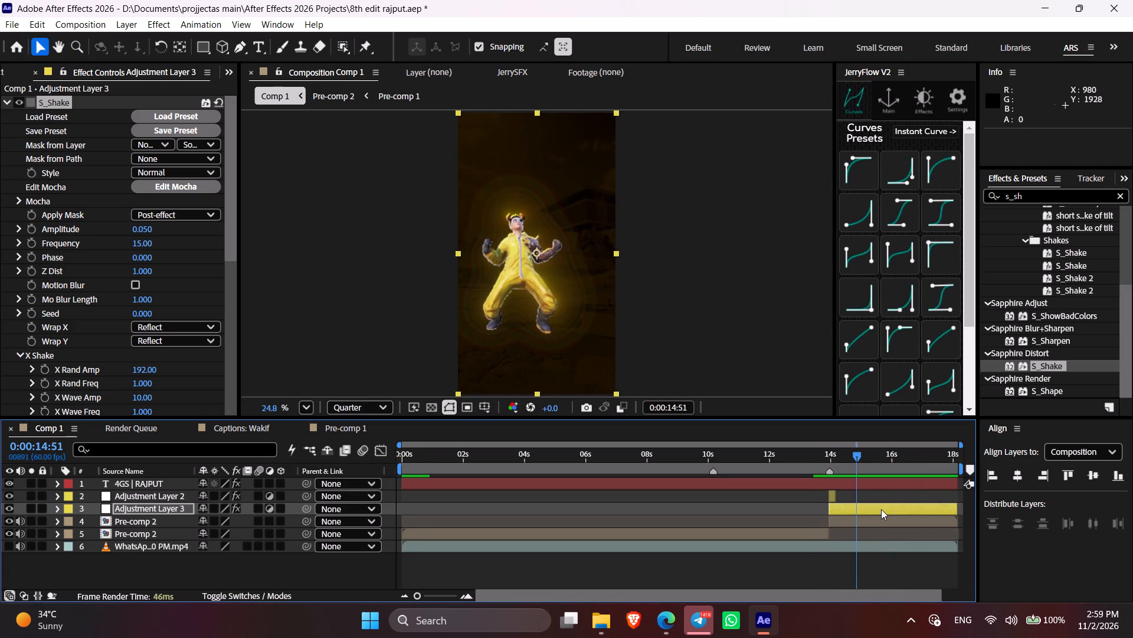
# Apply the Tint effect to Adjustment Layer 3, trying Amount to Tint at 25% before setting it to 30%.
pyautogui.click(881, 509)
pyautogui.hotkey('ctrl', 'space')
pyautogui.write('tint')
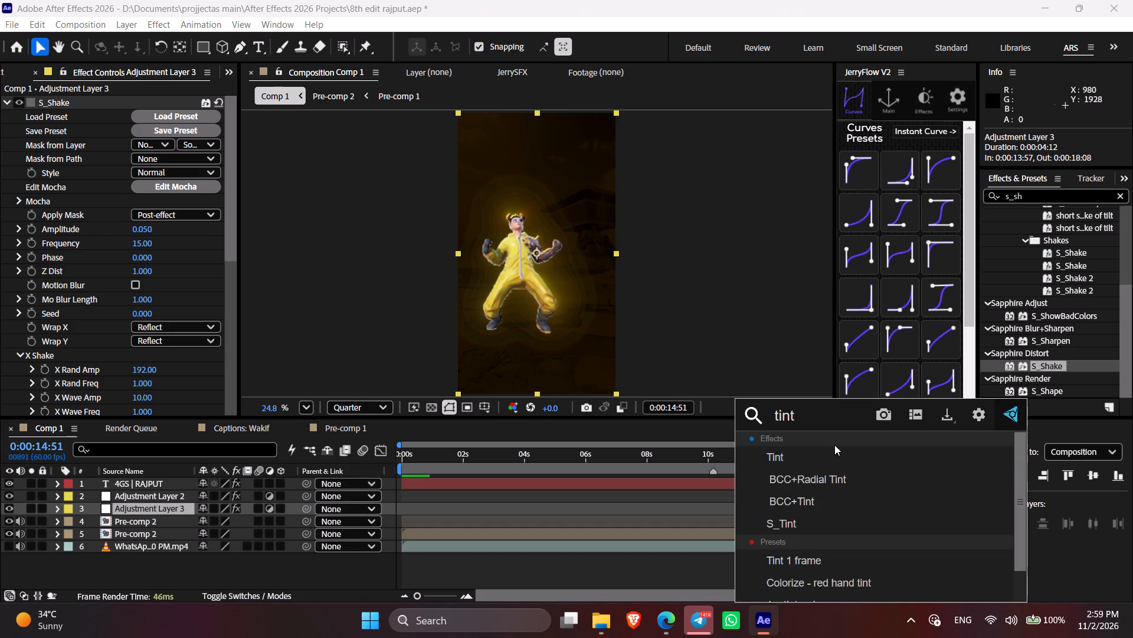
pyautogui.click(834, 445)
pyautogui.click(841, 454)
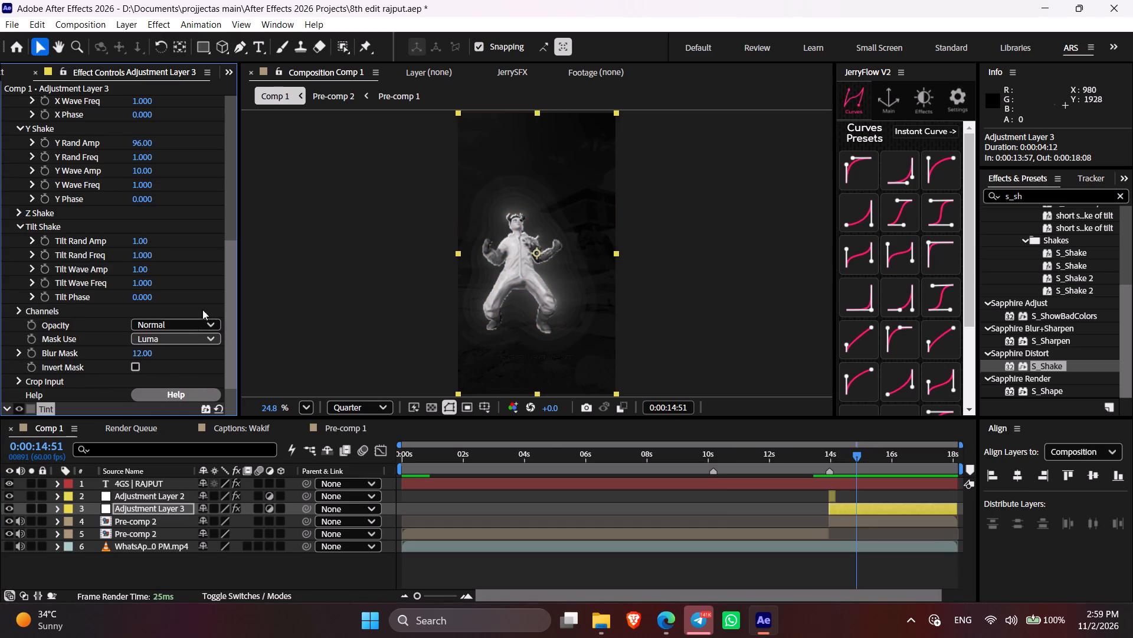
pyautogui.moveTo(226, 284); pyautogui.dragTo(225, 395)
pyautogui.click(142, 396)
pyautogui.press('2')
pyautogui.press('5')
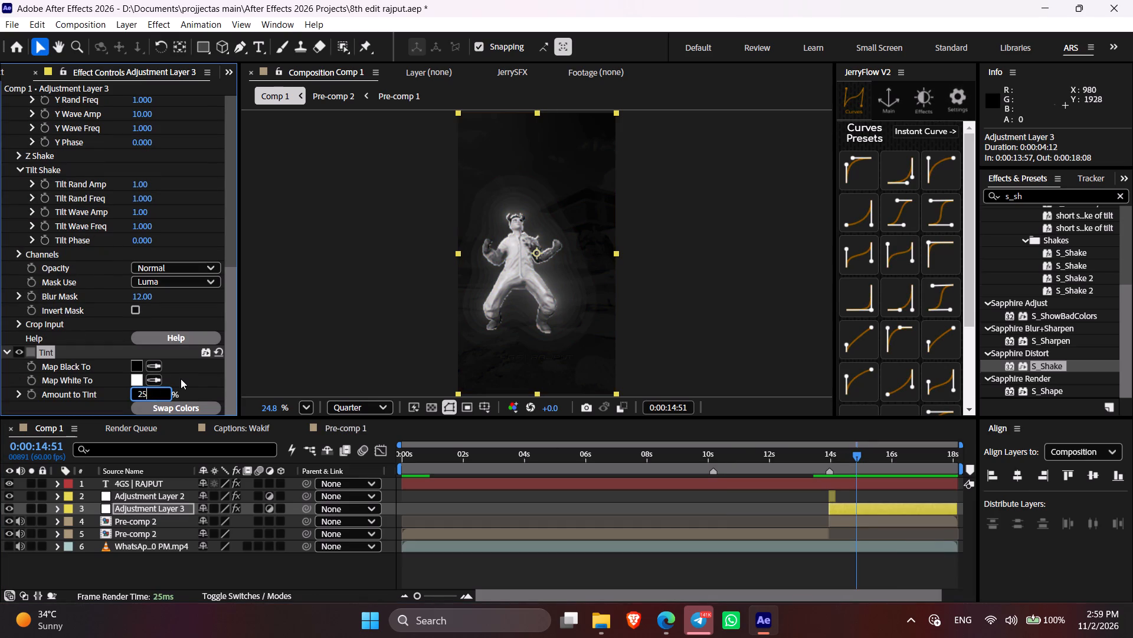
pyautogui.click(181, 379)
pyautogui.click(142, 395)
pyautogui.press('3')
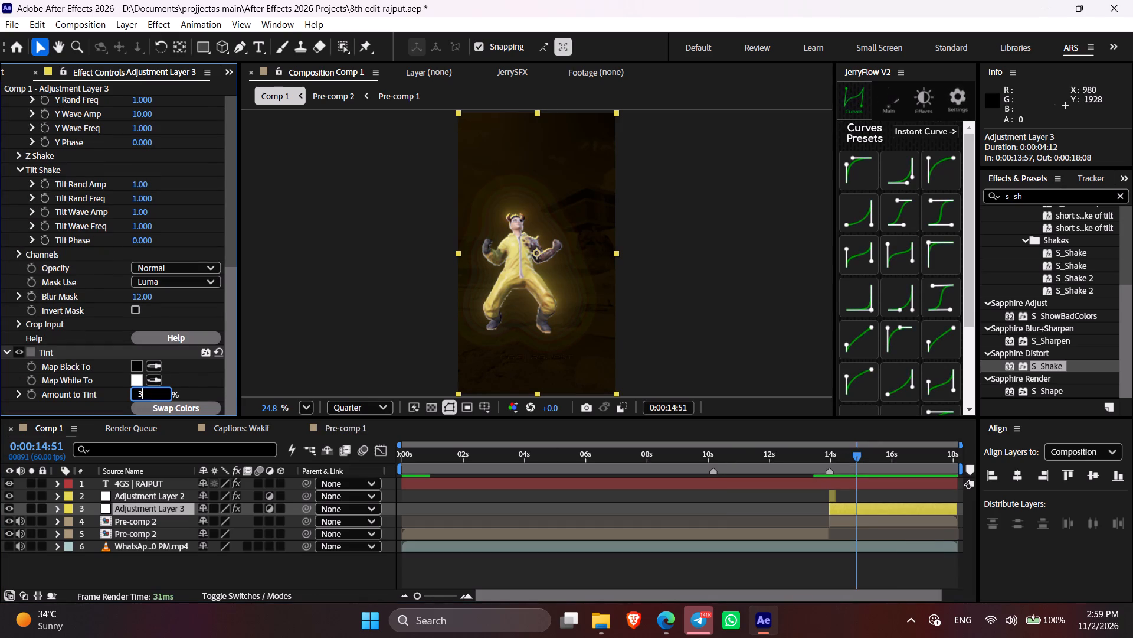
pyautogui.press('0')
pyautogui.click(179, 388)
# Save the project.
pyautogui.hotkey('ctrl', 's')
pyautogui.press('v')
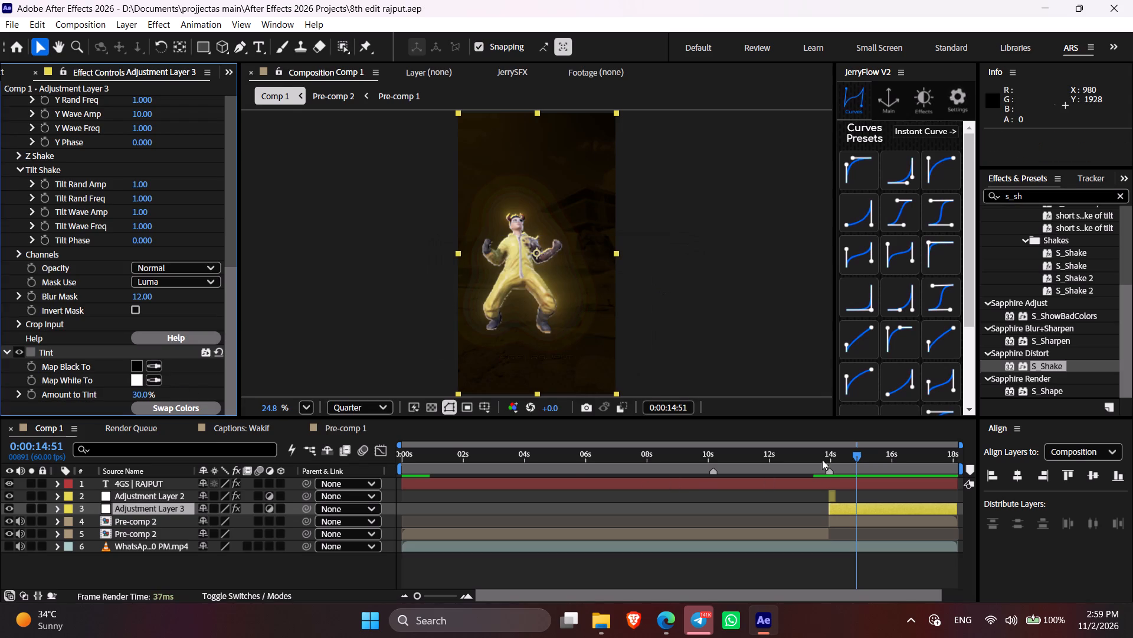
# Apply CC Vignette to Adjustment Layer 3 and scrub past the 14-second beat to check the look.
pyautogui.moveTo(818, 447); pyautogui.dragTo(826, 459)
pyautogui.moveTo(826, 459); pyautogui.dragTo(864, 474)
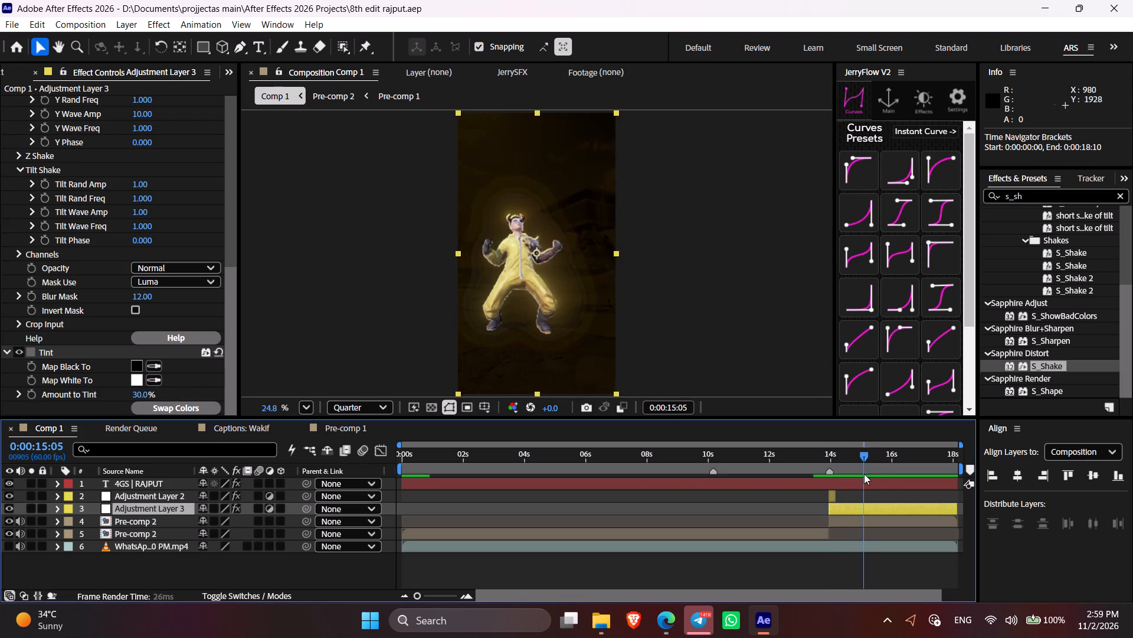
pyautogui.moveTo(864, 474); pyautogui.dragTo(879, 481)
pyautogui.click(877, 512)
pyautogui.hotkey('ctrl', 'space')
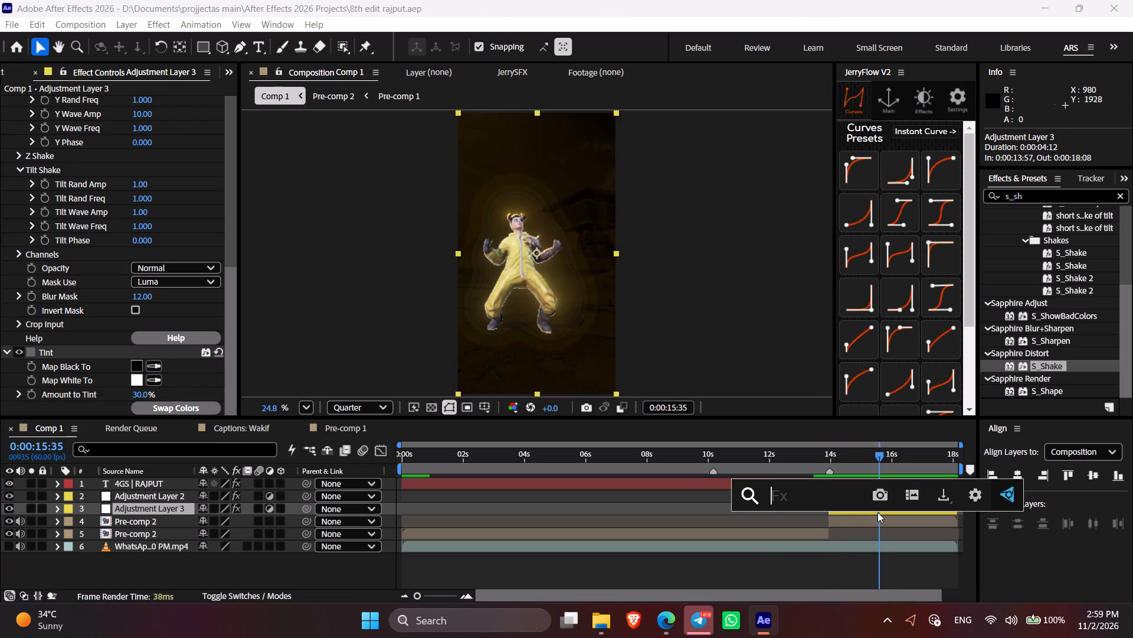
pyautogui.write('cc vig')
pyautogui.click(830, 460)
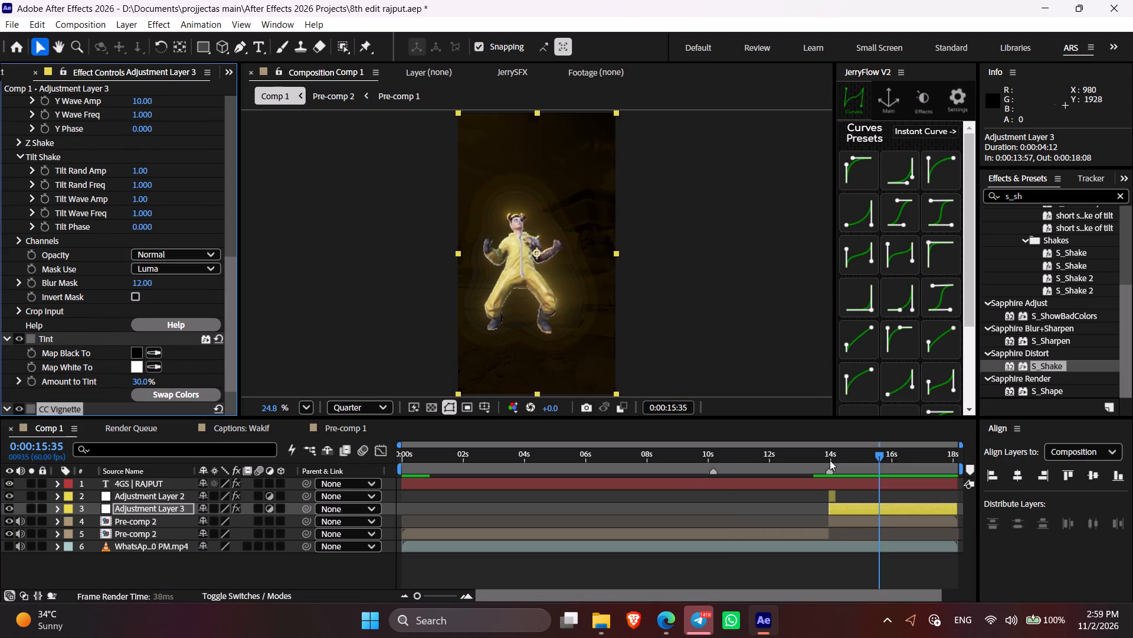
pyautogui.moveTo(824, 450); pyautogui.dragTo(847, 459)
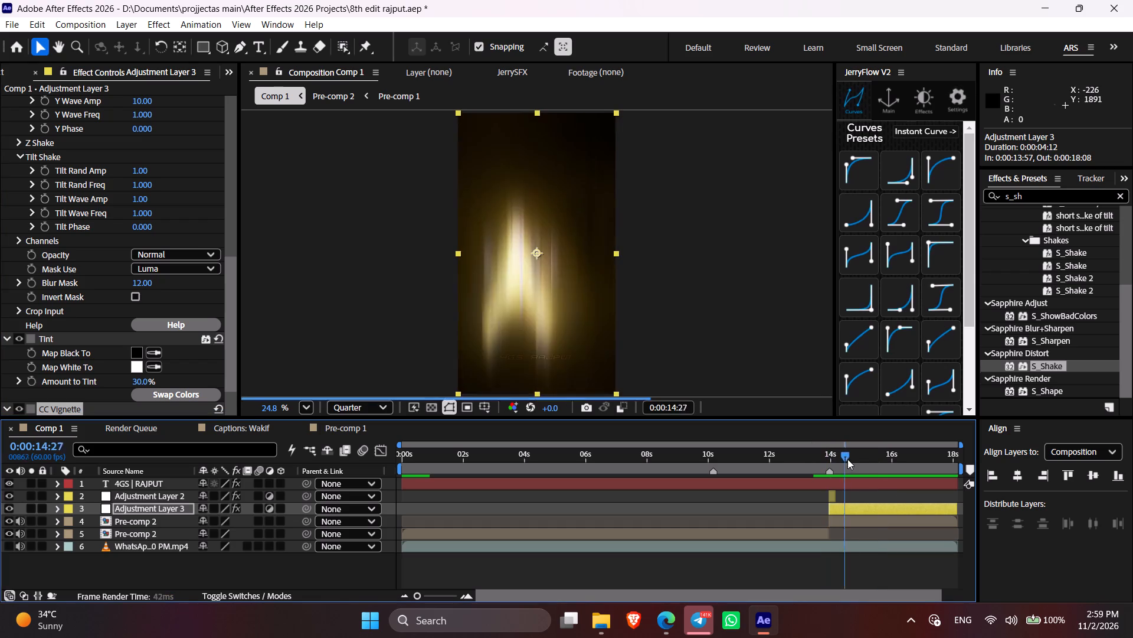
pyautogui.moveTo(847, 459); pyautogui.dragTo(886, 479)
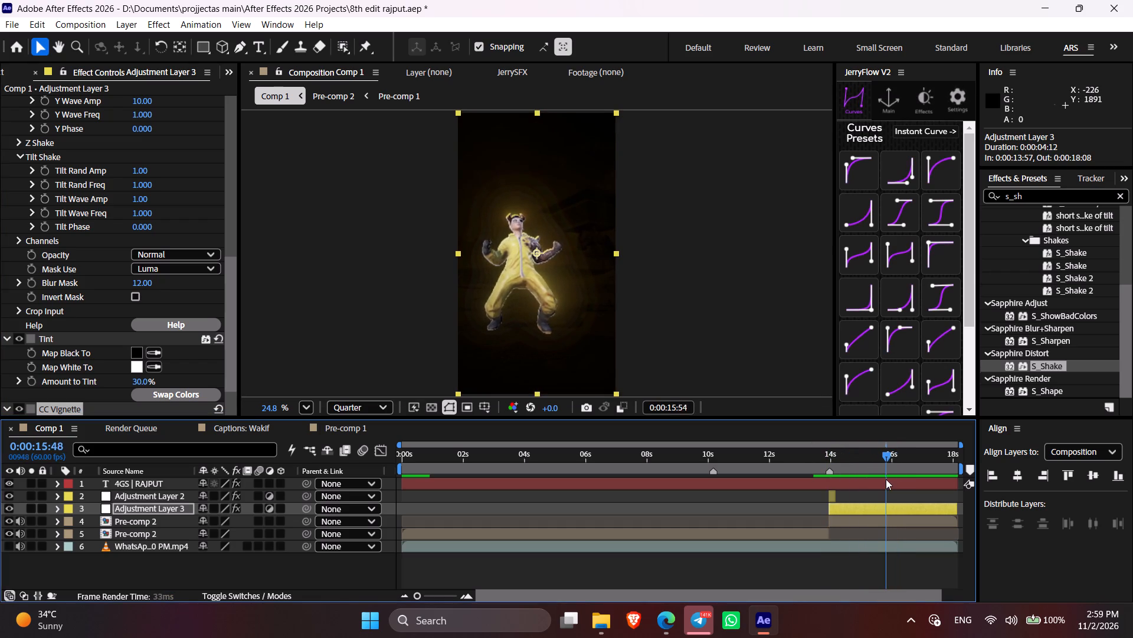
pyautogui.moveTo(886, 479); pyautogui.dragTo(885, 479)
# Go to Adjustment Layer 3's in point at 0:00:13:57 and open Pre-comp 2 from the timeline.
pyautogui.press('i')
pyautogui.doubleClick(863, 518)
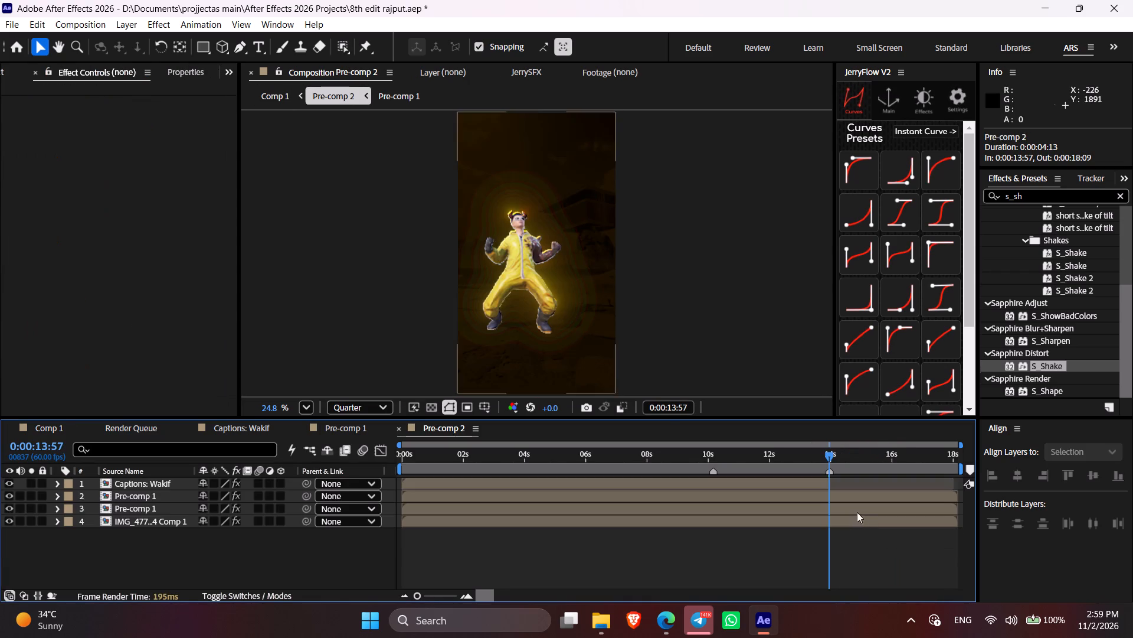
pyautogui.click(852, 561)
# Add the mending-heart PNG from the overlays "1. emojis" folder as Pre-comp 2's top layer, starting at 0:00:13:57.
pyautogui.click(611, 614)
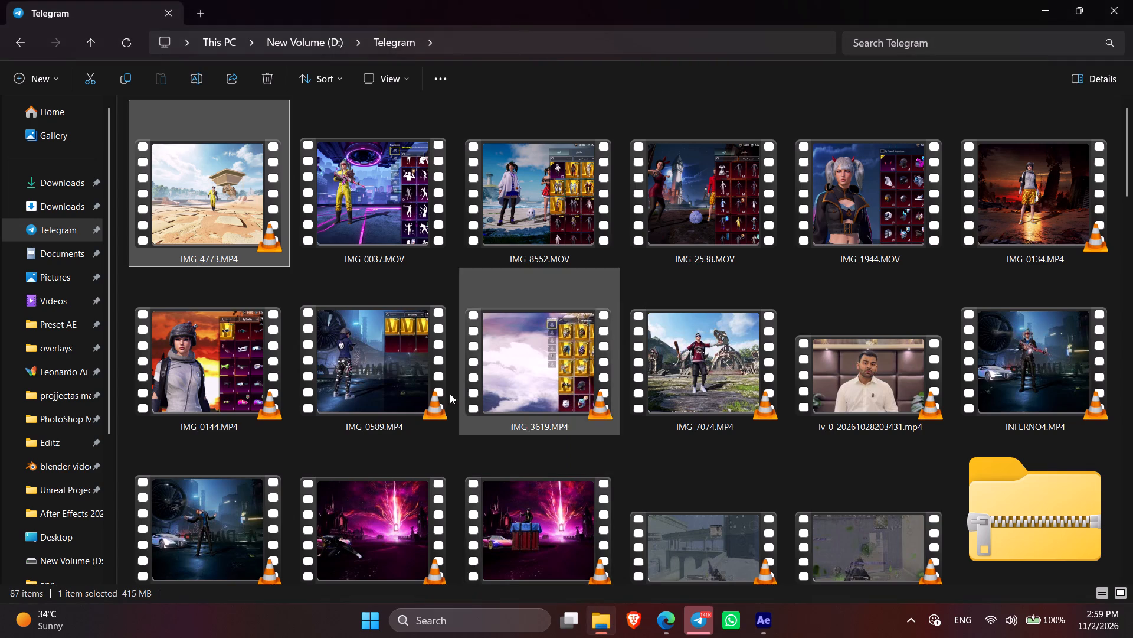
pyautogui.click(74, 444)
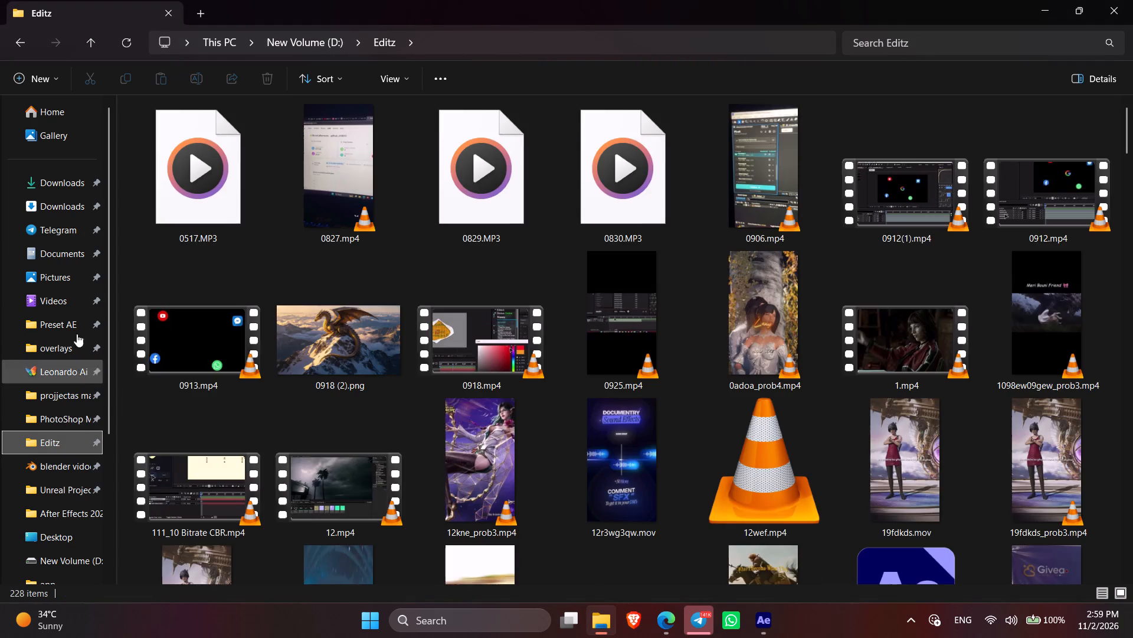
pyautogui.click(77, 246)
pyautogui.click(66, 331)
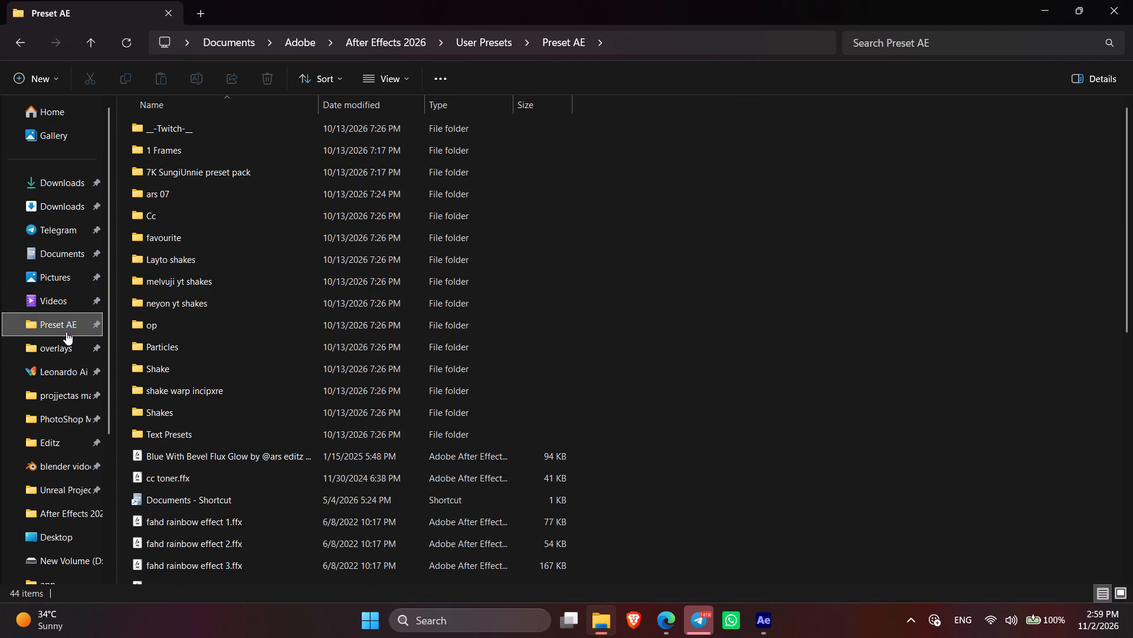
pyautogui.click(71, 356)
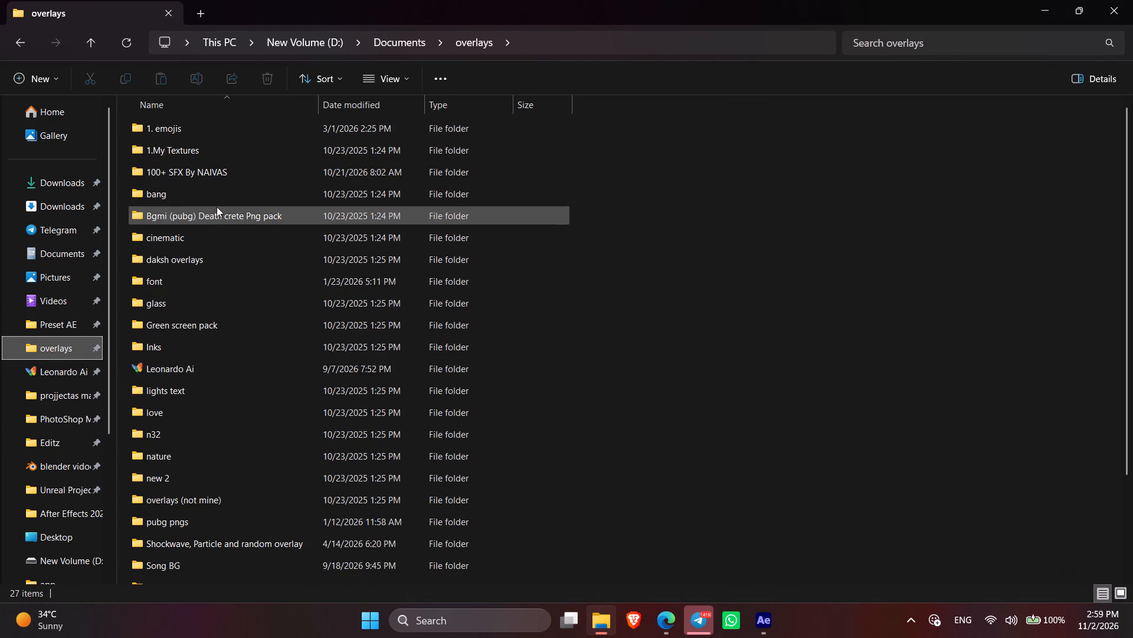
pyautogui.doubleClick(200, 136)
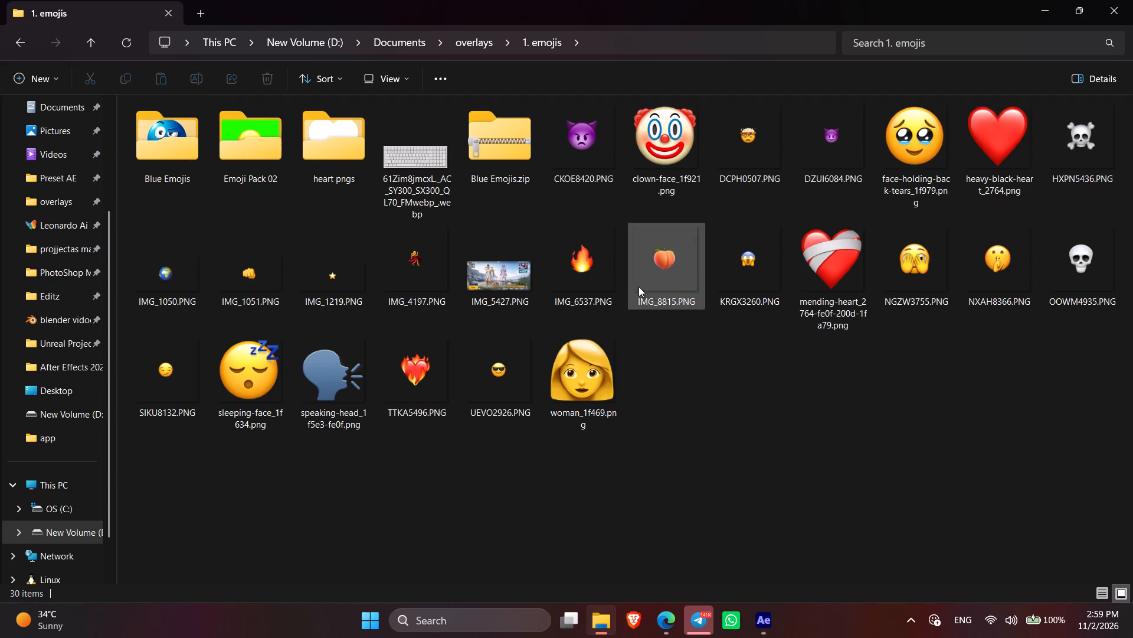
pyautogui.moveTo(818, 275); pyautogui.dragTo(804, 534)
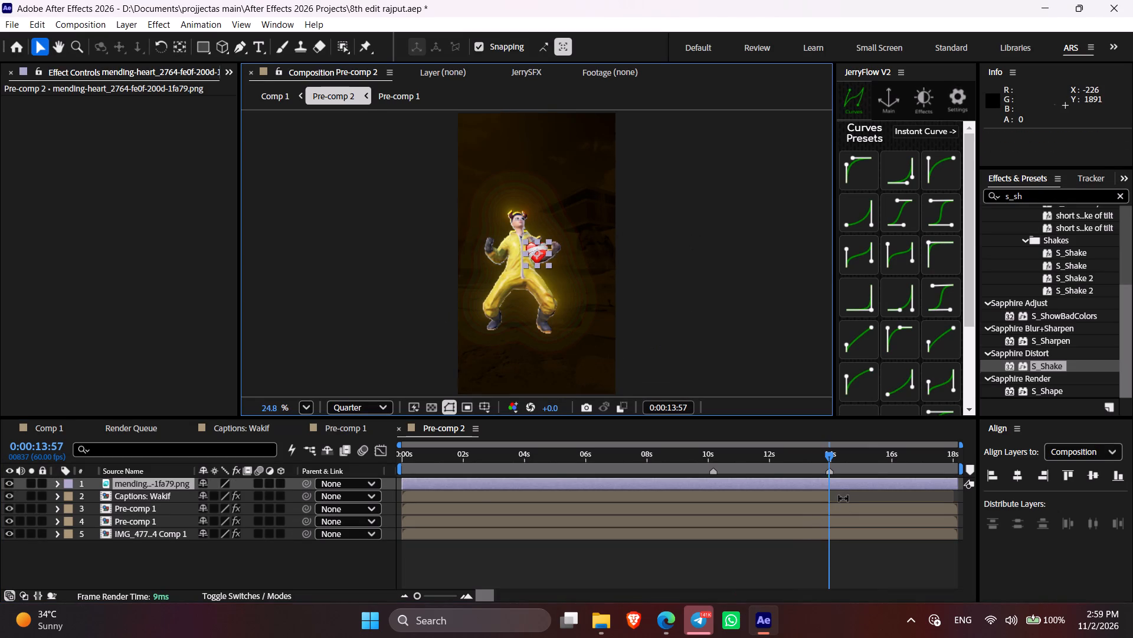
pyautogui.press('[')
pyautogui.moveTo(853, 458); pyautogui.dragTo(868, 461)
pyautogui.click(820, 544)
# Return to Comp 1 and save the project.
pyautogui.click(37, 426)
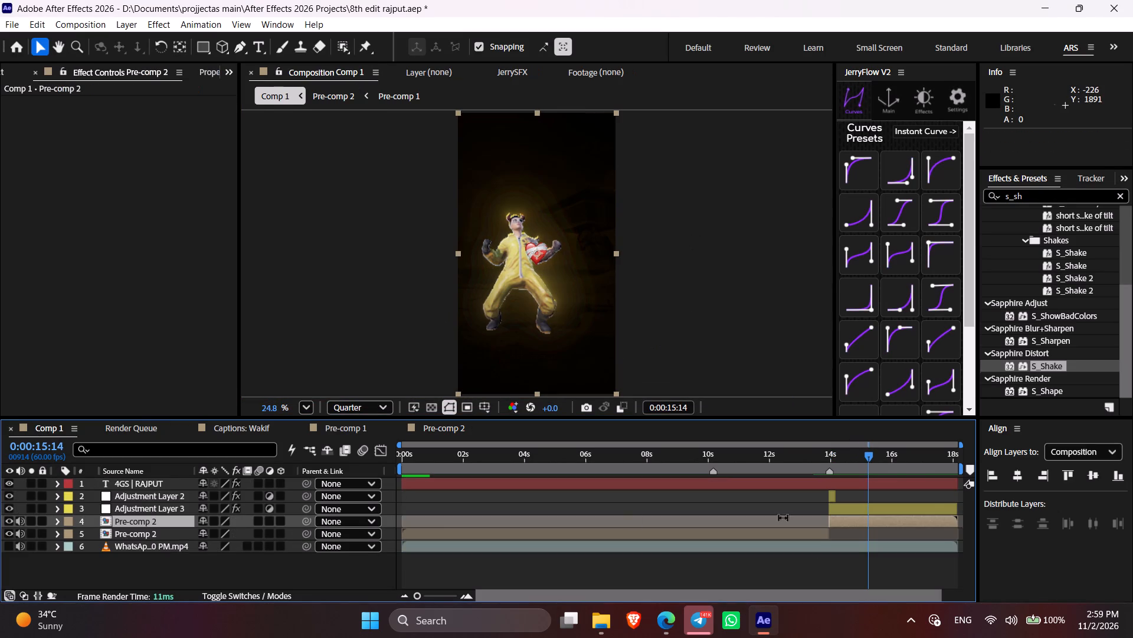
pyautogui.hotkey('ctrl', 's')
# Review Comp 1's frames before and after the 14-second beat, saving the project along the way.
pyautogui.click(878, 573)
pyautogui.moveTo(885, 467); pyautogui.dragTo(885, 467)
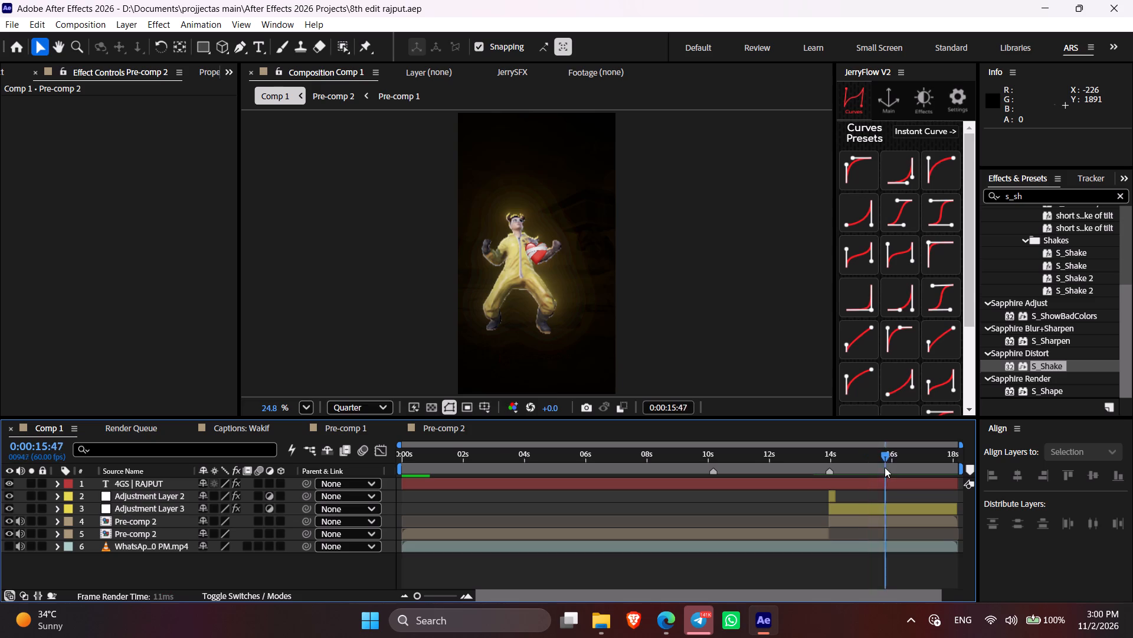
pyautogui.moveTo(885, 467); pyautogui.dragTo(555, 494)
pyautogui.click(616, 574)
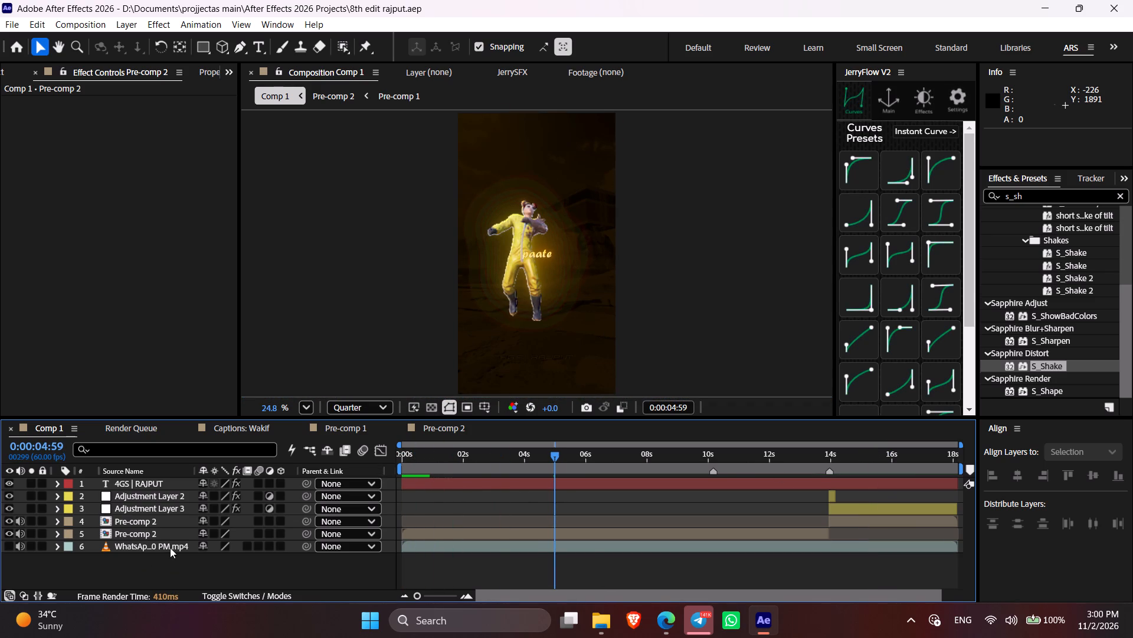
pyautogui.click(870, 464)
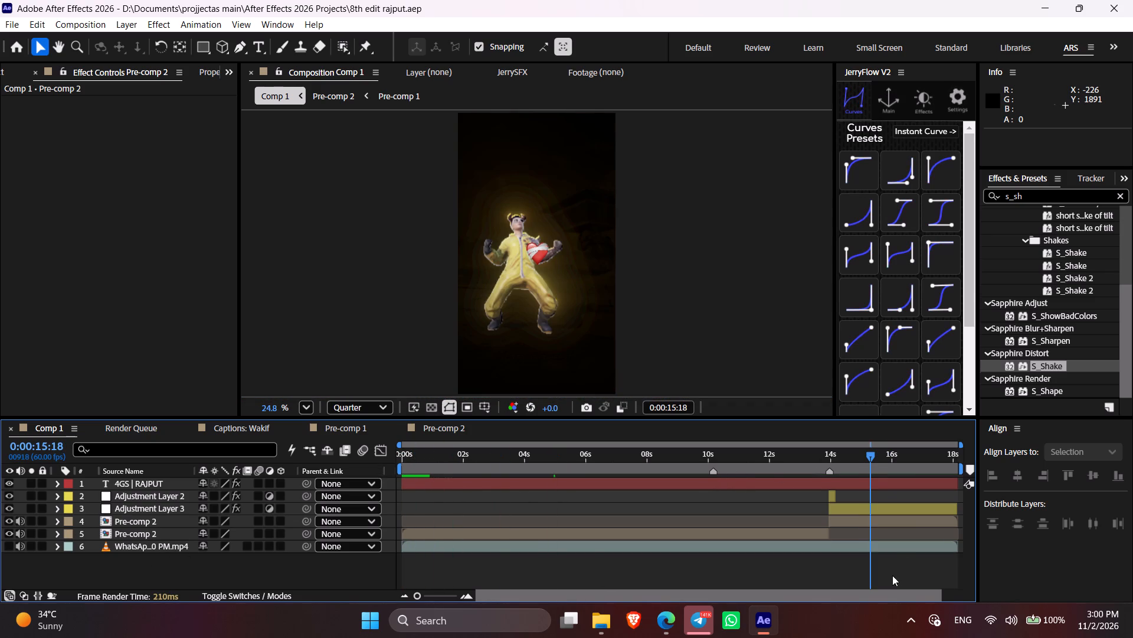
pyautogui.moveTo(852, 599); pyautogui.dragTo(879, 604)
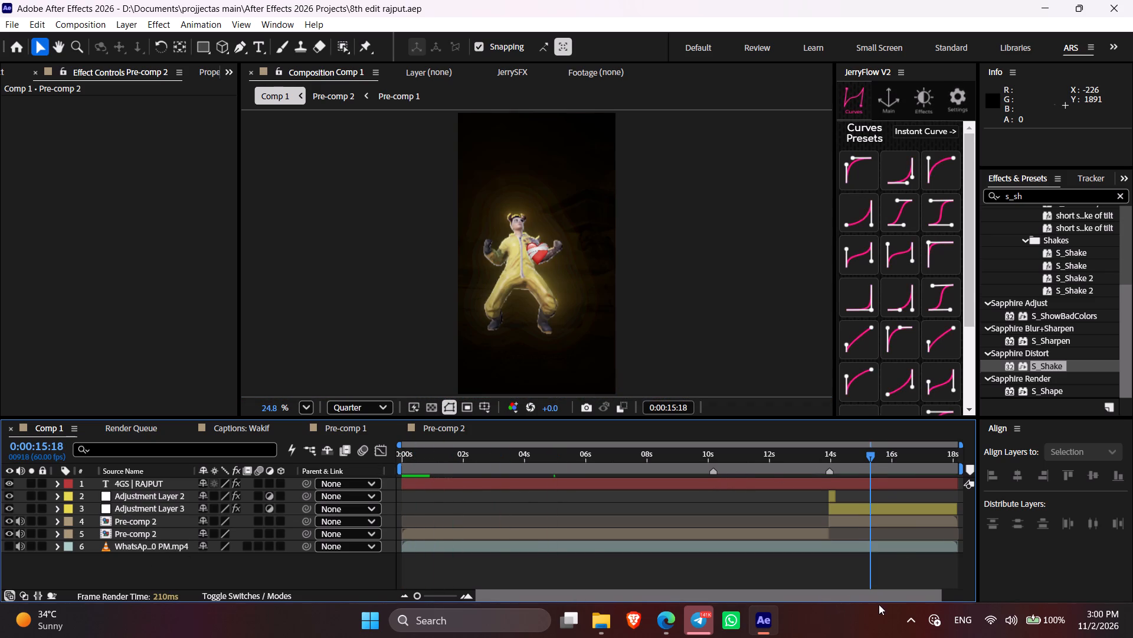
pyautogui.moveTo(873, 604); pyautogui.dragTo(923, 604)
pyautogui.moveTo(894, 603); pyautogui.dragTo(906, 598)
pyautogui.moveTo(893, 595); pyautogui.dragTo(939, 596)
pyautogui.click(584, 569)
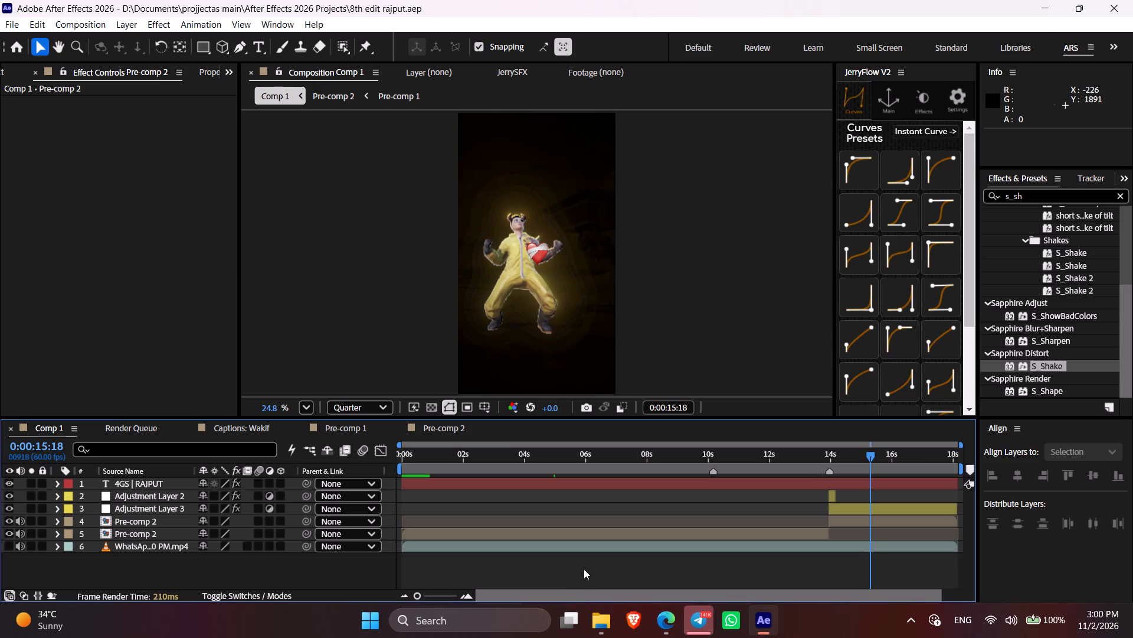
pyautogui.hotkey('ctrl', 's')
pyautogui.click(641, 452)
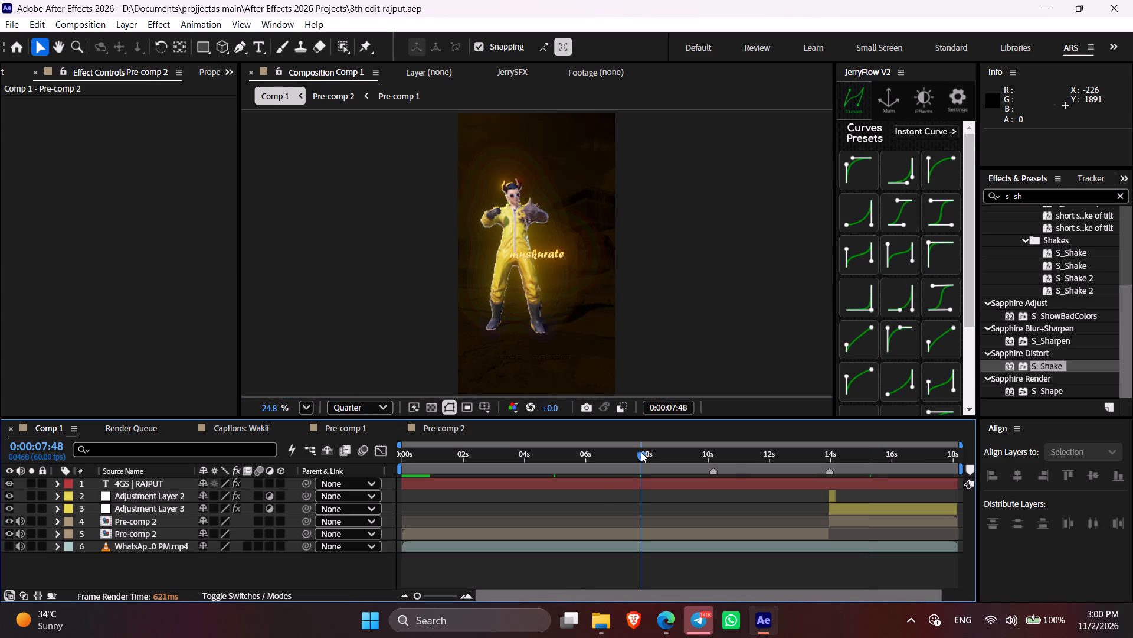
pyautogui.moveTo(641, 452); pyautogui.dragTo(653, 454)
pyautogui.moveTo(663, 453); pyautogui.dragTo(695, 454)
pyautogui.click(656, 499)
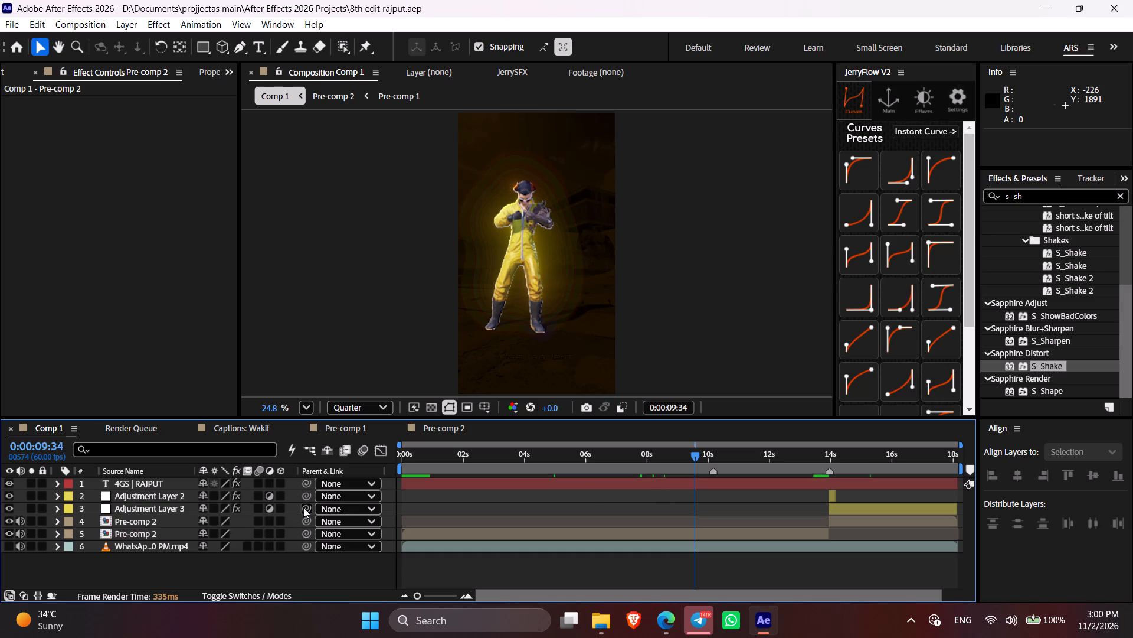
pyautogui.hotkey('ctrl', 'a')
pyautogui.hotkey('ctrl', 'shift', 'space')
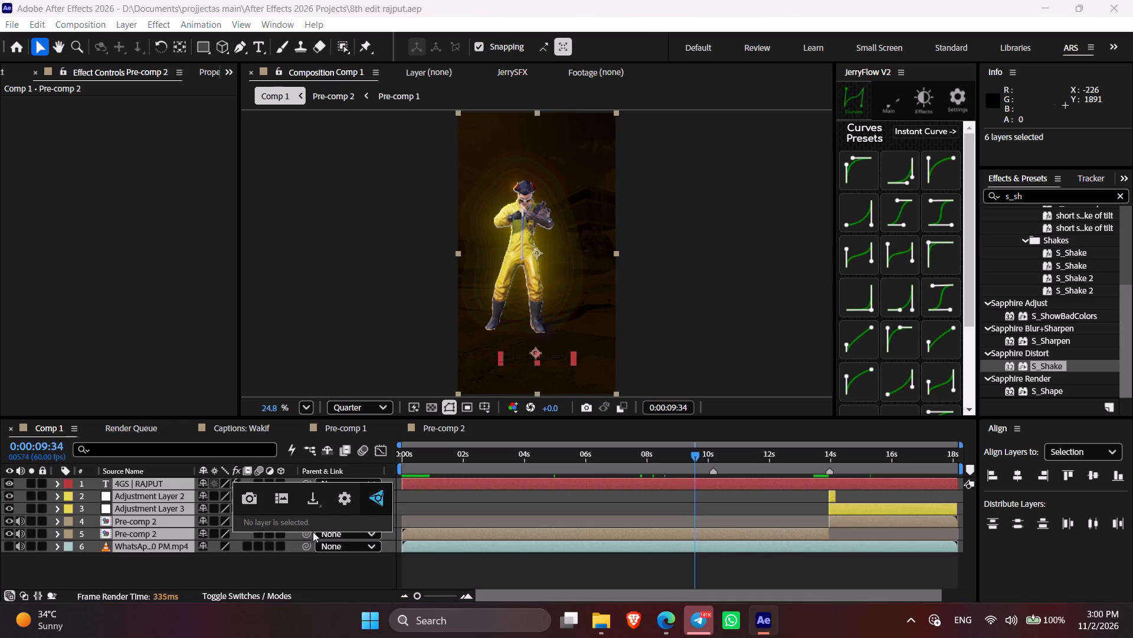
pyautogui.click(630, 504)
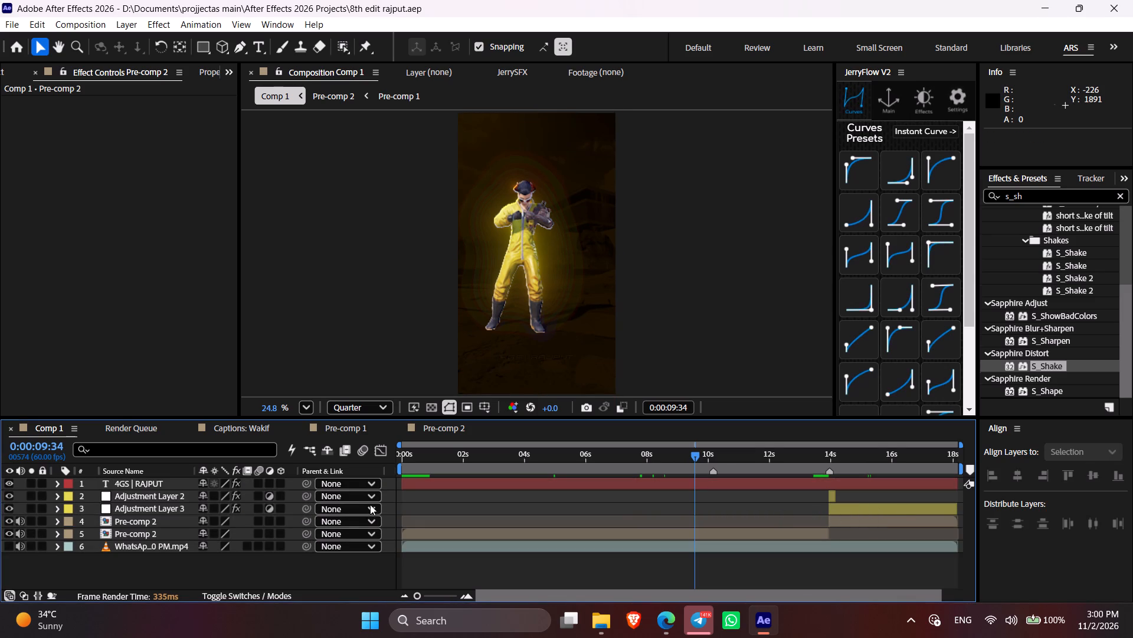
# Add a new full-length adjustment layer directly below the "4GS | RAJPUT" text layer in Comp 1 and save.
pyautogui.click(154, 494)
pyautogui.hotkey('ctrl', 'alt', 'y')
pyautogui.hotkey('ctrl', 's')
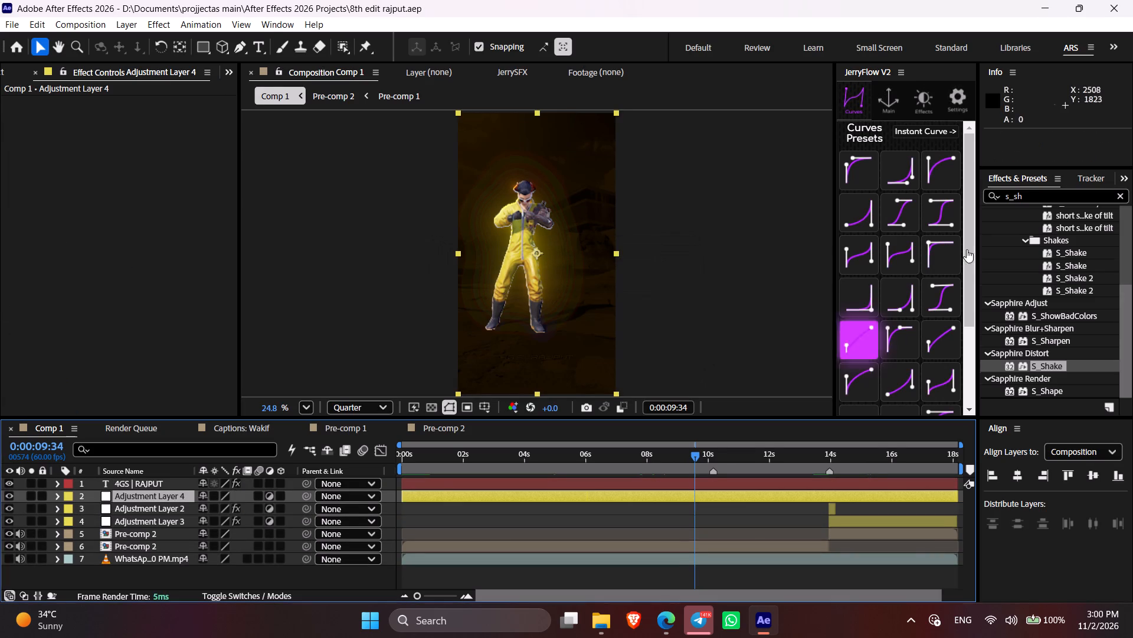
# Find the BCC Unsharp Mask effect and apply it to Adjustment Layer 4.
pyautogui.moveTo(1040, 197); pyautogui.dragTo(983, 201)
pyautogui.write('bcc')
pyautogui.press('space')
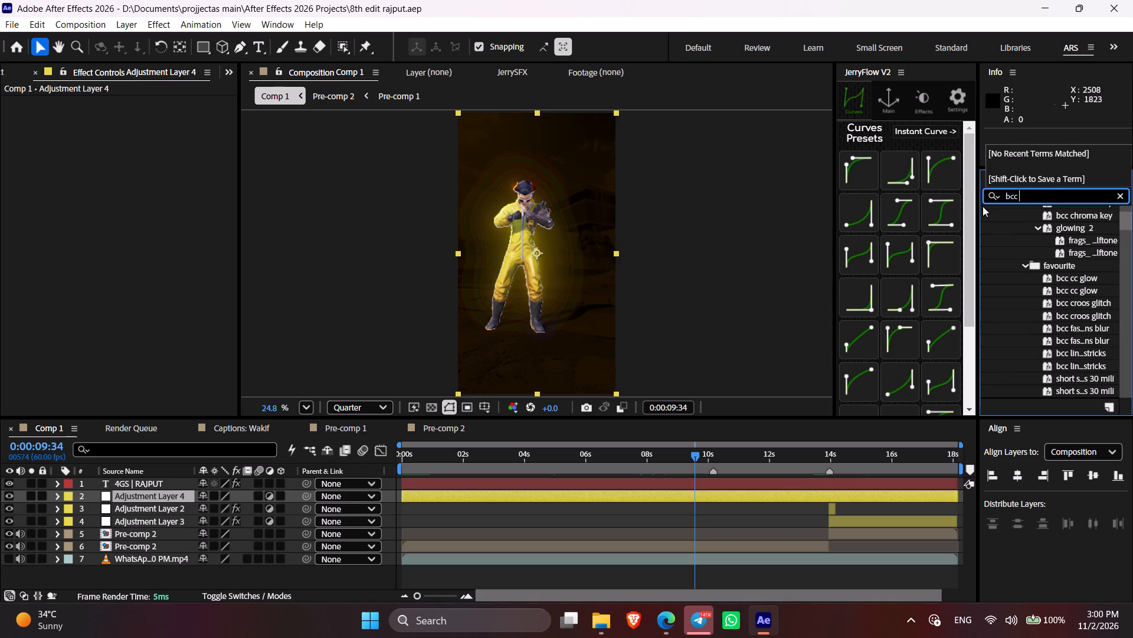
pyautogui.press('u')
pyautogui.write('nsh')
pyautogui.moveTo(1022, 227); pyautogui.dragTo(680, 462)
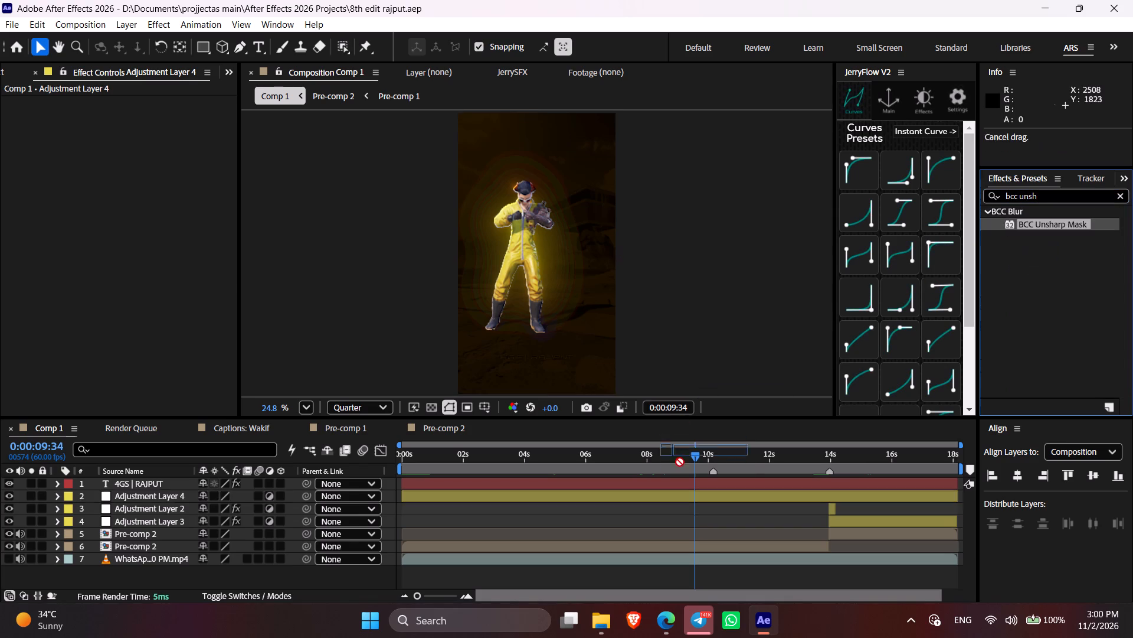
pyautogui.moveTo(680, 462); pyautogui.dragTo(690, 494)
# Set the BCC Unsharp Mask's Radius to 10 and Amount to 10 on Adjustment Layer 4.
pyautogui.click(137, 187)
pyautogui.press('1')
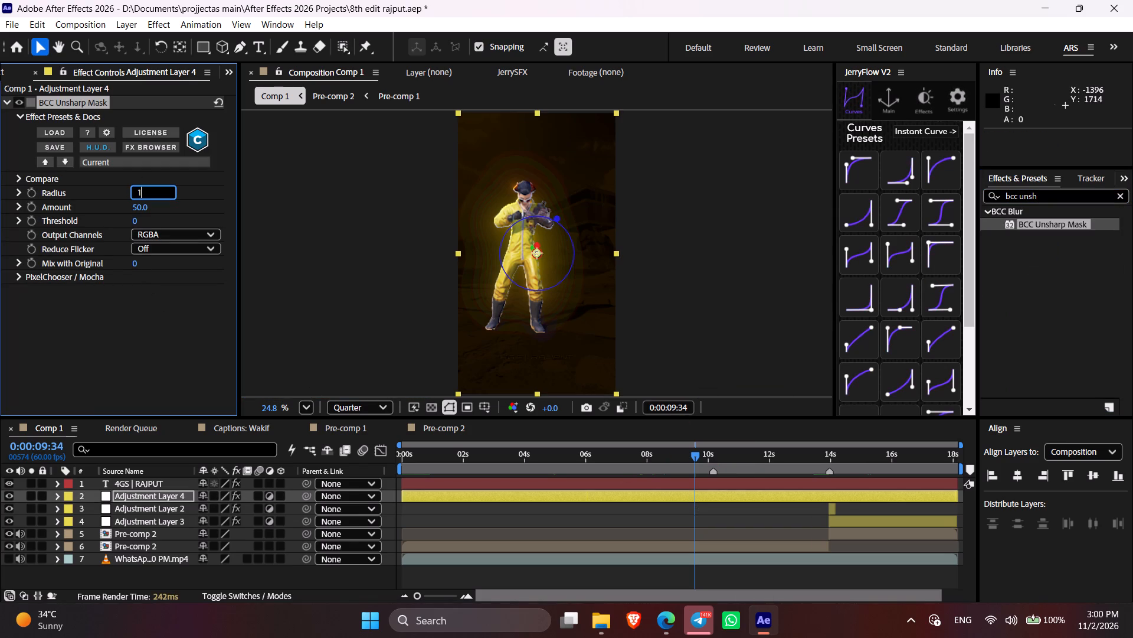
pyautogui.press('0')
pyautogui.click(134, 210)
pyautogui.press('`')
pyautogui.press('1')
pyautogui.press('1')
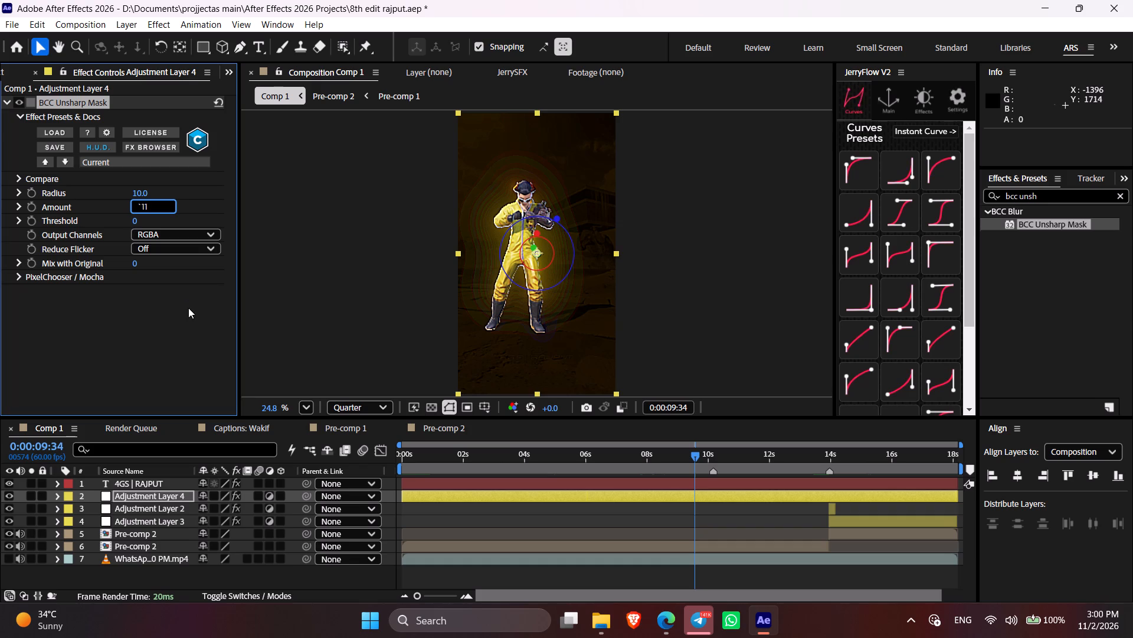
pyautogui.press('BackSpace')
pyautogui.press('BackSpace')
pyautogui.press('BackSpace')
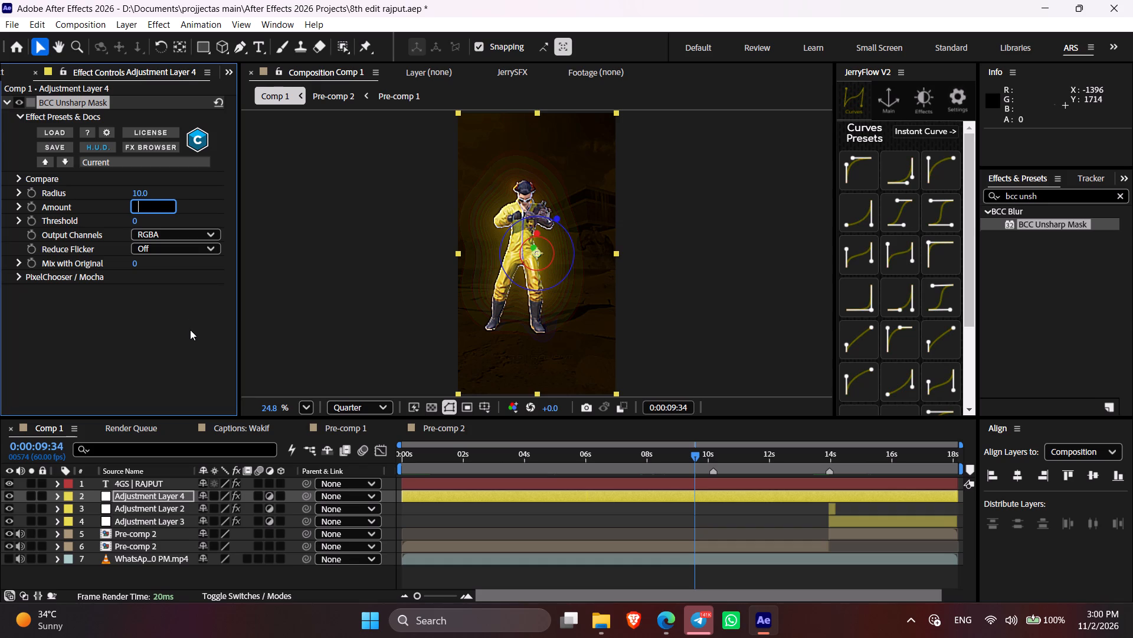
pyautogui.press('1')
pyautogui.press('-')
pyautogui.press('BackSpace')
pyautogui.press('0')
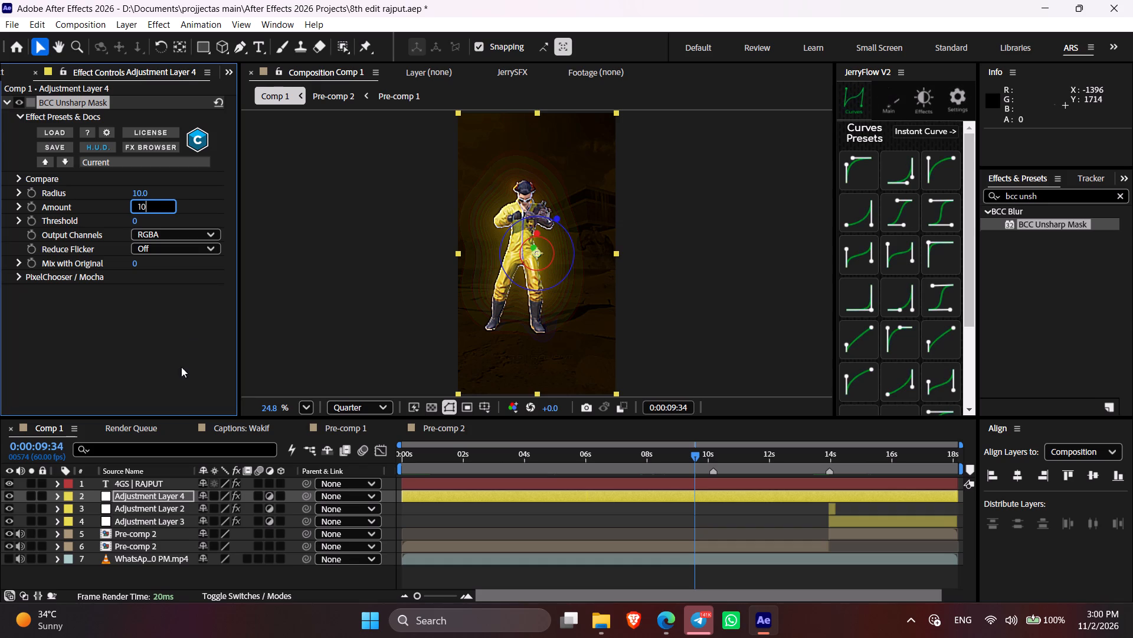
pyautogui.click(181, 368)
# Purge all memory and disk cache.
pyautogui.click(40, 22)
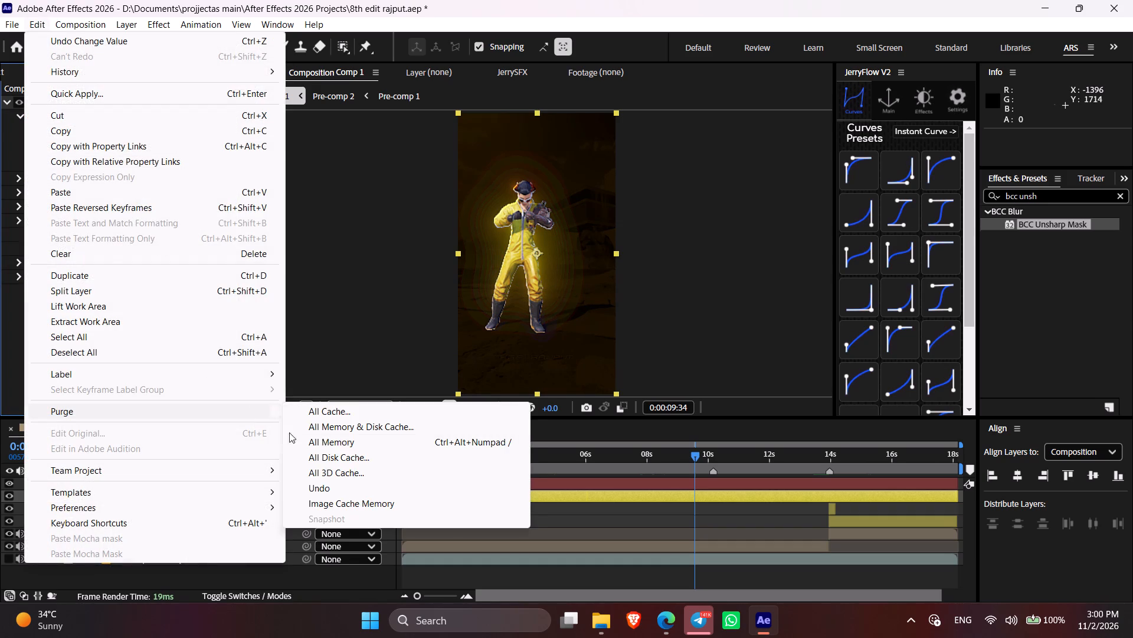
pyautogui.click(328, 431)
pyautogui.press('Return')
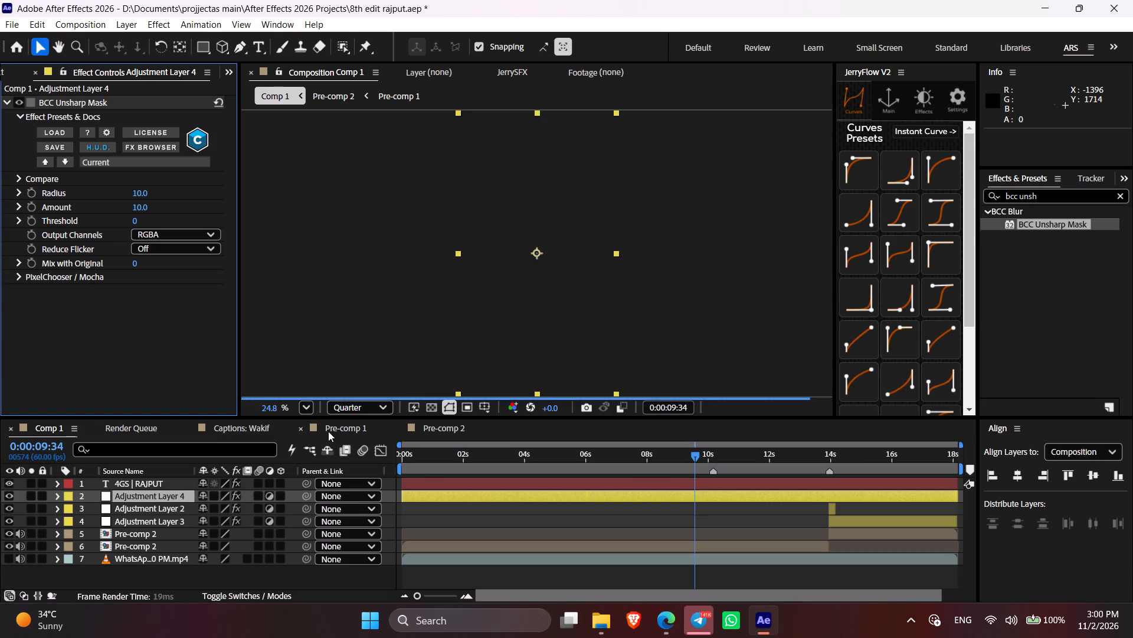
pyautogui.click(749, 578)
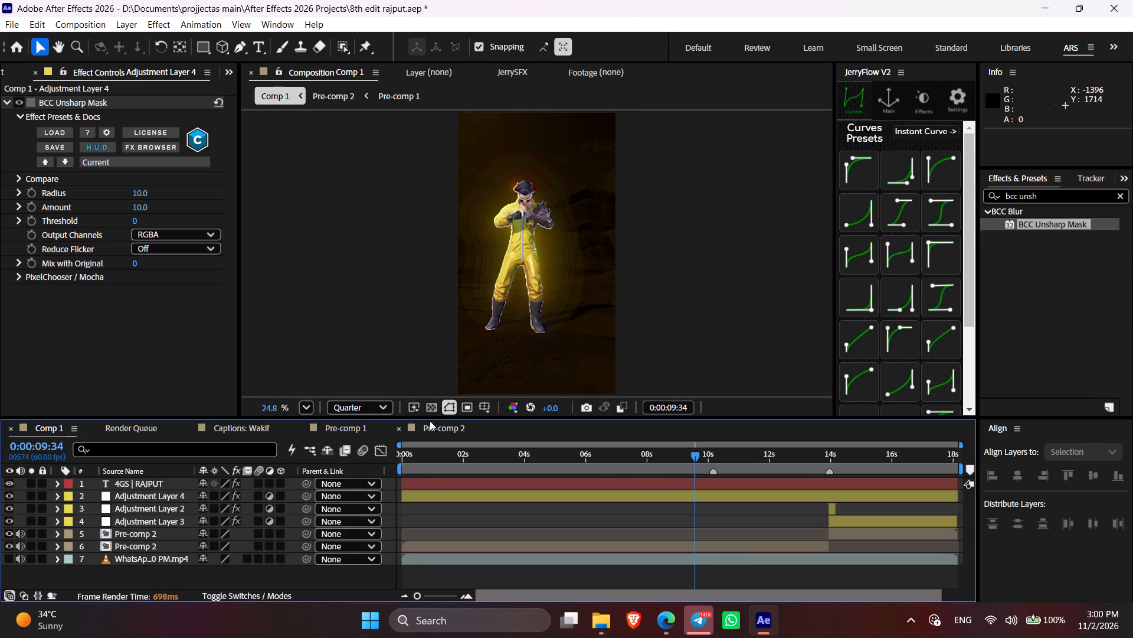
# Set the composition preview resolution to Full and save the project.
pyautogui.click(351, 416)
pyautogui.click(346, 411)
pyautogui.click(356, 451)
pyautogui.click(465, 513)
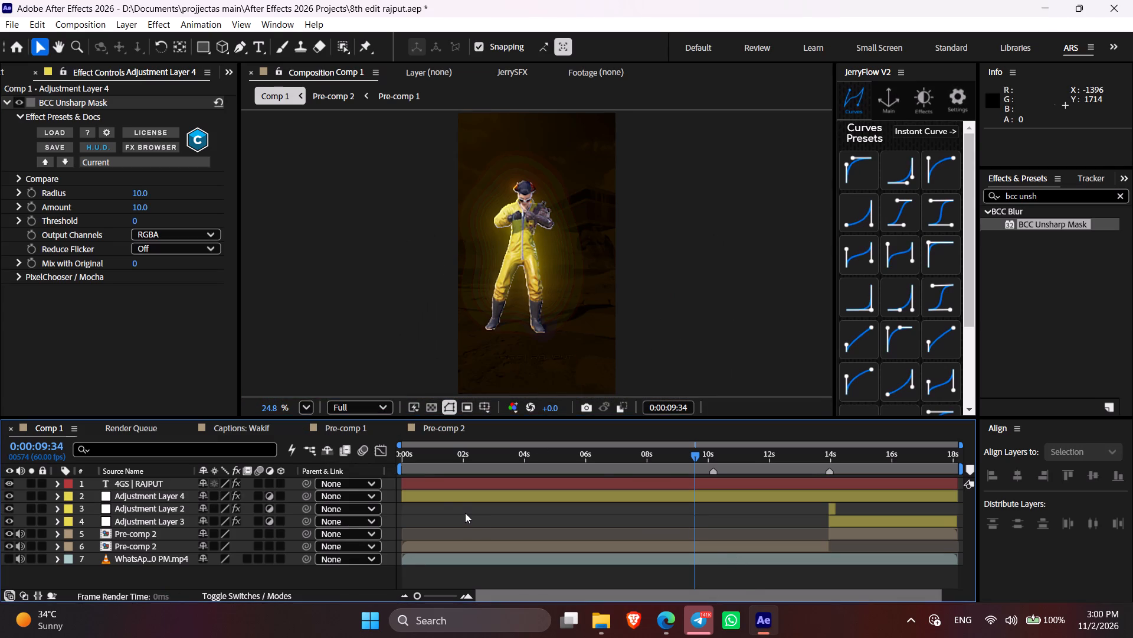
pyautogui.hotkey('ctrl', 's')
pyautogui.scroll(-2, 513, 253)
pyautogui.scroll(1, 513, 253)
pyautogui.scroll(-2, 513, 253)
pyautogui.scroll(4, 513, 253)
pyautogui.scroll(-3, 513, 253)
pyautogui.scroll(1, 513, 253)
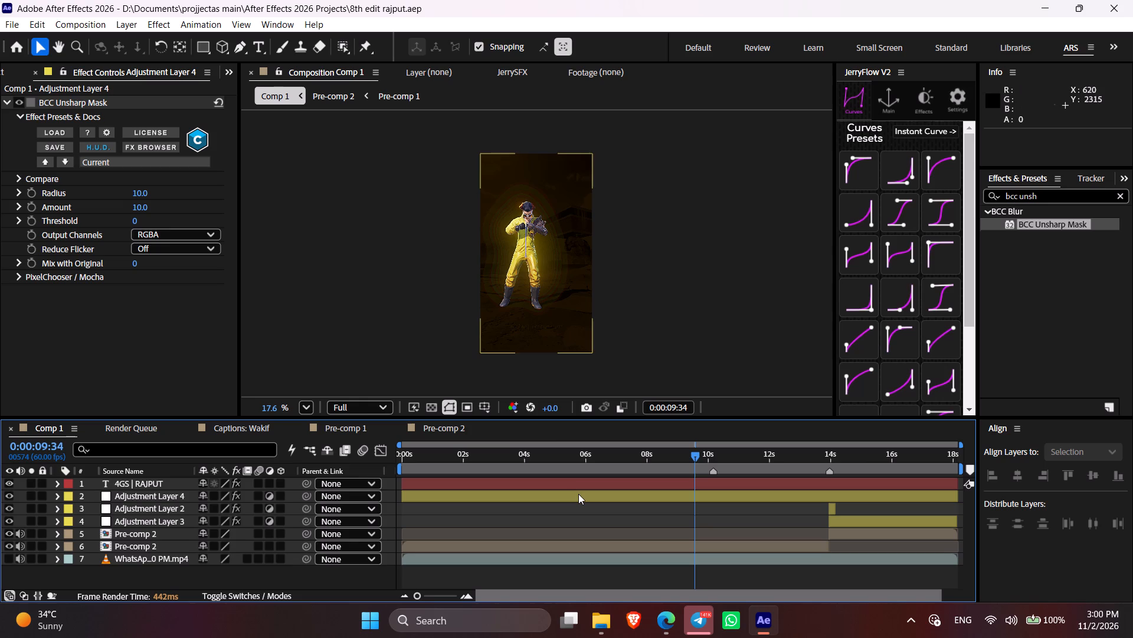
# Add Comp 1 to the render queue and set its output module to Lossless with the QuickTime format.
pyautogui.hotkey('ctrl', 'm')
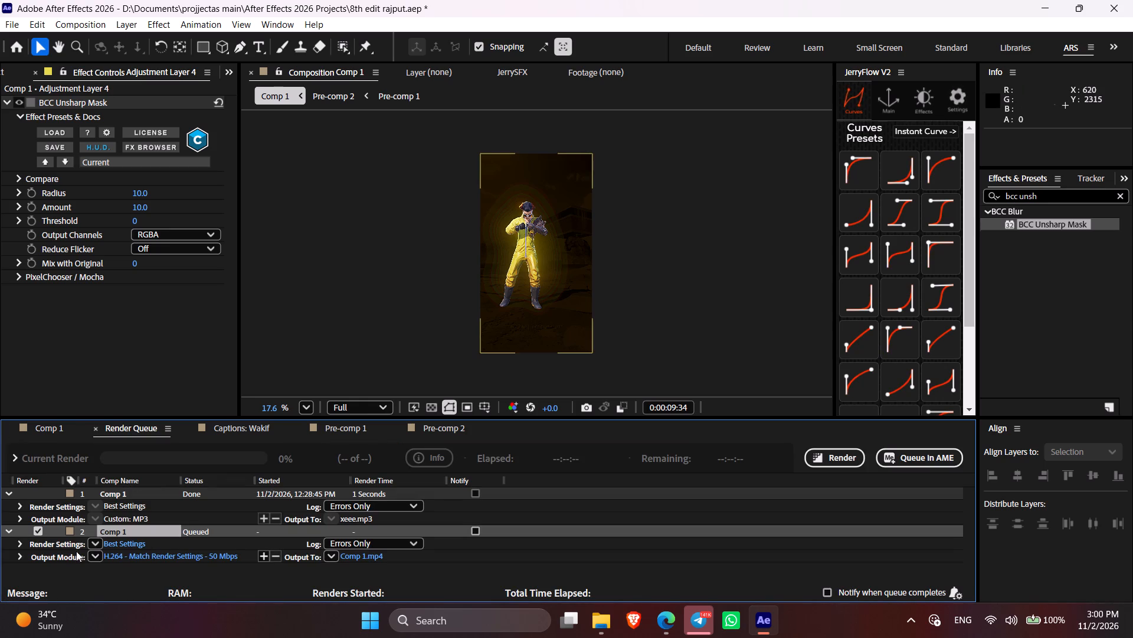
pyautogui.click(94, 556)
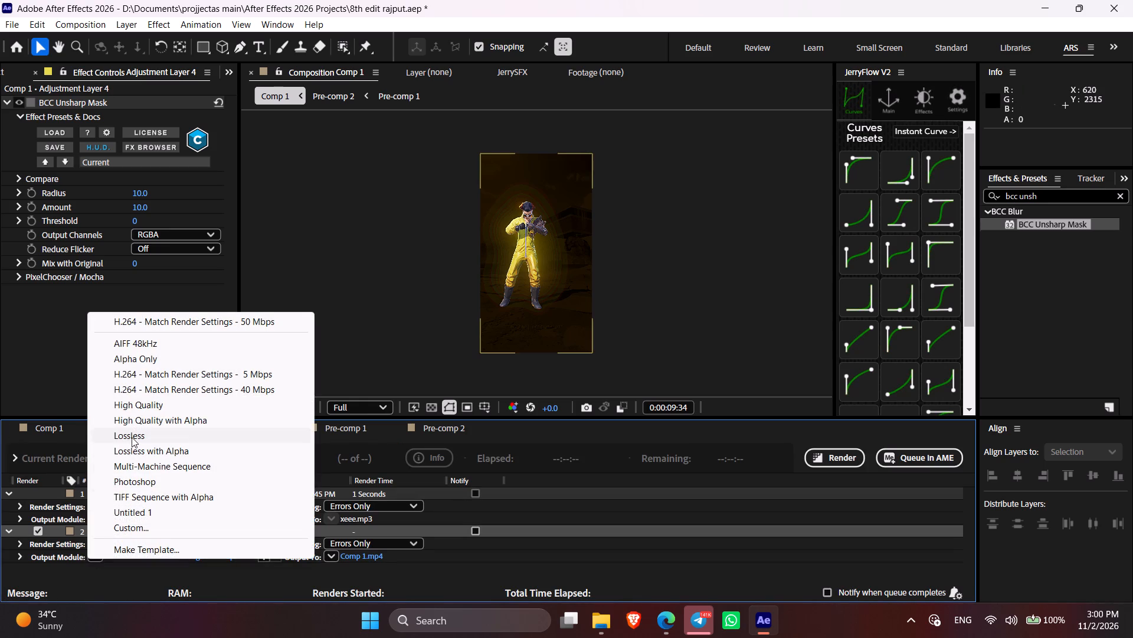
pyautogui.click(132, 437)
pyautogui.click(112, 559)
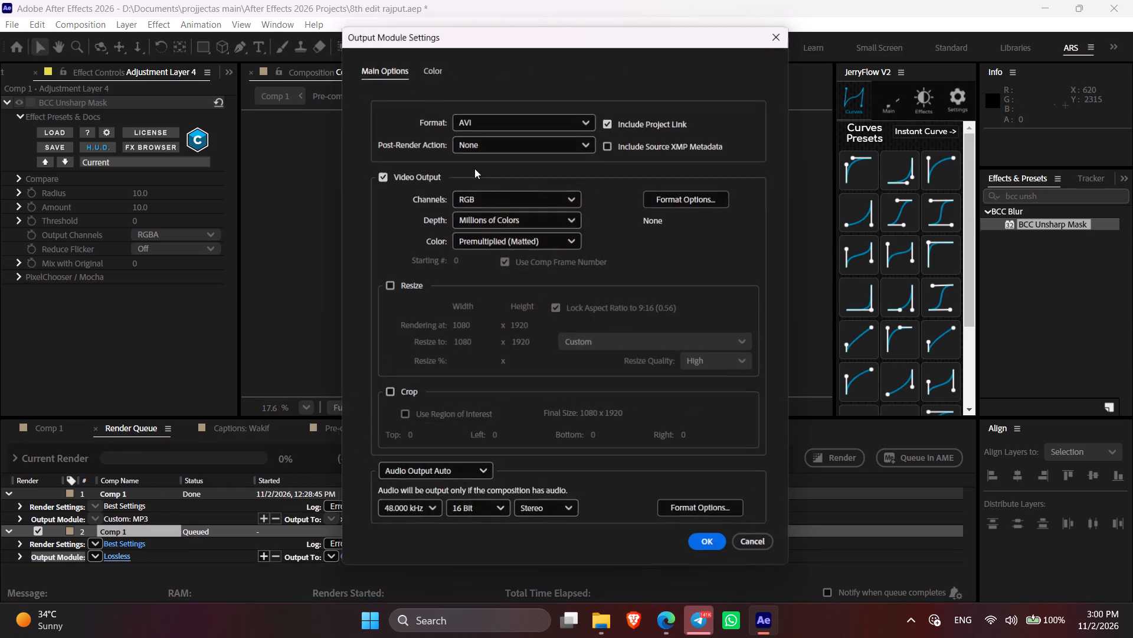
pyautogui.click(477, 119)
pyautogui.click(510, 288)
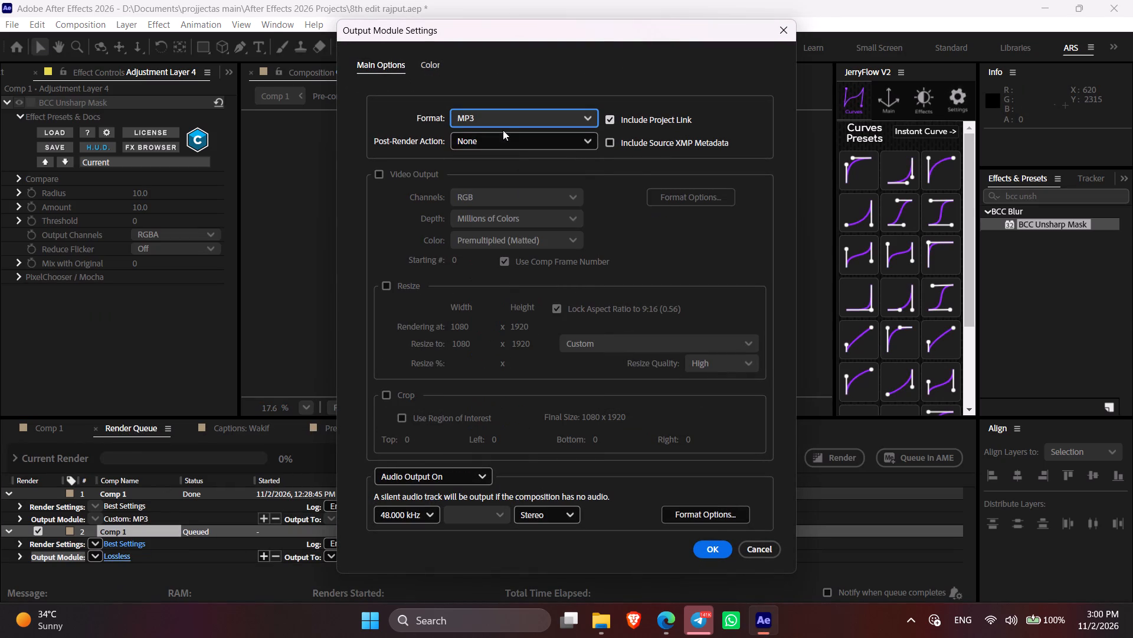
pyautogui.click(503, 130)
pyautogui.click(493, 114)
pyautogui.click(492, 360)
pyautogui.click(702, 536)
pyautogui.click(708, 543)
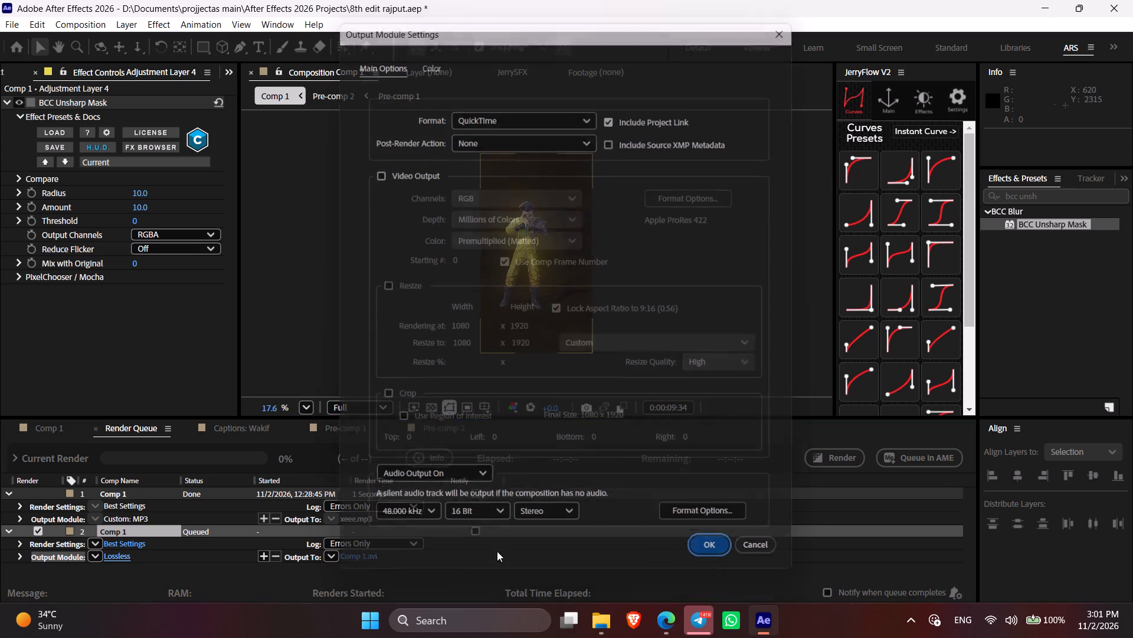
# Set the render output file to qq33wg.mov in the Editz folder.
pyautogui.click(359, 554)
pyautogui.press('q')
pyautogui.press('q')
pyautogui.press('3')
pyautogui.press('3')
pyautogui.press('w')
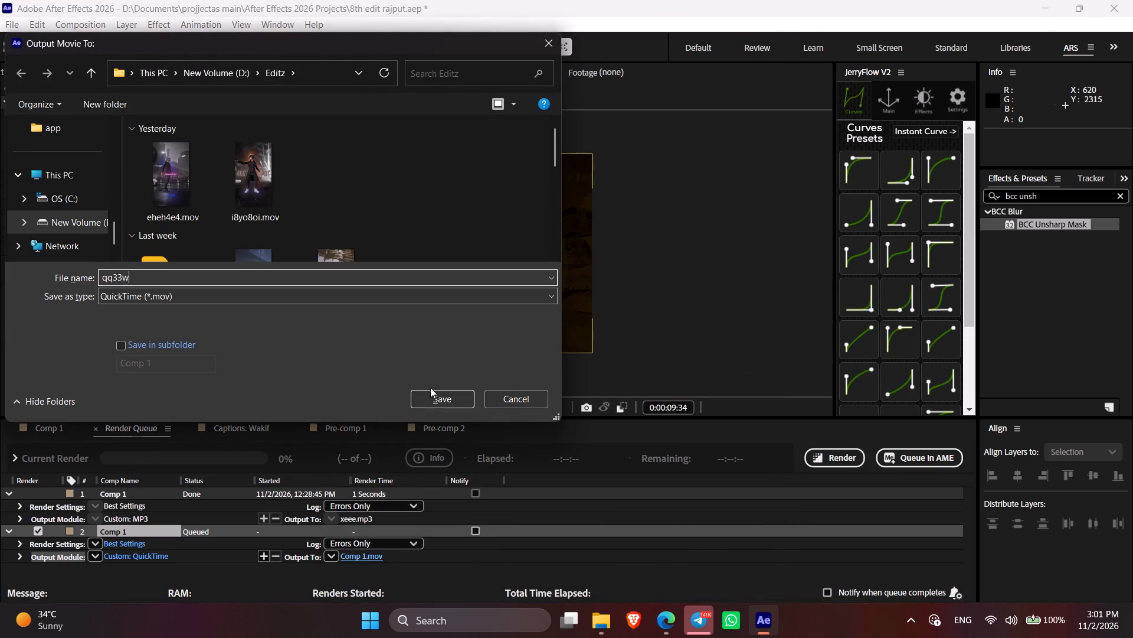
pyautogui.press('g')
pyautogui.click(437, 395)
# Purge all memory and disk cache again before rendering.
pyautogui.click(35, 27)
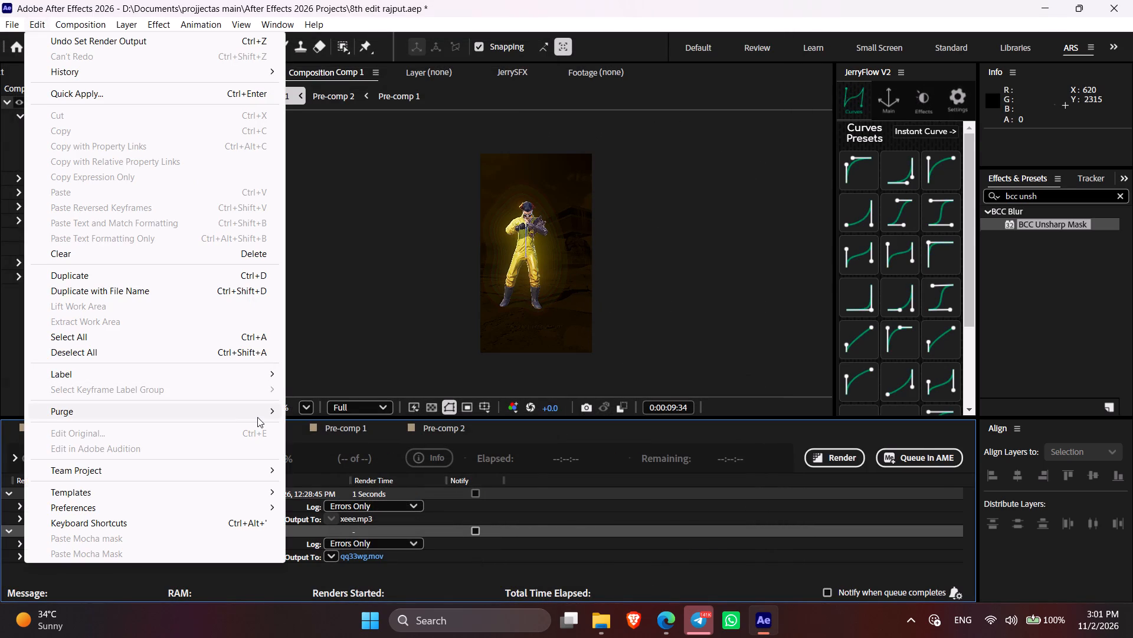
pyautogui.click(315, 421)
pyautogui.press('Return')
# Start rendering the queued Comp 1.
pyautogui.click(830, 451)
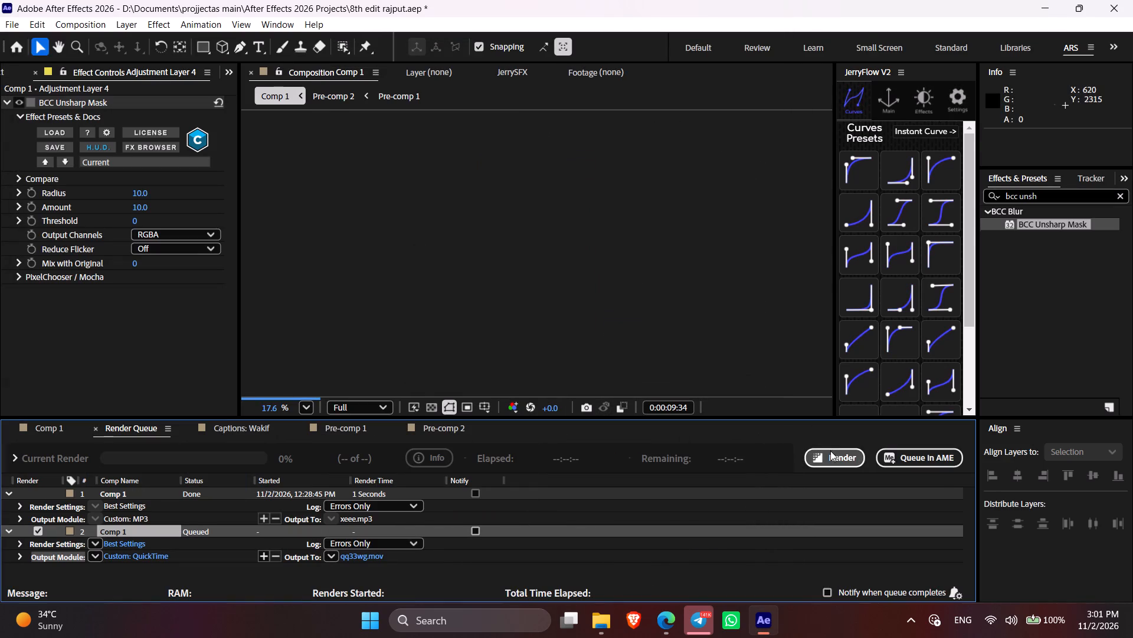
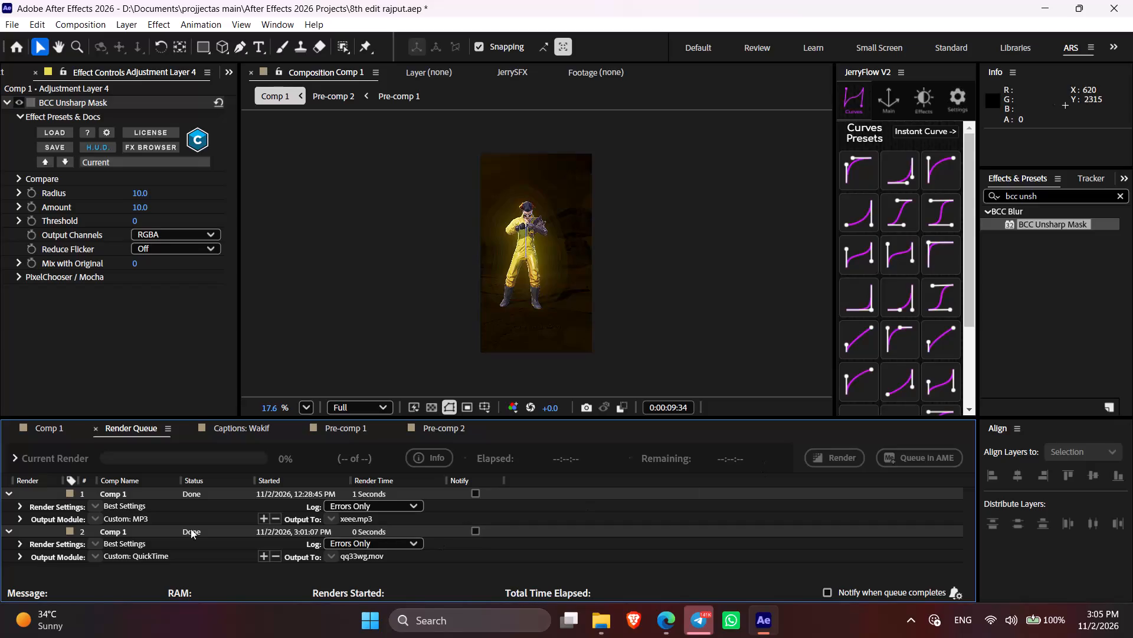
# Return to the Comp 1 timeline and purge all memory and disk cache.
pyautogui.click(172, 530)
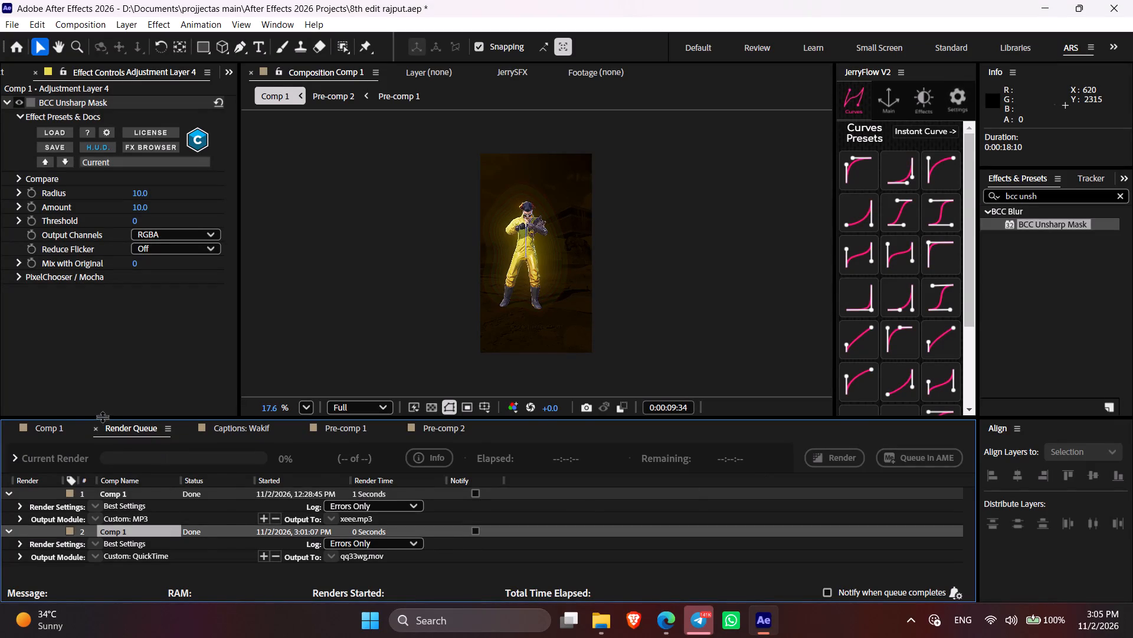
pyautogui.click(49, 429)
pyautogui.click(38, 27)
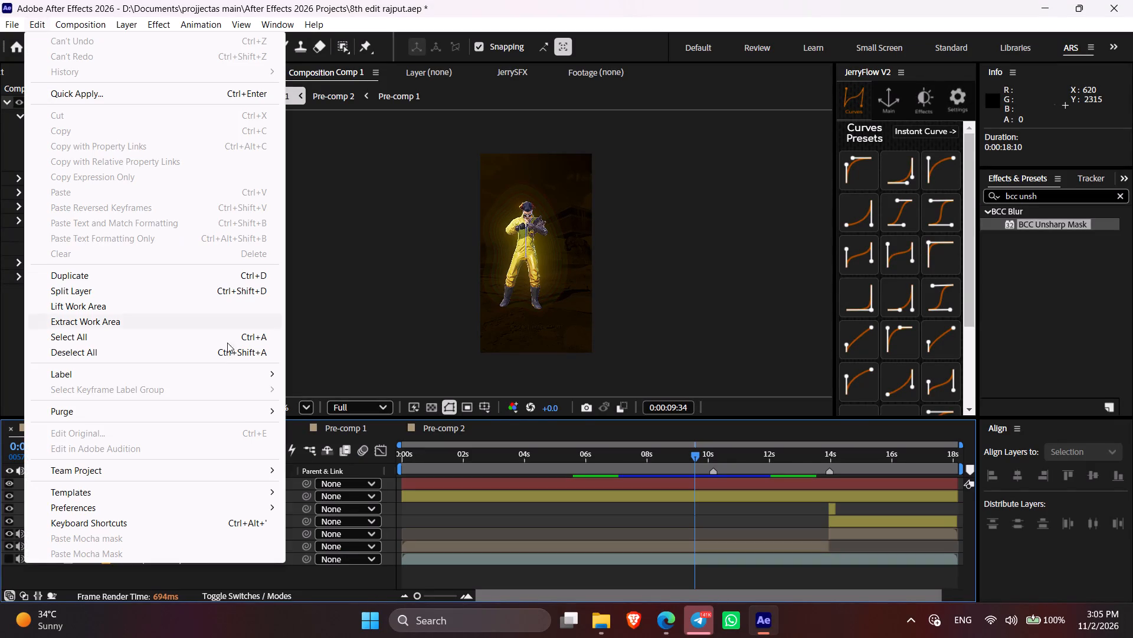
pyautogui.click(330, 428)
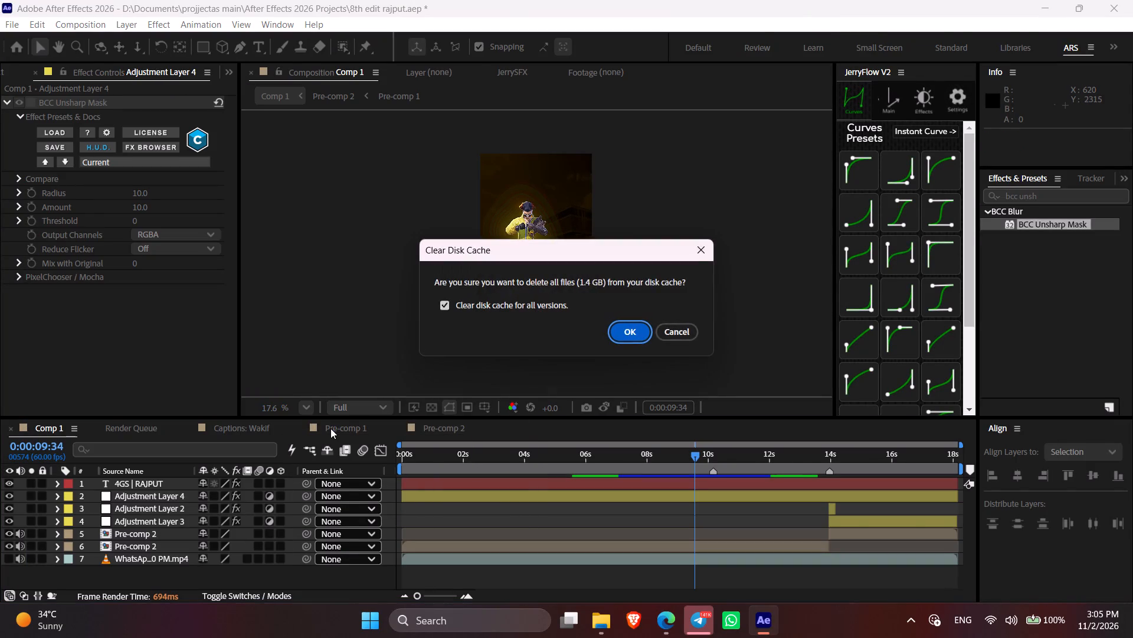
pyautogui.press('Return')
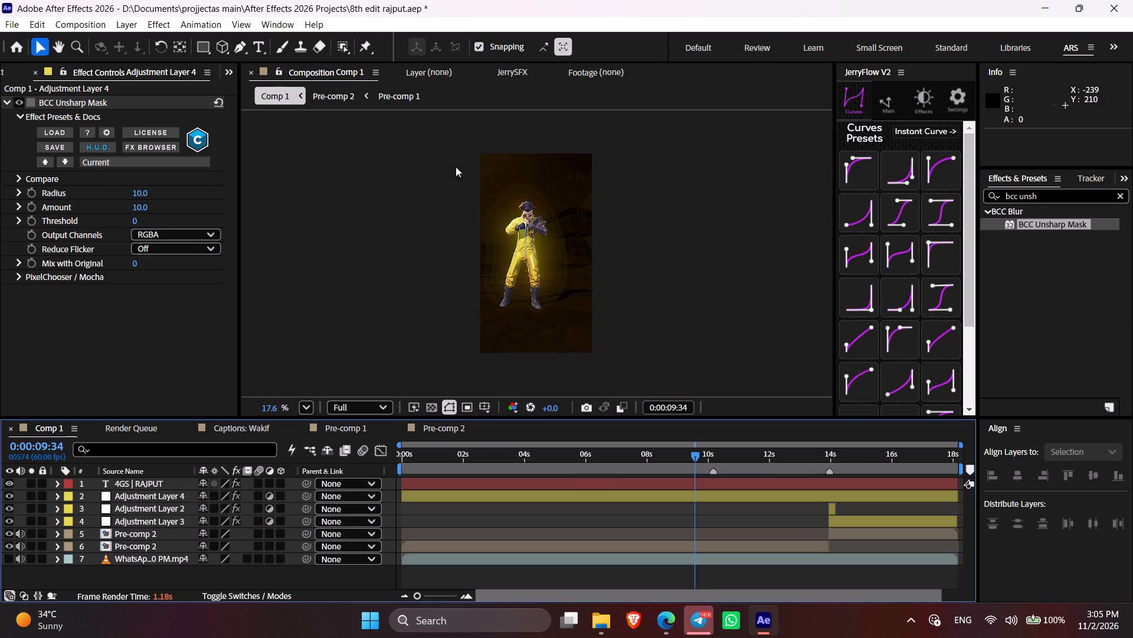
# Open the WhatsApp video layer of Comp 1 on its own to view its footage.
pyautogui.click(431, 77)
pyautogui.click(312, 65)
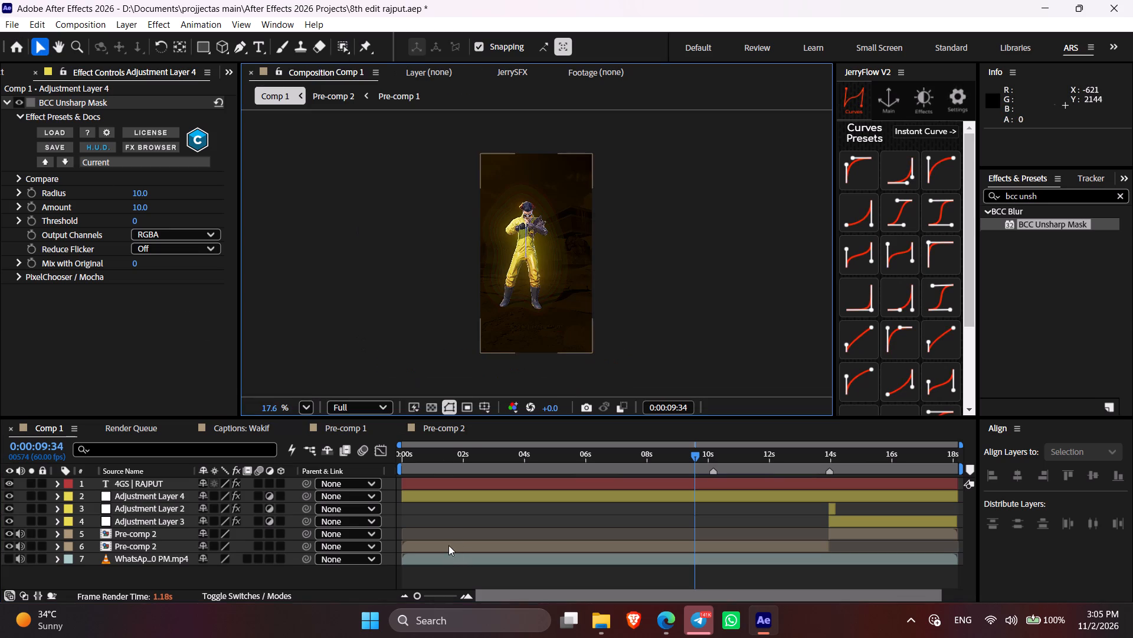
pyautogui.doubleClick(456, 553)
pyautogui.doubleClick(455, 560)
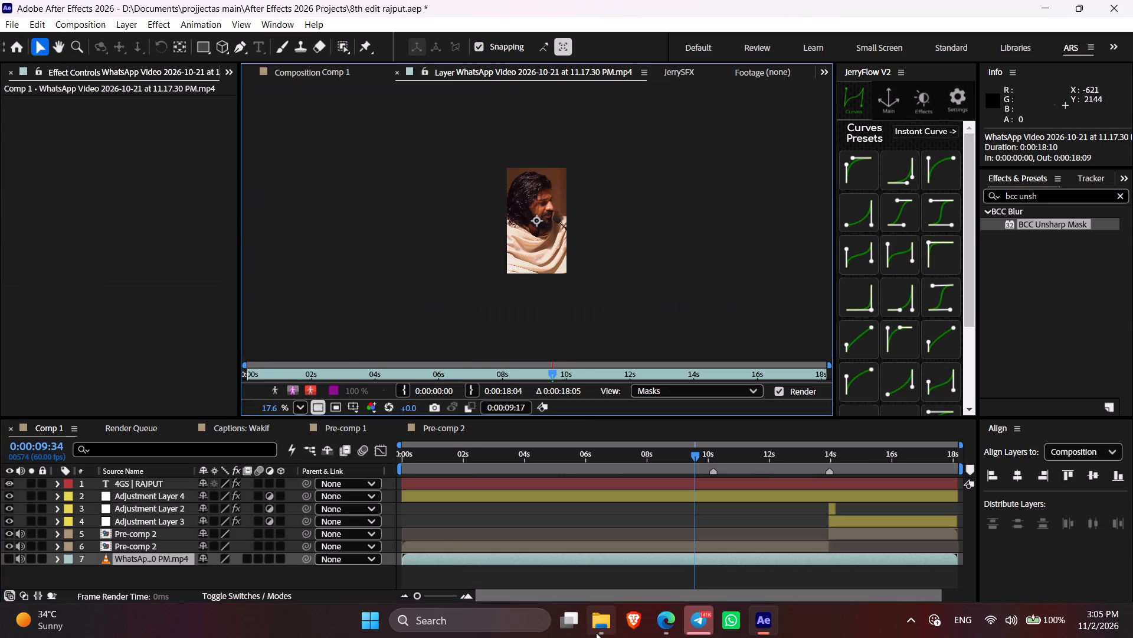
# Switch to File Explorer and preview the rendered qq33wg.mov in the Editz folder.
pyautogui.click(596, 633)
pyautogui.click(67, 287)
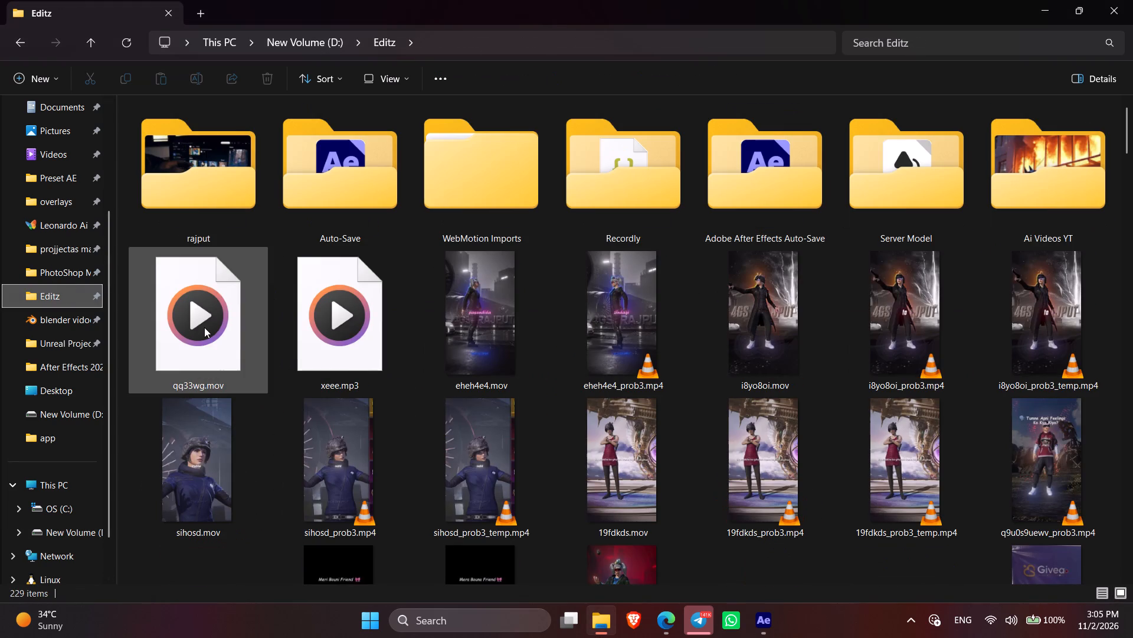
pyautogui.click(204, 327)
pyautogui.press('space')
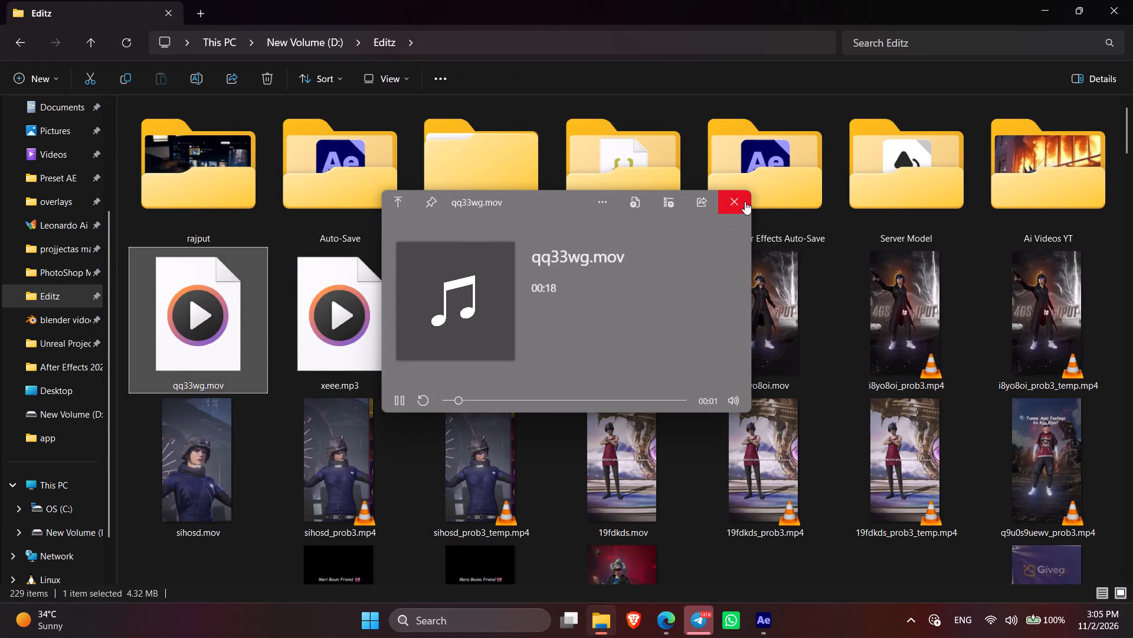
pyautogui.click(744, 201)
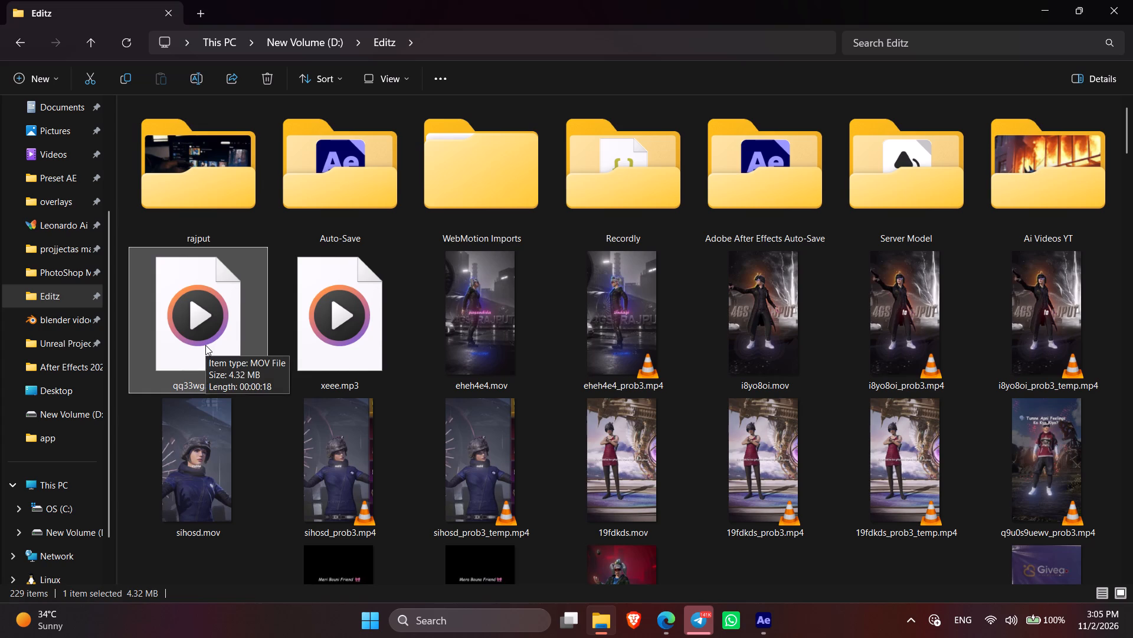
# Switch back to After Effects and add Comp 1 to the render queue with the Lossless output module.
pyautogui.click(767, 637)
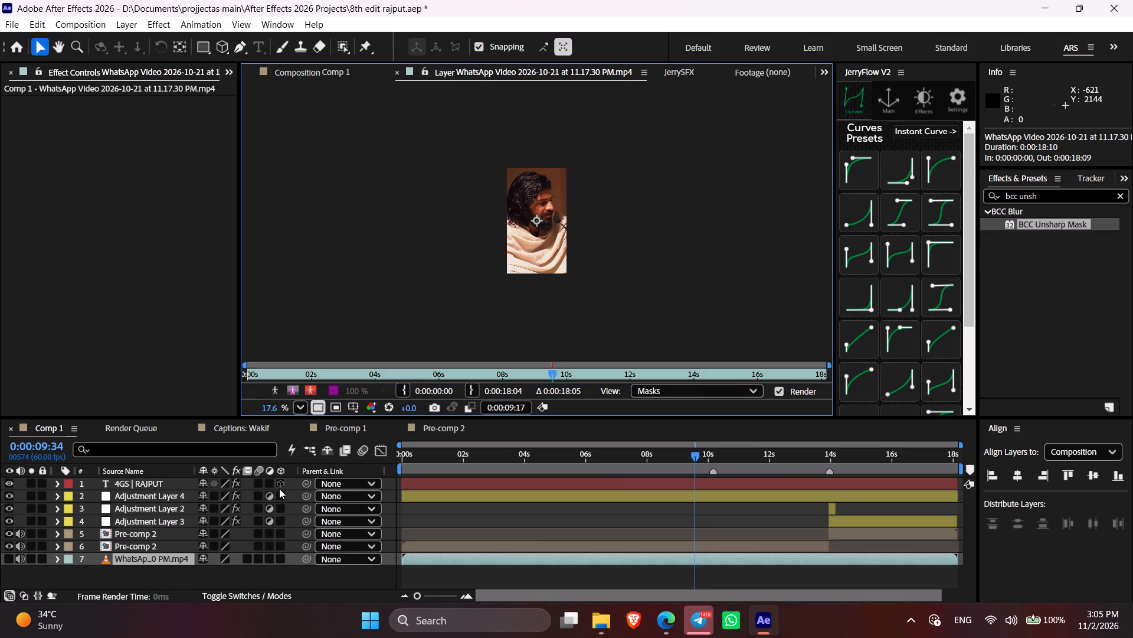
pyautogui.click(452, 522)
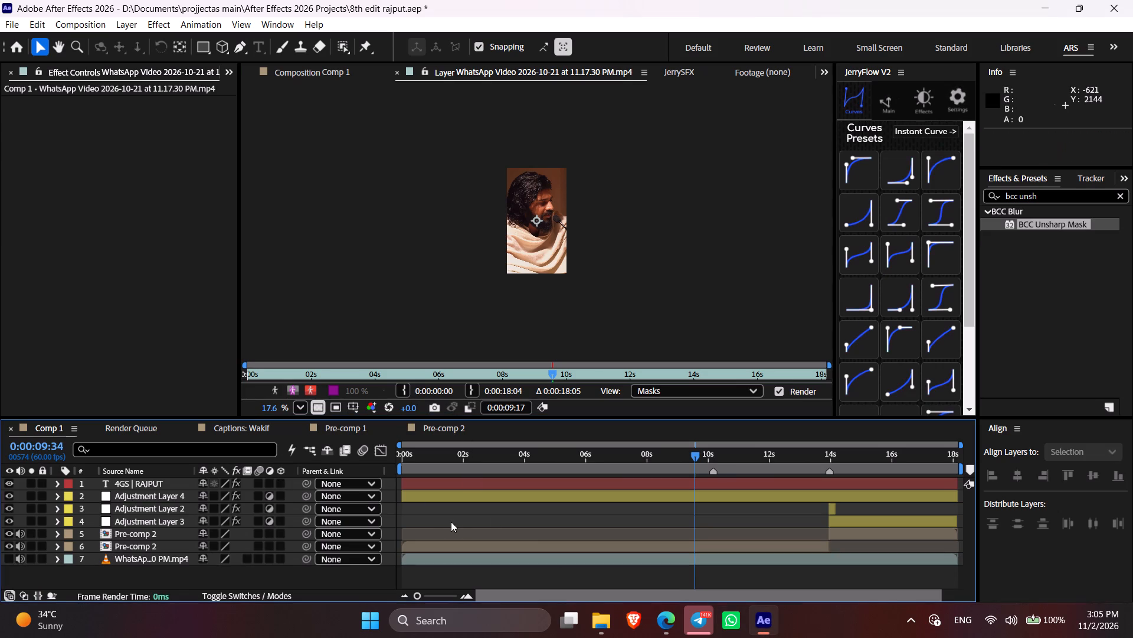
pyautogui.click(310, 78)
pyautogui.click(473, 510)
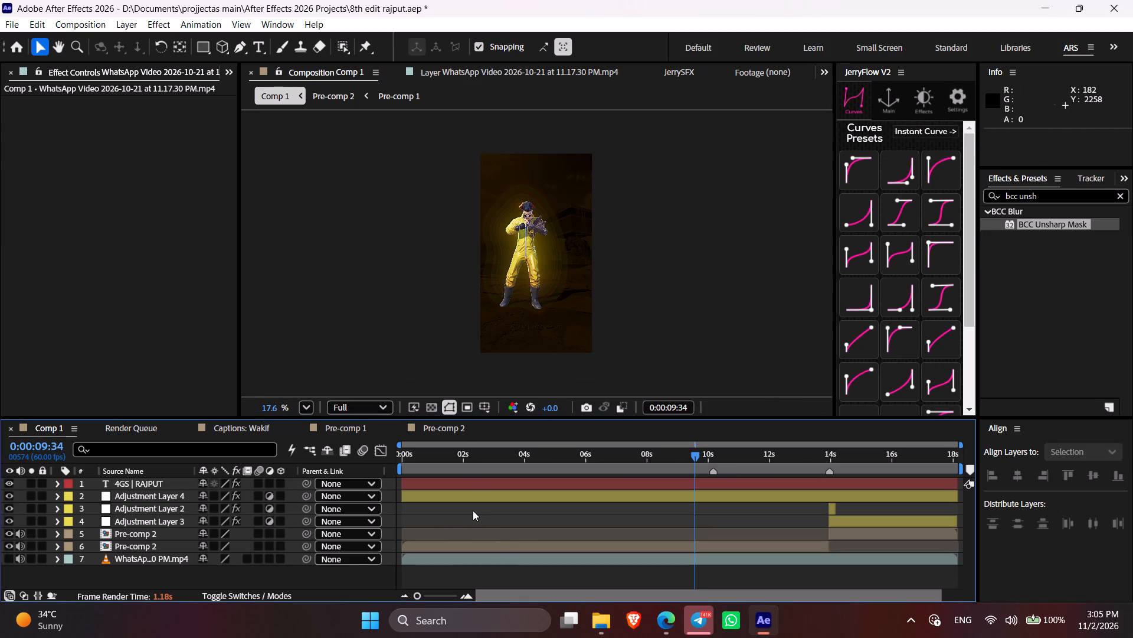
pyautogui.hotkey('ctrl', 'm')
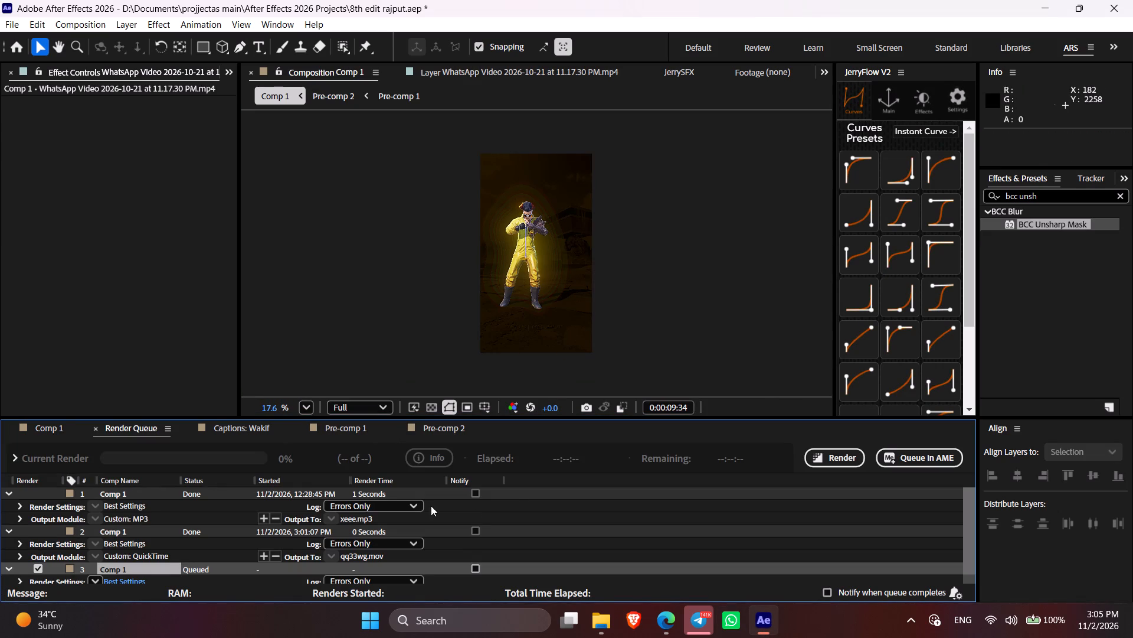
pyautogui.moveTo(968, 512); pyautogui.dragTo(972, 556)
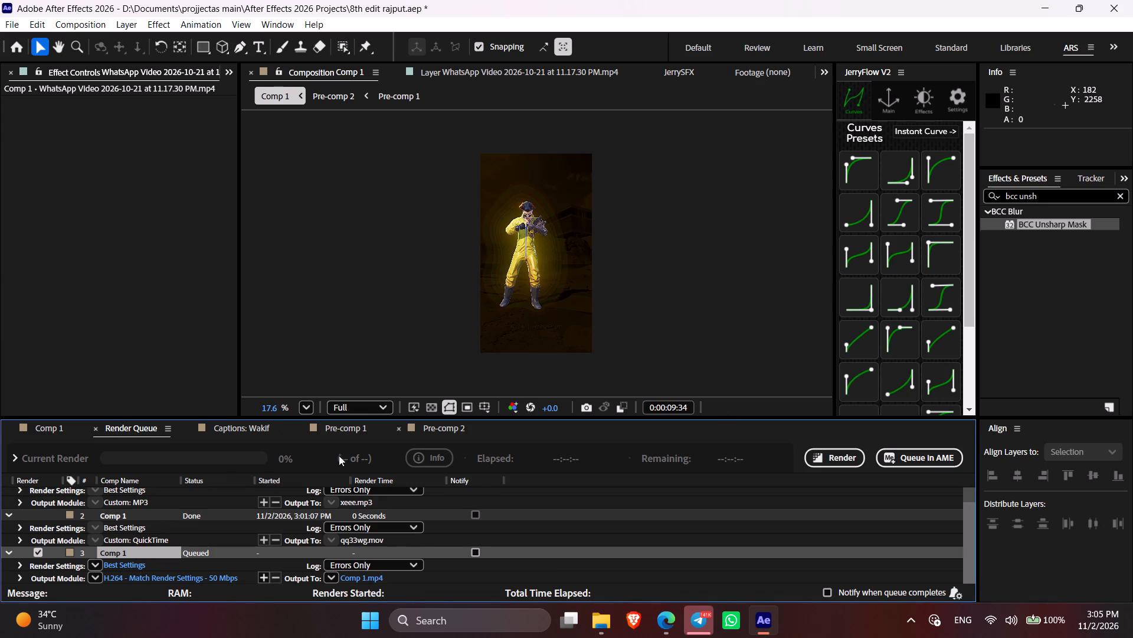
pyautogui.click(93, 579)
pyautogui.click(172, 451)
# Set the new render's output file to 09009i9.avi in the Editz folder.
pyautogui.click(350, 575)
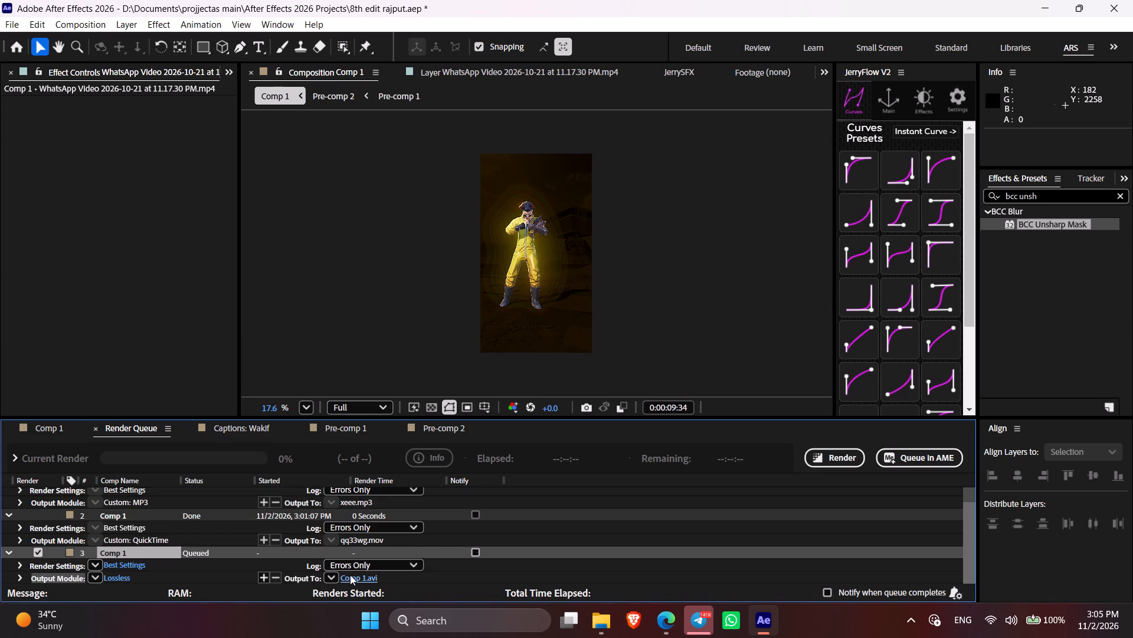
pyautogui.write('09009i9')
pyautogui.press('Return')
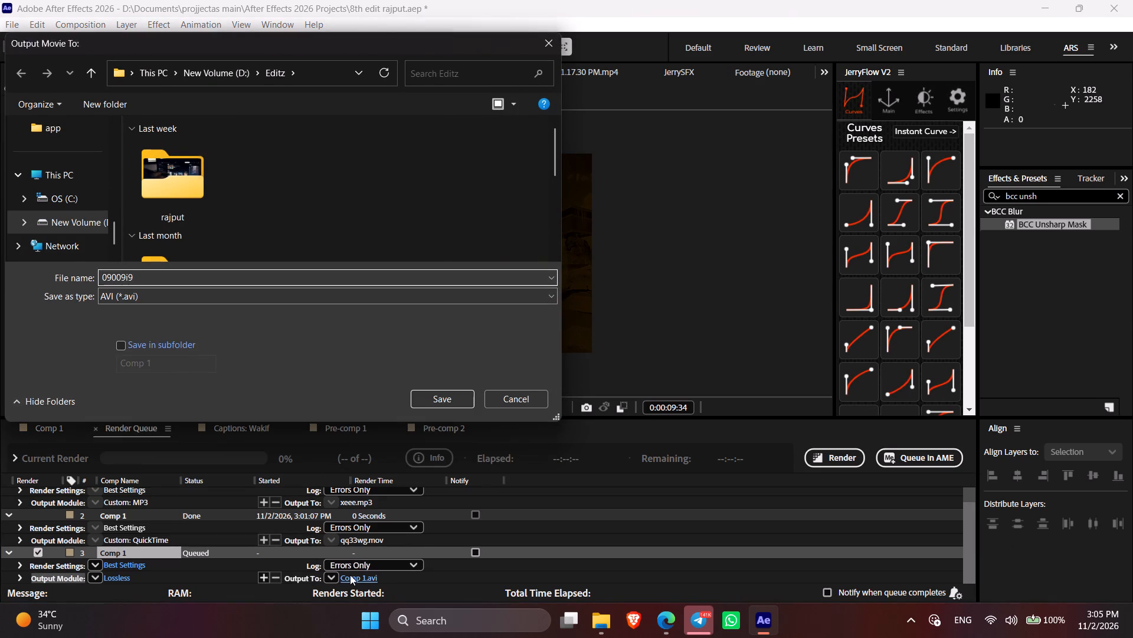
# Purge all memory and disk cache before rendering.
pyautogui.click(32, 28)
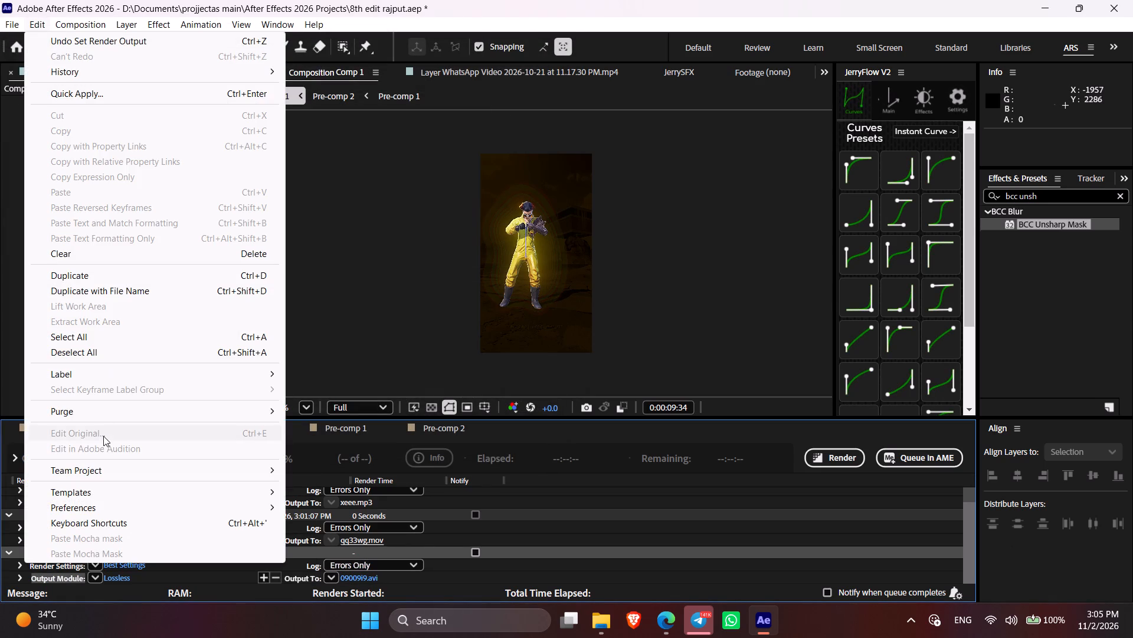
pyautogui.click(346, 434)
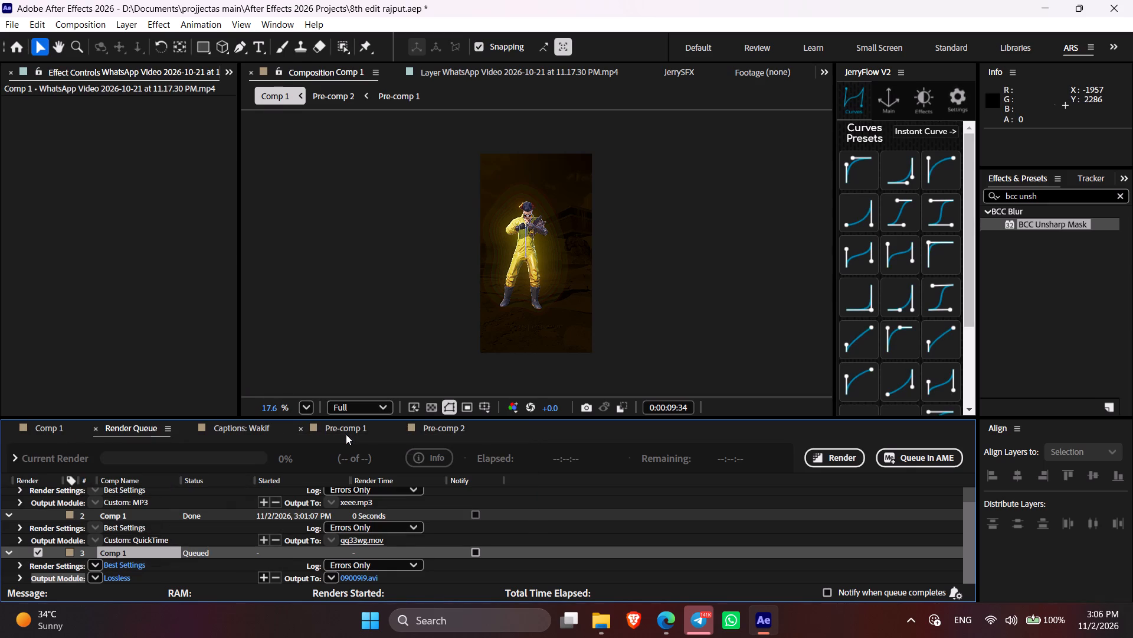
pyautogui.click(36, 29)
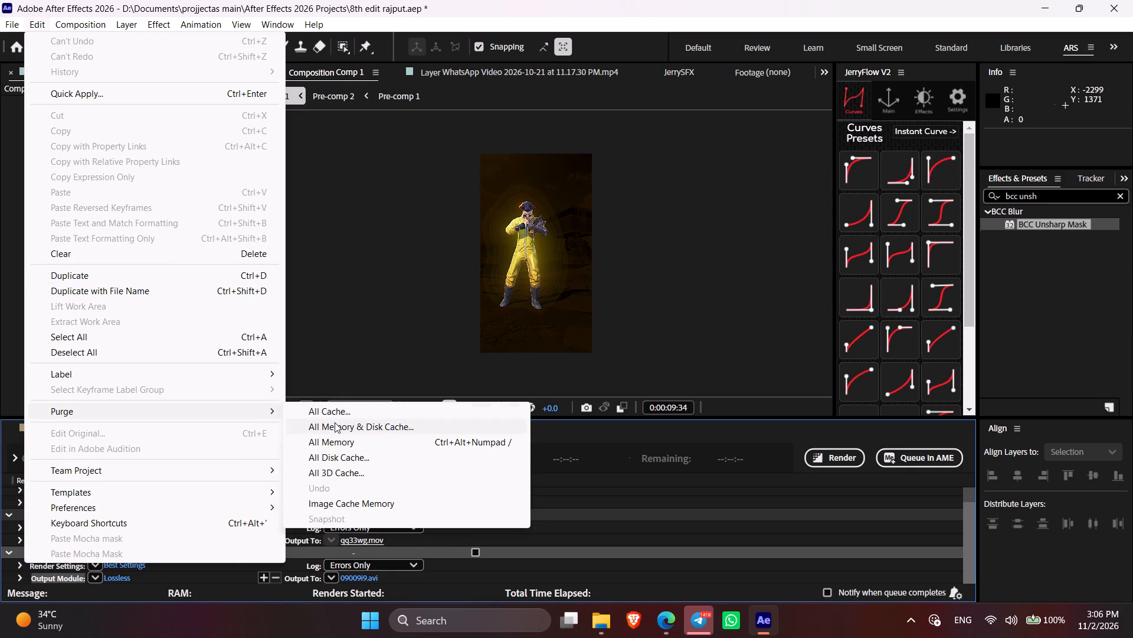
pyautogui.click(336, 422)
pyautogui.press('Return')
# Start rendering the newly queued Comp 1.
pyautogui.click(856, 458)
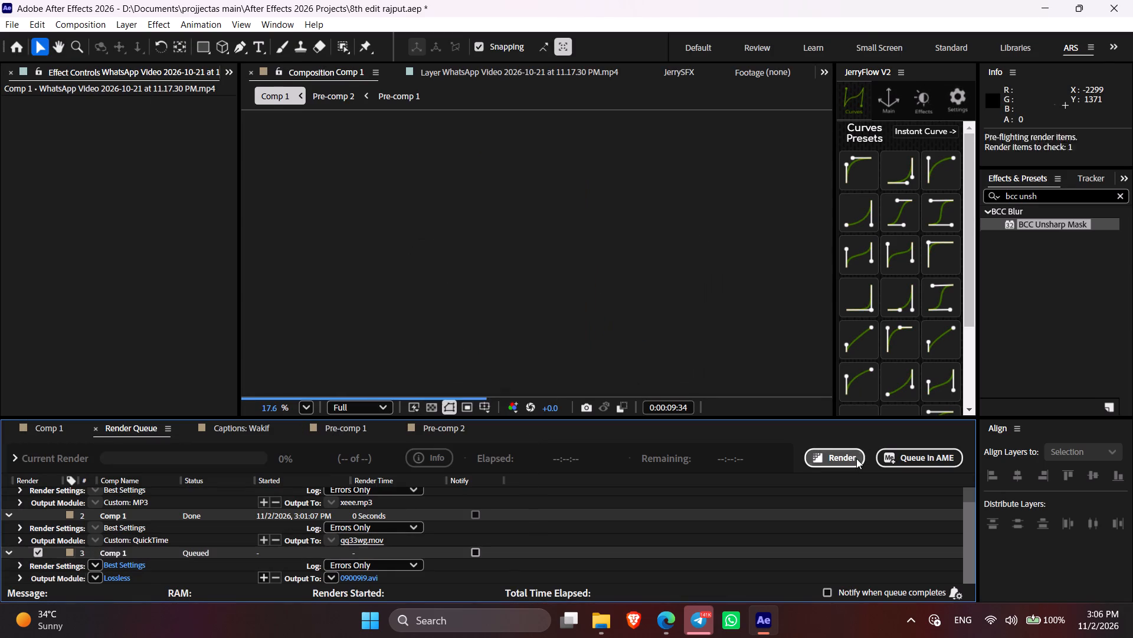
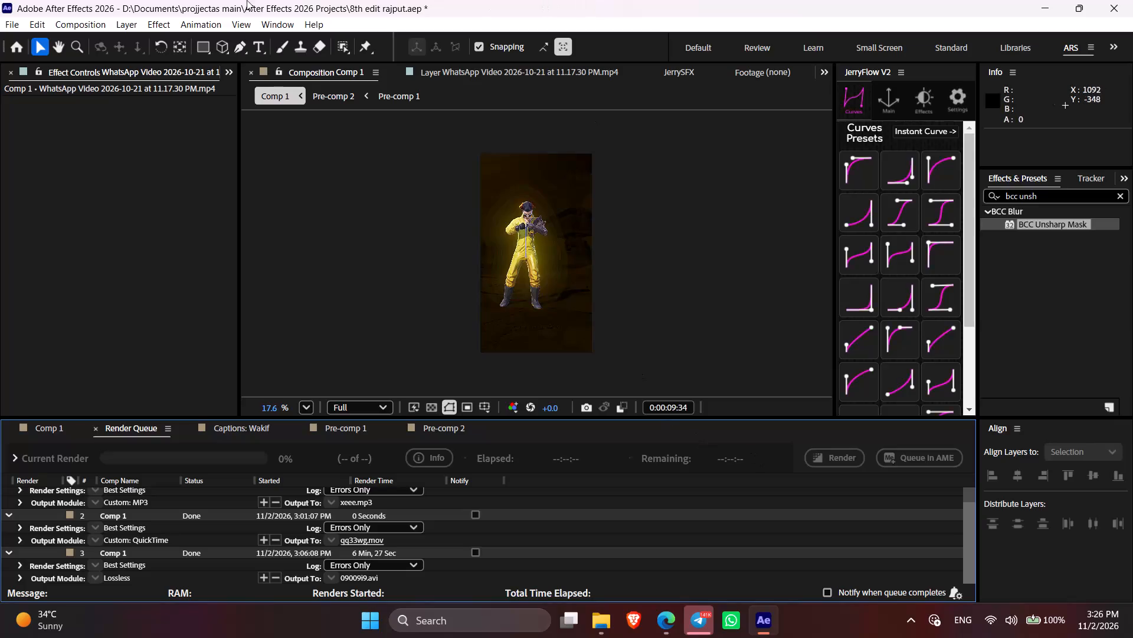
# Purge all memory and disk cache now that the Comp 1 render is done.
pyautogui.click(43, 30)
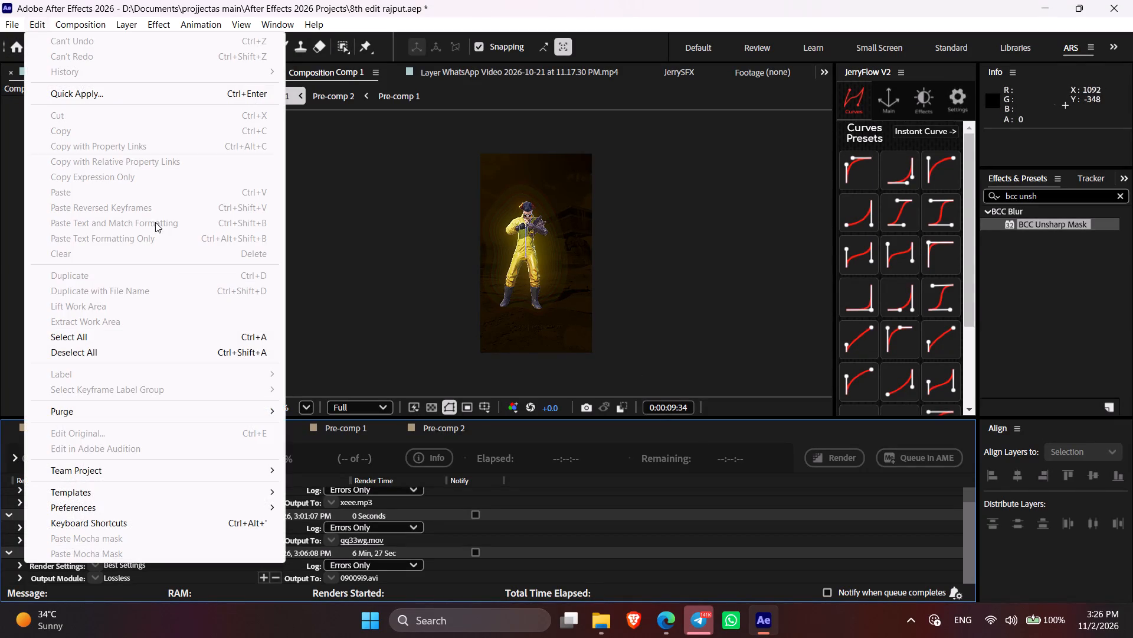
pyautogui.click(339, 423)
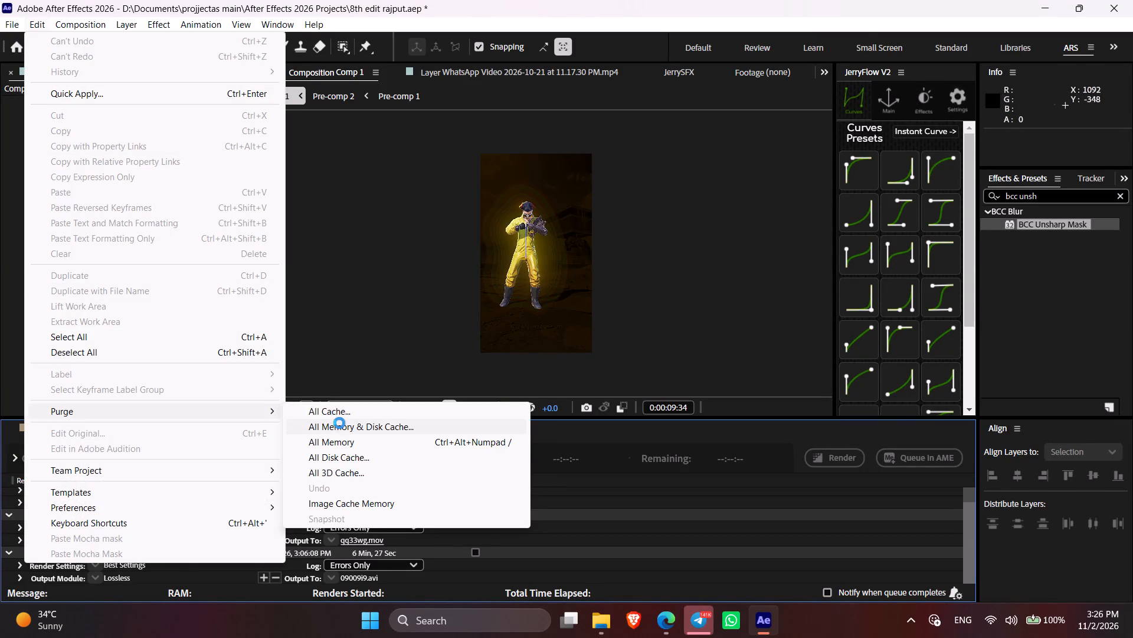
pyautogui.click(624, 336)
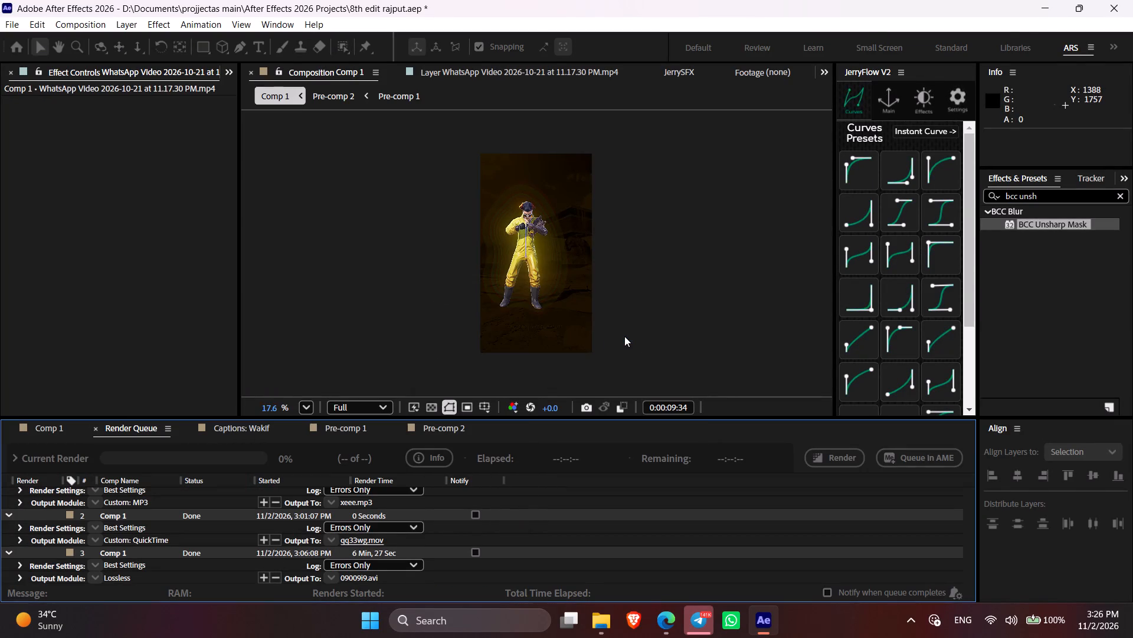
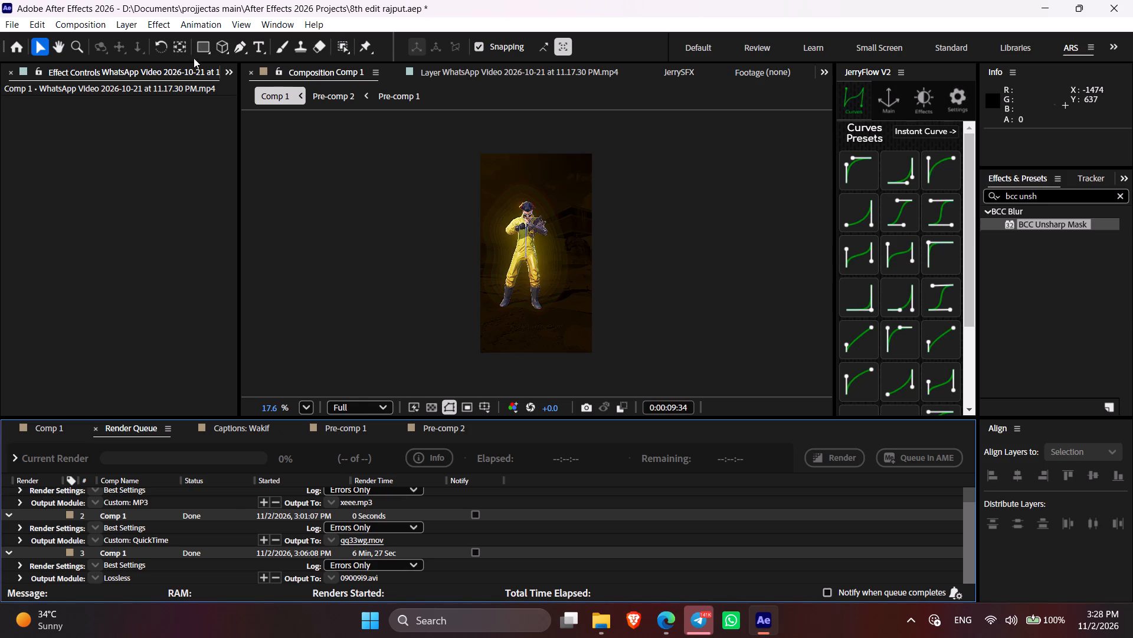
# Go back to the Comp 1 timeline, bring the Project item list into view and preview the frame at 0:00:08:35.
pyautogui.click(60, 424)
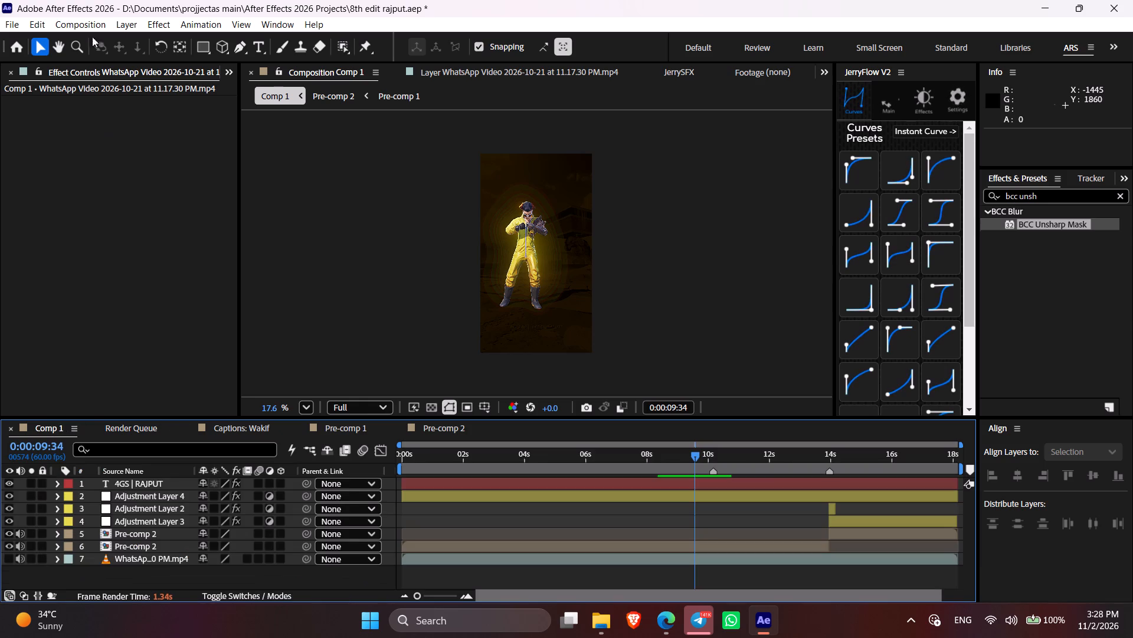
pyautogui.scroll(-1, 80, 74)
pyautogui.scroll(2, 80, 74)
pyautogui.scroll(-1, 80, 74)
pyautogui.scroll(2, 80, 74)
pyautogui.scroll(-1, 80, 76)
pyautogui.scroll(2, 80, 76)
pyautogui.scroll(-7, 80, 76)
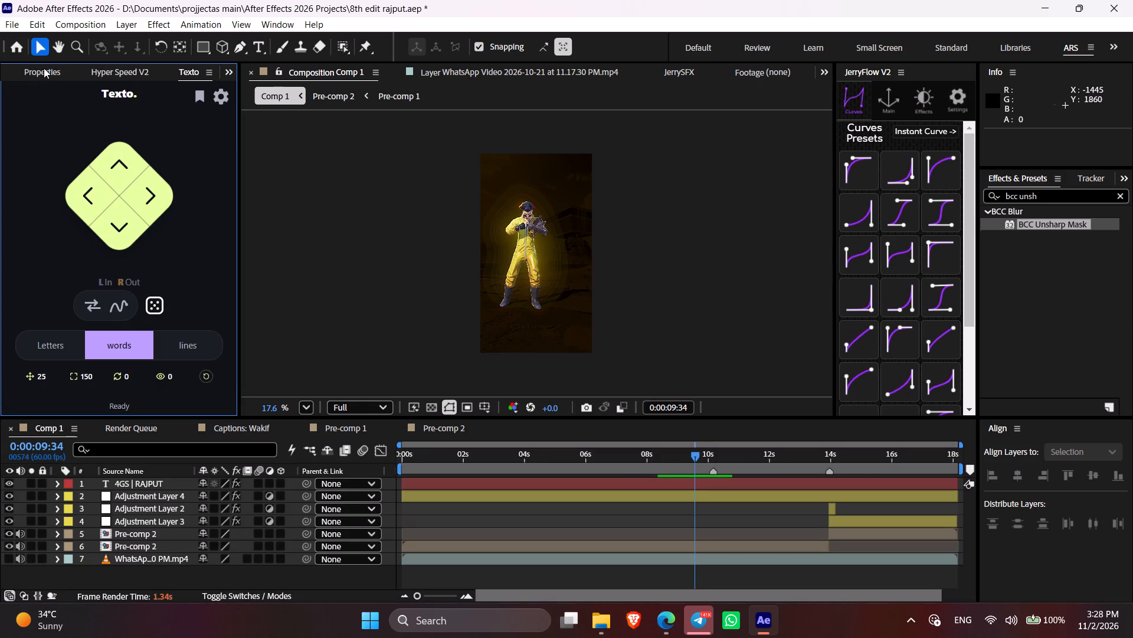
pyautogui.scroll(-2, 44, 68)
pyautogui.scroll(4, 44, 68)
pyautogui.scroll(-3, 44, 68)
pyautogui.scroll(2, 44, 68)
pyautogui.scroll(-1, 44, 68)
pyautogui.scroll(2, 44, 68)
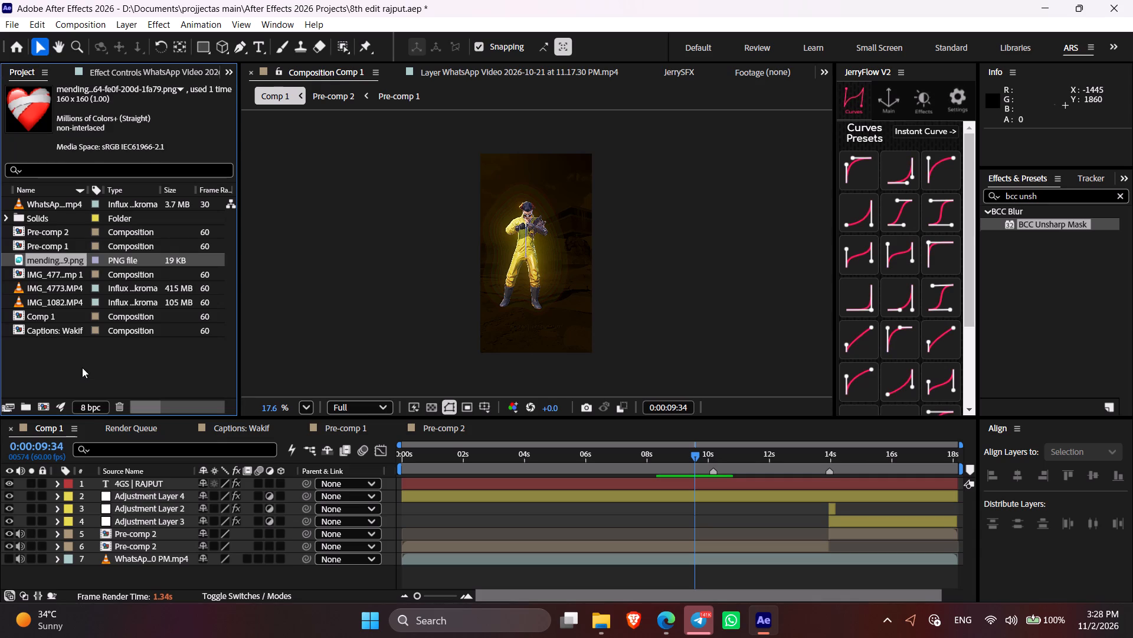
pyautogui.click(82, 367)
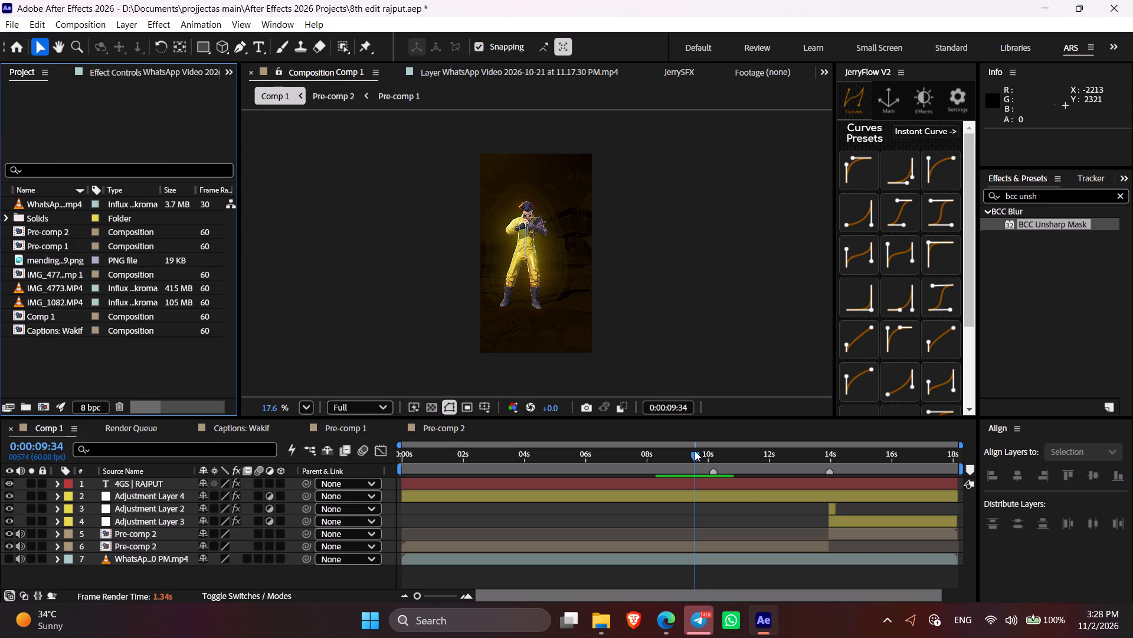
pyautogui.moveTo(687, 450); pyautogui.dragTo(664, 450)
# Purge all memory and disk cache again, clearing the disk cache for all versions.
pyautogui.click(35, 30)
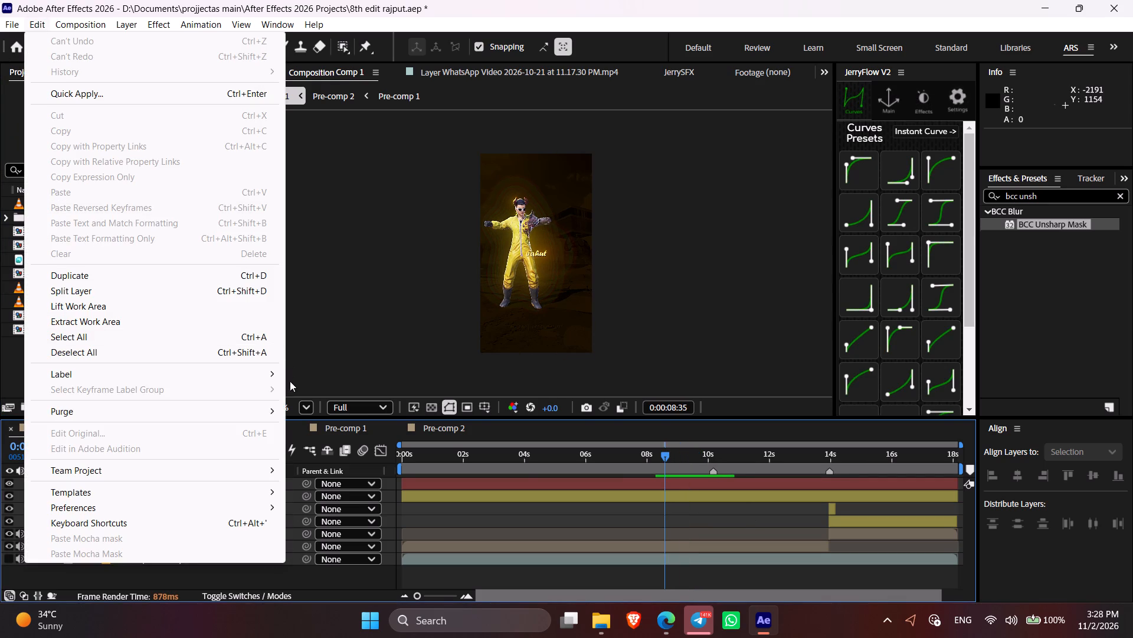
pyautogui.click(366, 422)
pyautogui.press('Return')
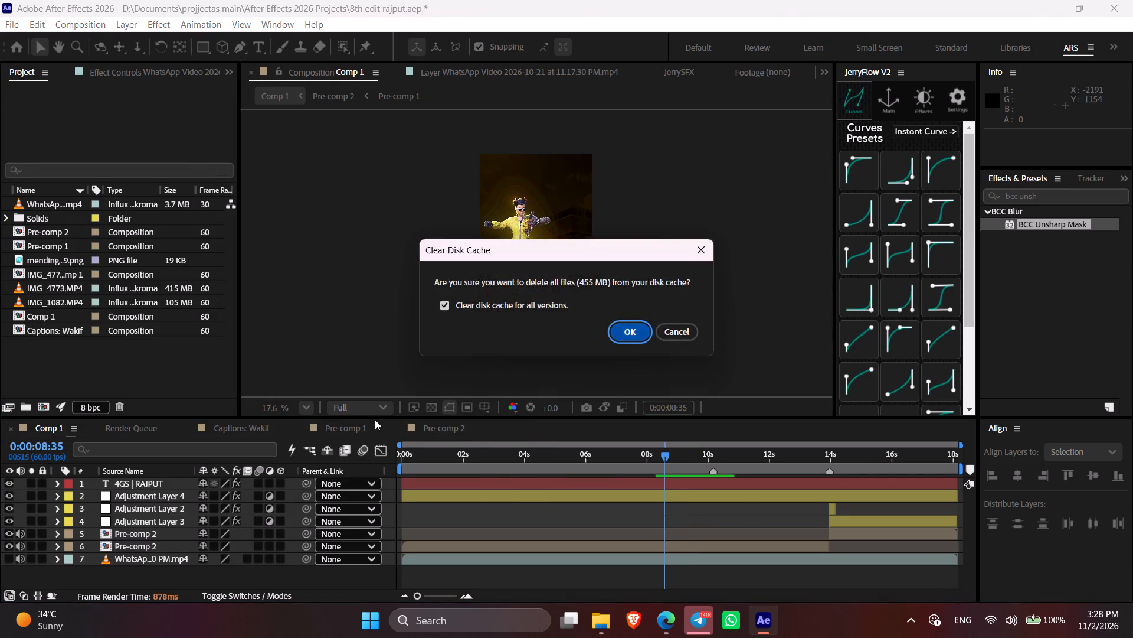
# Check the render queue and return to Comp 1 at its first frame.
pyautogui.click(157, 431)
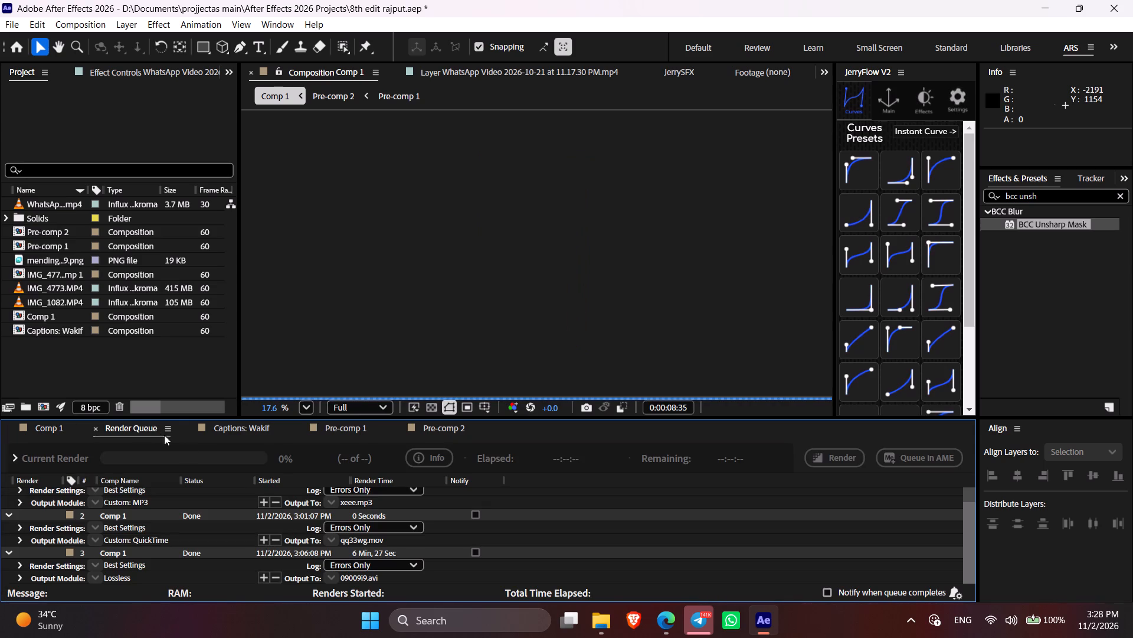
pyautogui.click(52, 425)
pyautogui.moveTo(424, 460); pyautogui.dragTo(376, 461)
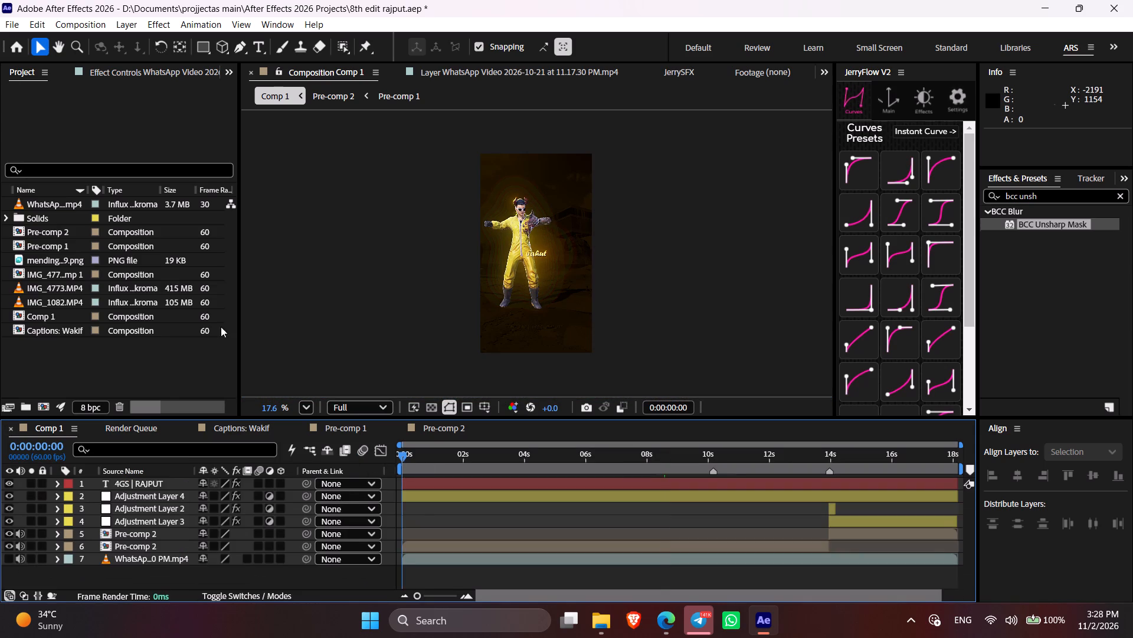
# Start a new empty project, saving the changes to 8th edit rajput.aep.
pyautogui.click(12, 22)
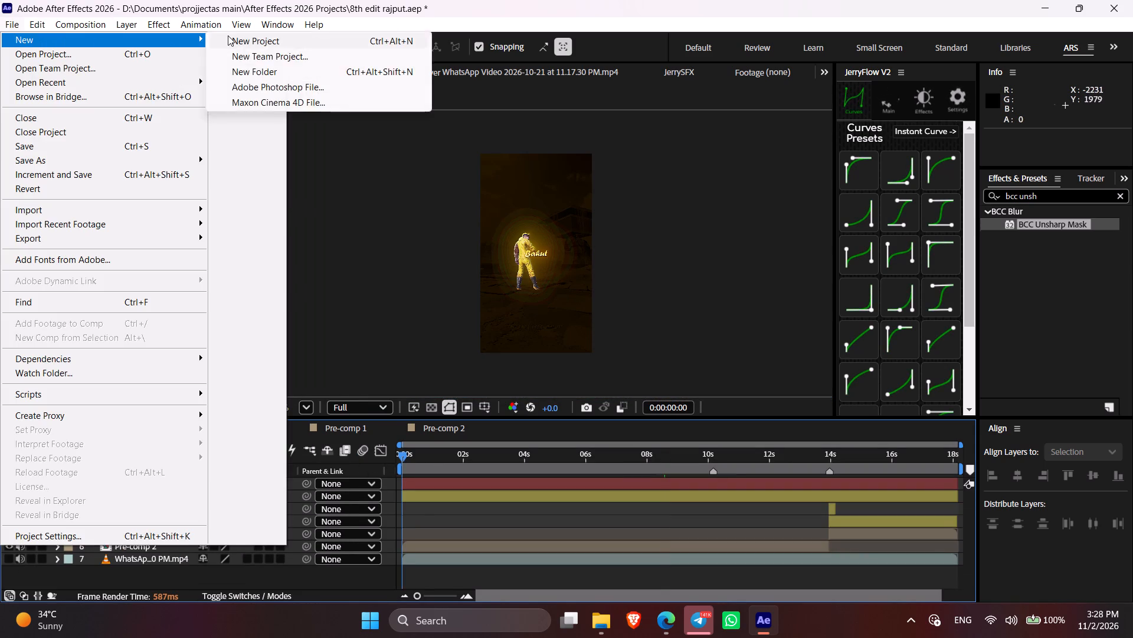
pyautogui.click(228, 35)
pyautogui.click(538, 361)
pyautogui.click(526, 350)
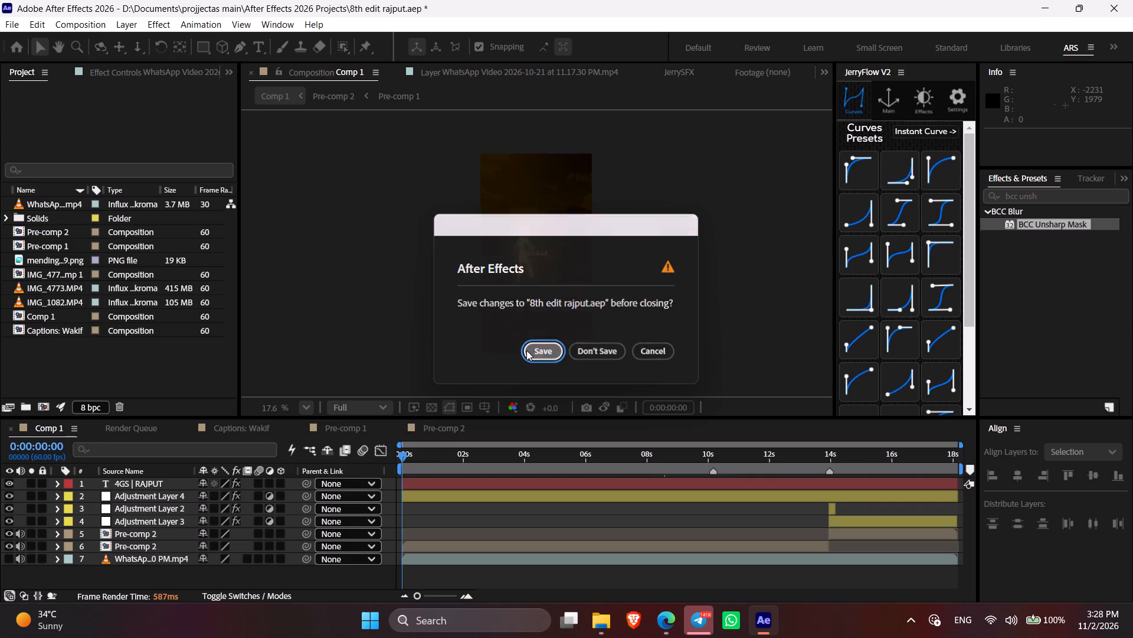
pyautogui.click(11, 429)
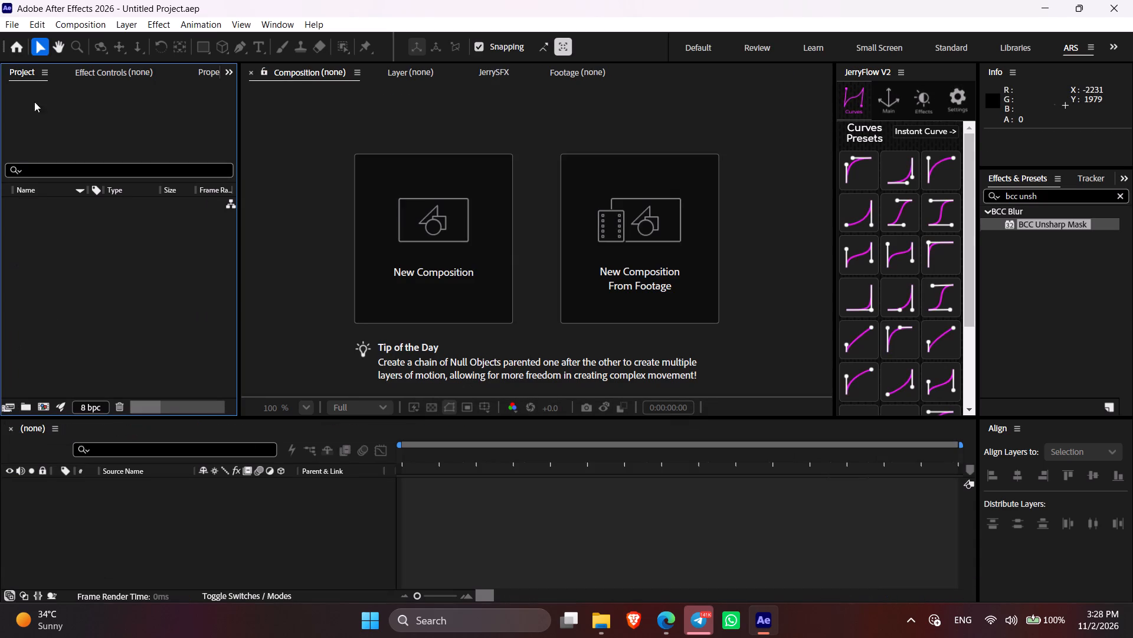
# Purge all memory and disk cache in the new untitled project.
pyautogui.click(37, 25)
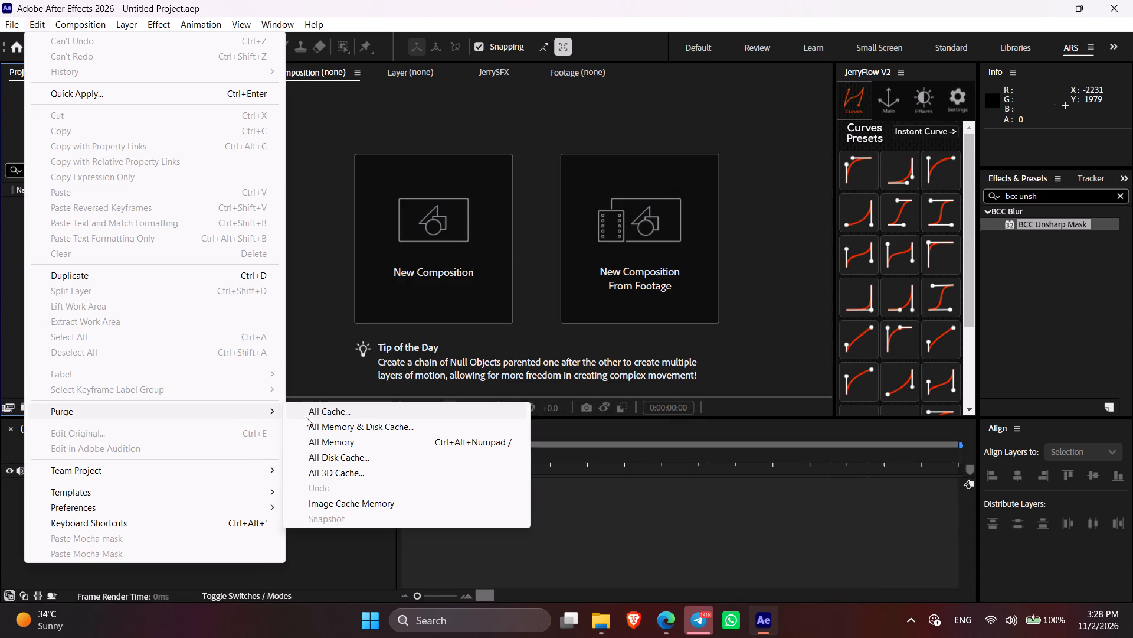
pyautogui.click(338, 424)
pyautogui.press('Return')
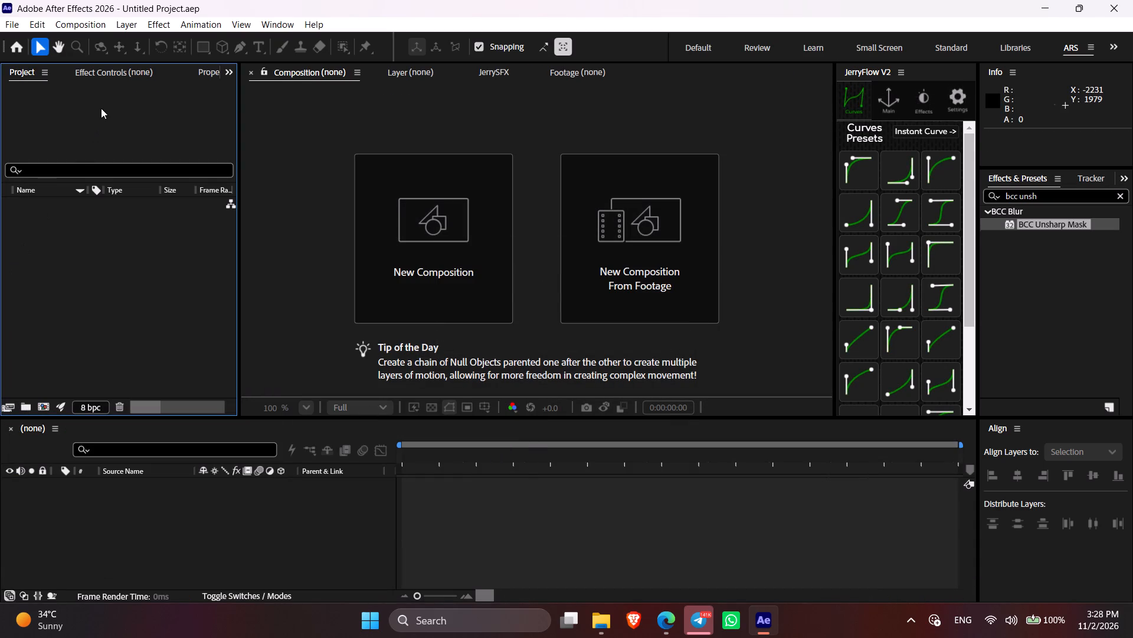
pyautogui.click(589, 557)
pyautogui.click(662, 620)
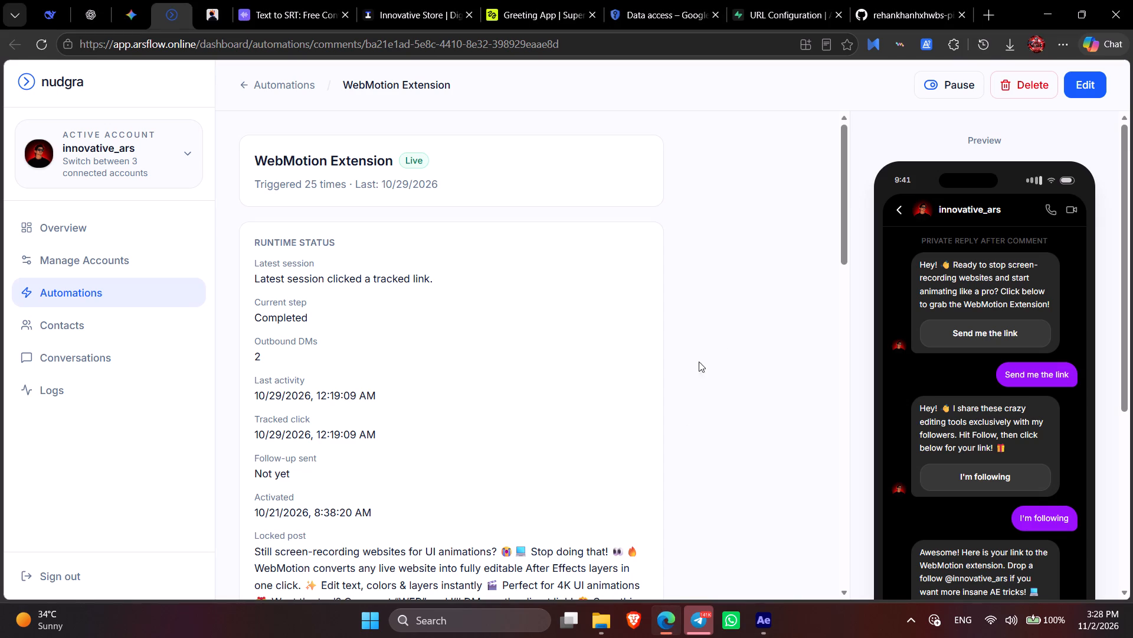
pyautogui.click(761, 336)
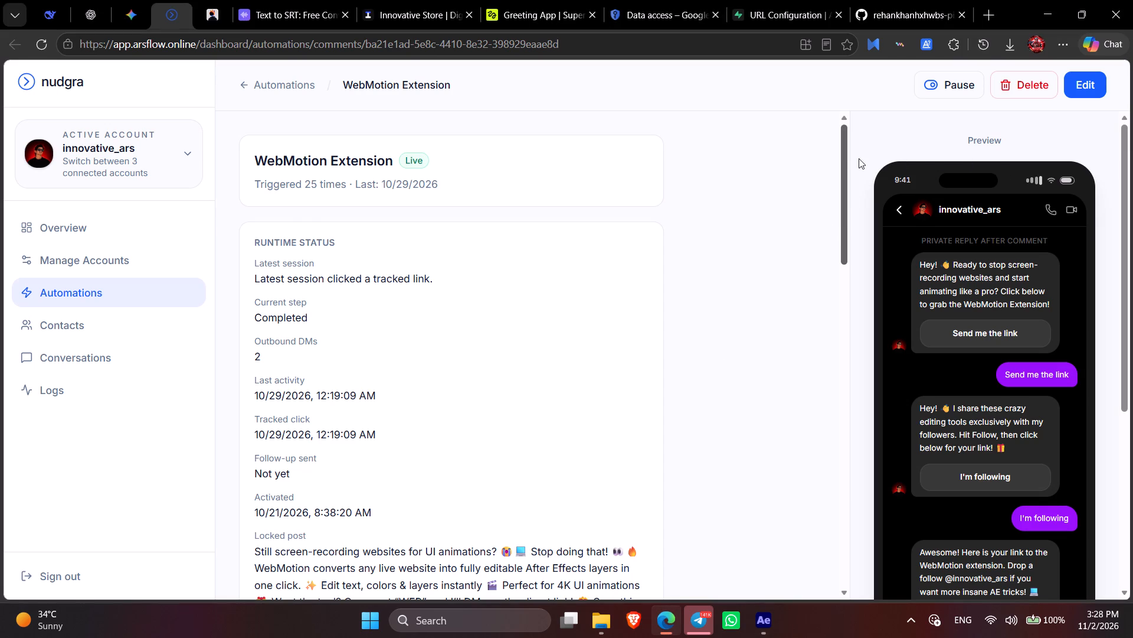
pyautogui.moveTo(846, 156); pyautogui.dragTo(851, 226)
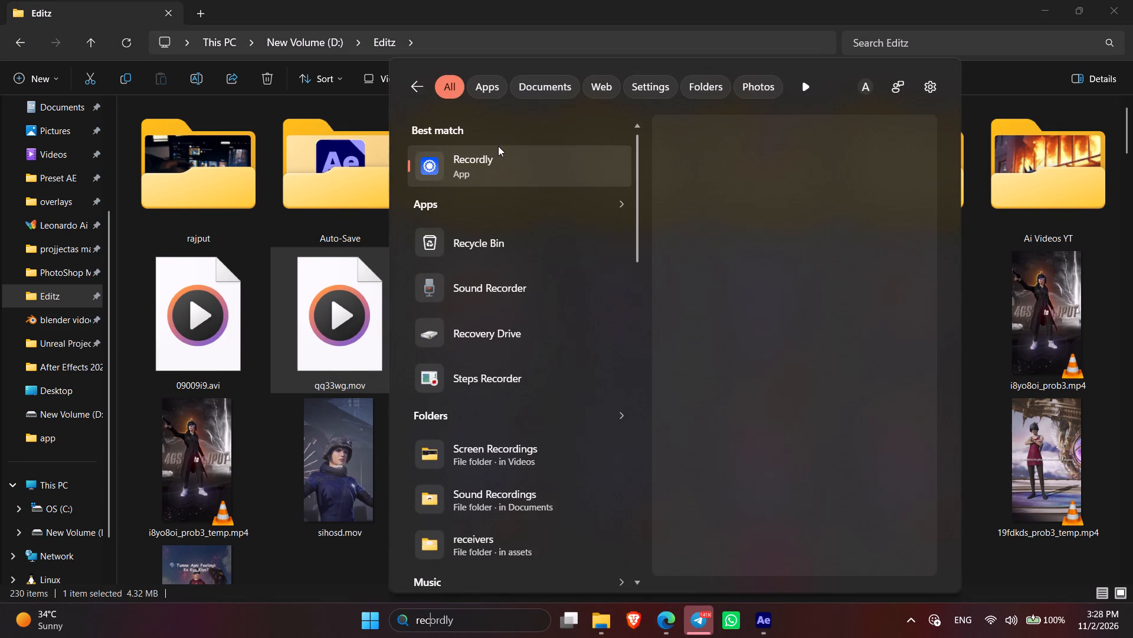
pyautogui.click(496, 161)
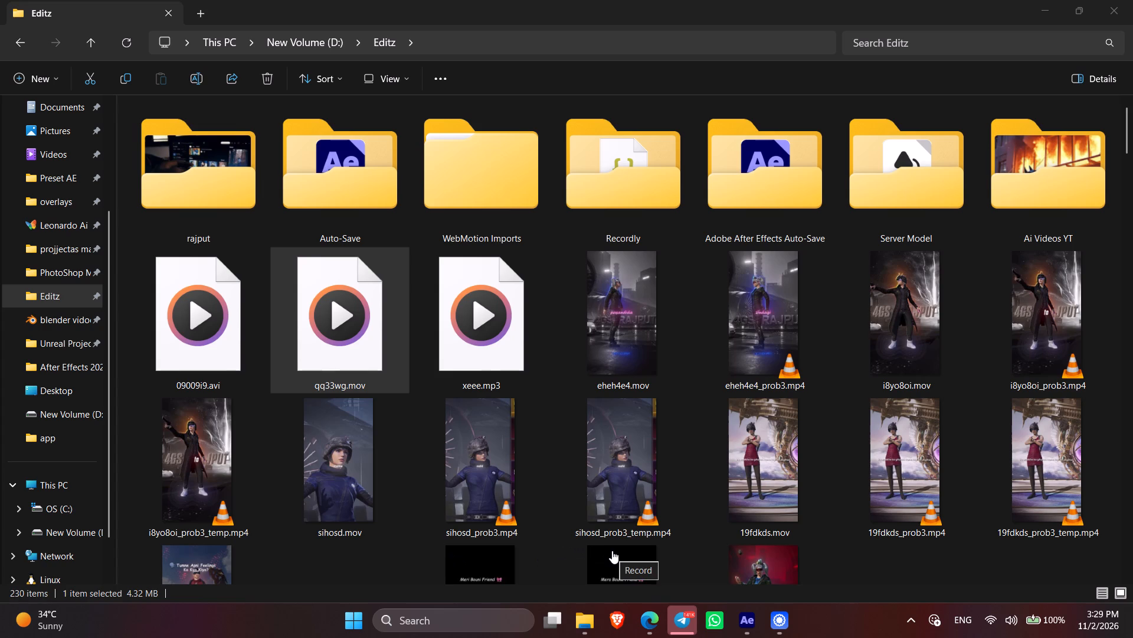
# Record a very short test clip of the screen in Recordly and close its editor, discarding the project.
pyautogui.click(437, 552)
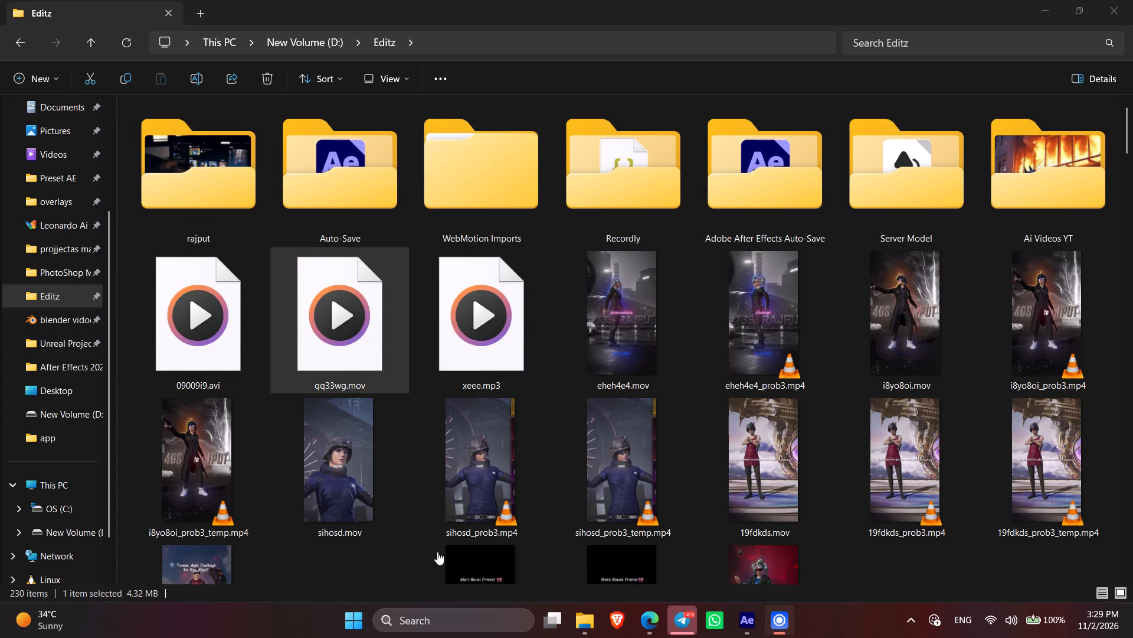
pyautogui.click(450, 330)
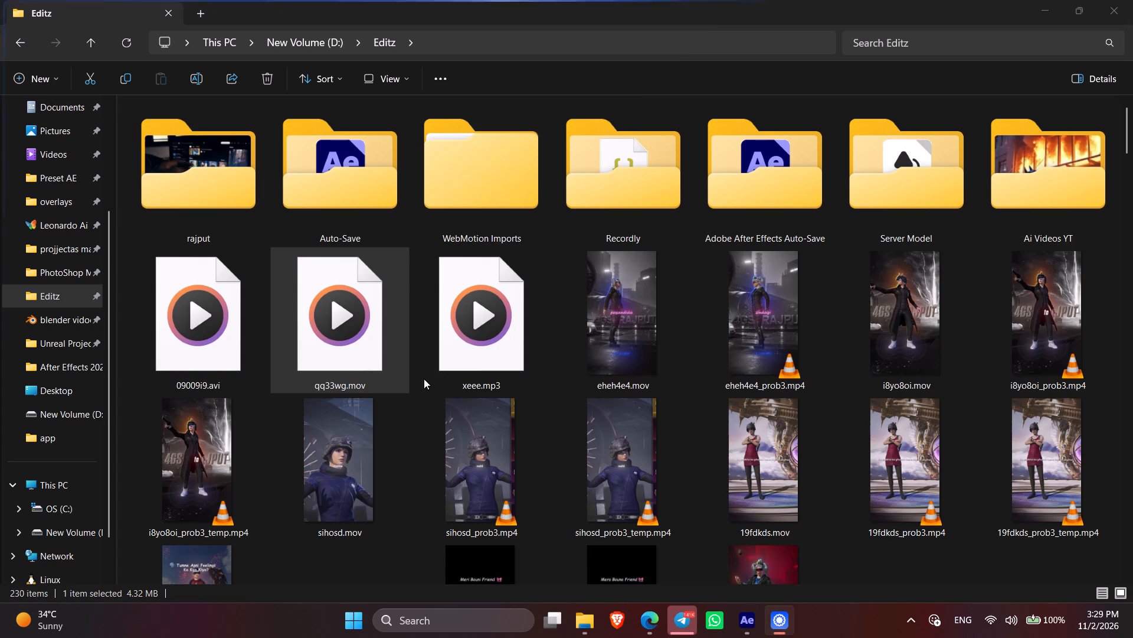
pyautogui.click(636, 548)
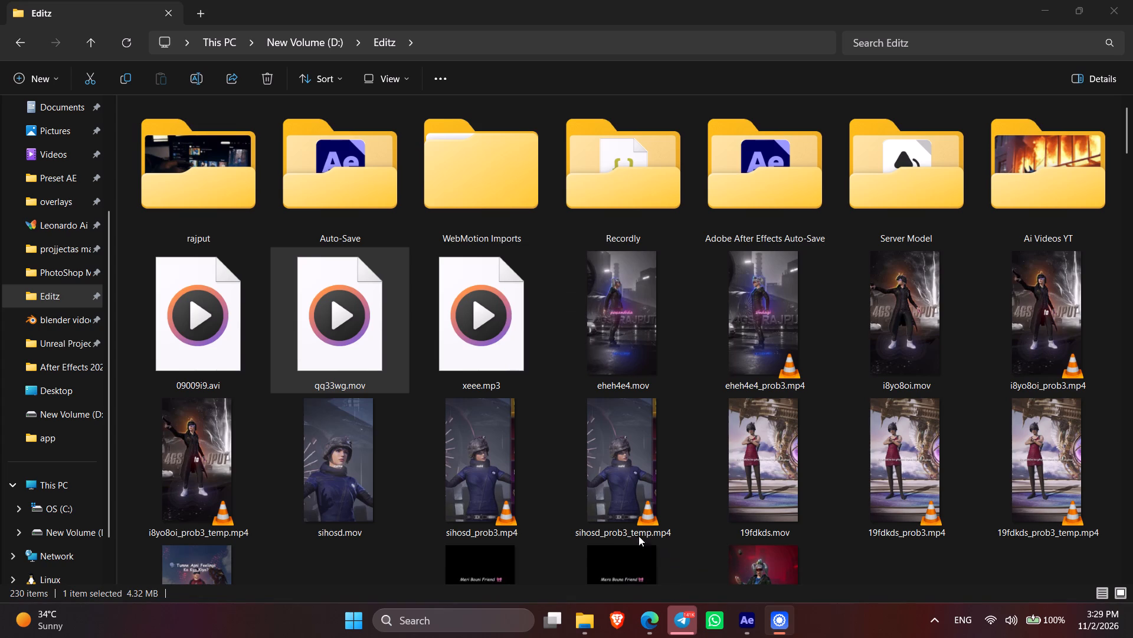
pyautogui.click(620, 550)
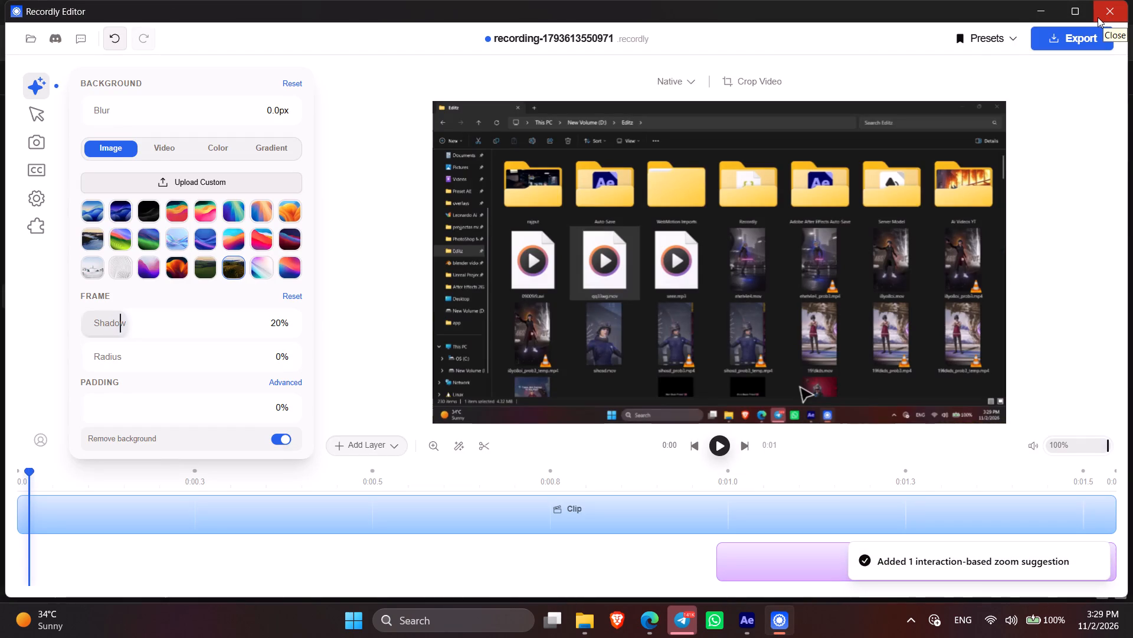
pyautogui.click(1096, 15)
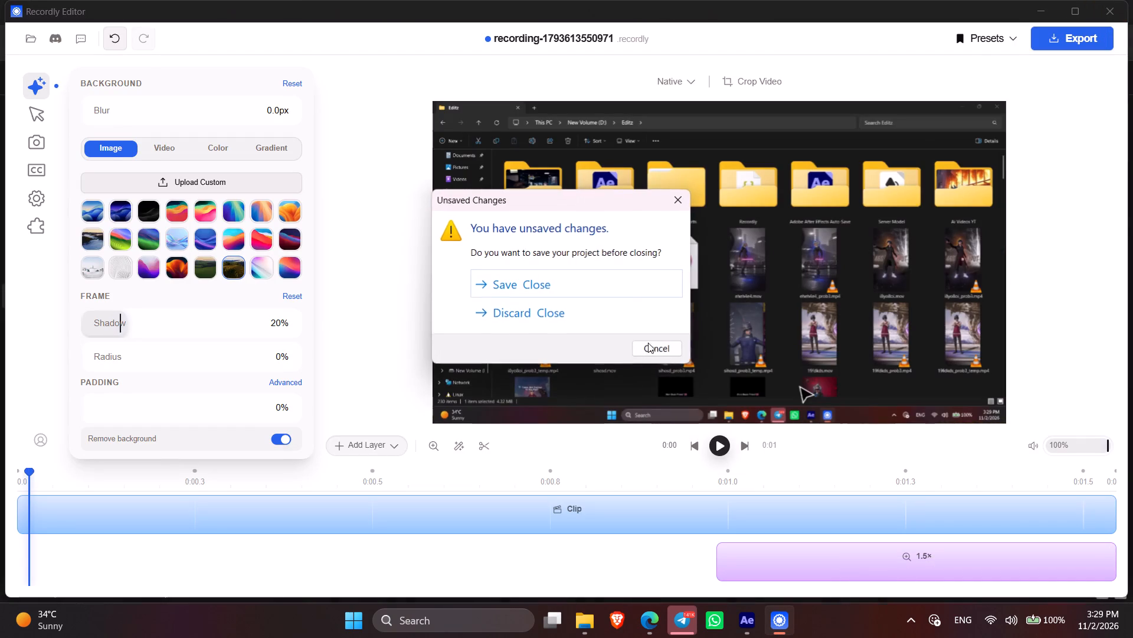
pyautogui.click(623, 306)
# Record a new screen clip of about 9 seconds while browsing the Editz folder's files, and finish it into the Recordly editor.
pyautogui.click(640, 543)
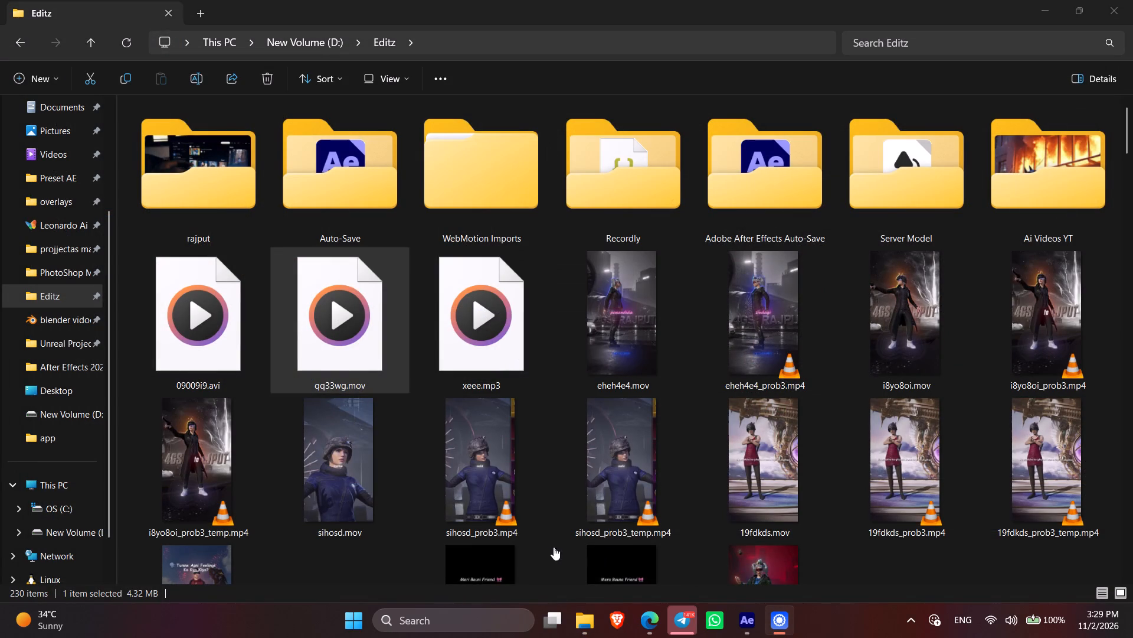
pyautogui.click(591, 549)
pyautogui.click(597, 546)
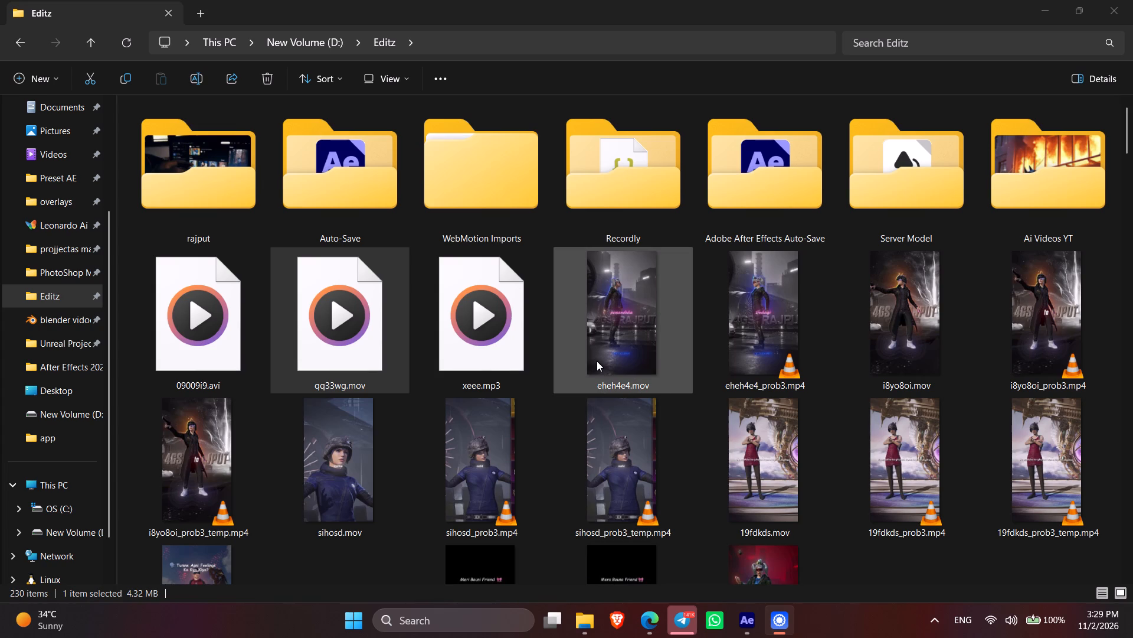
pyautogui.click(585, 555)
pyautogui.scroll(-11, 620, 158)
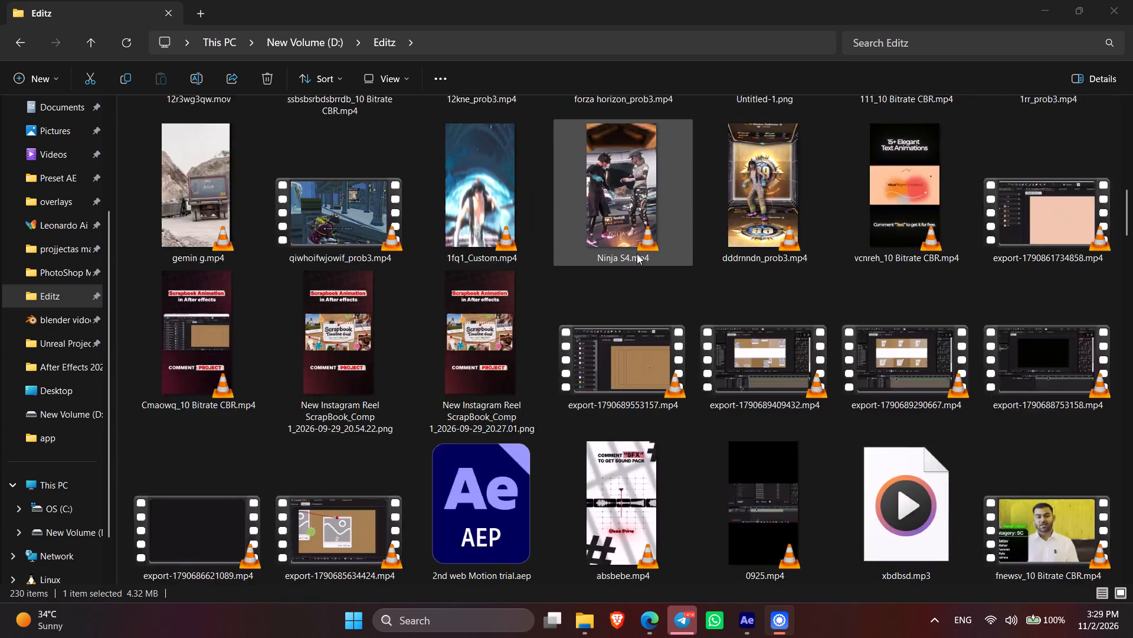
pyautogui.scroll(-9, 637, 254)
pyautogui.scroll(1, 636, 288)
pyautogui.scroll(-11, 636, 288)
pyautogui.scroll(1, 636, 291)
pyautogui.scroll(-1, 636, 291)
pyautogui.scroll(1, 636, 291)
pyautogui.click(599, 547)
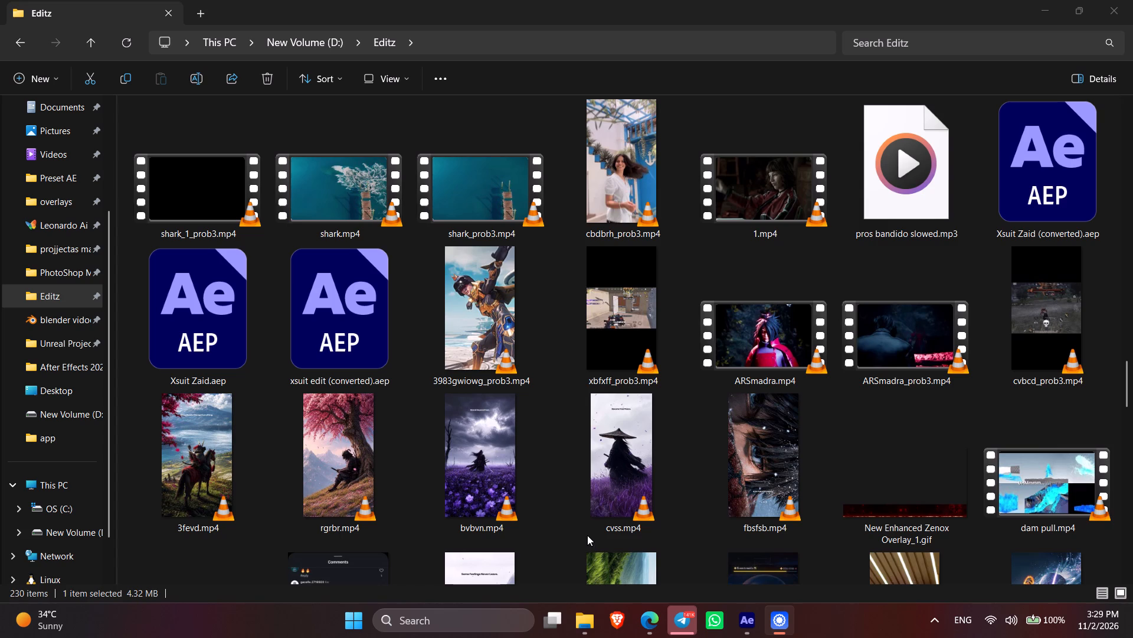
pyautogui.click(594, 548)
pyautogui.click(634, 552)
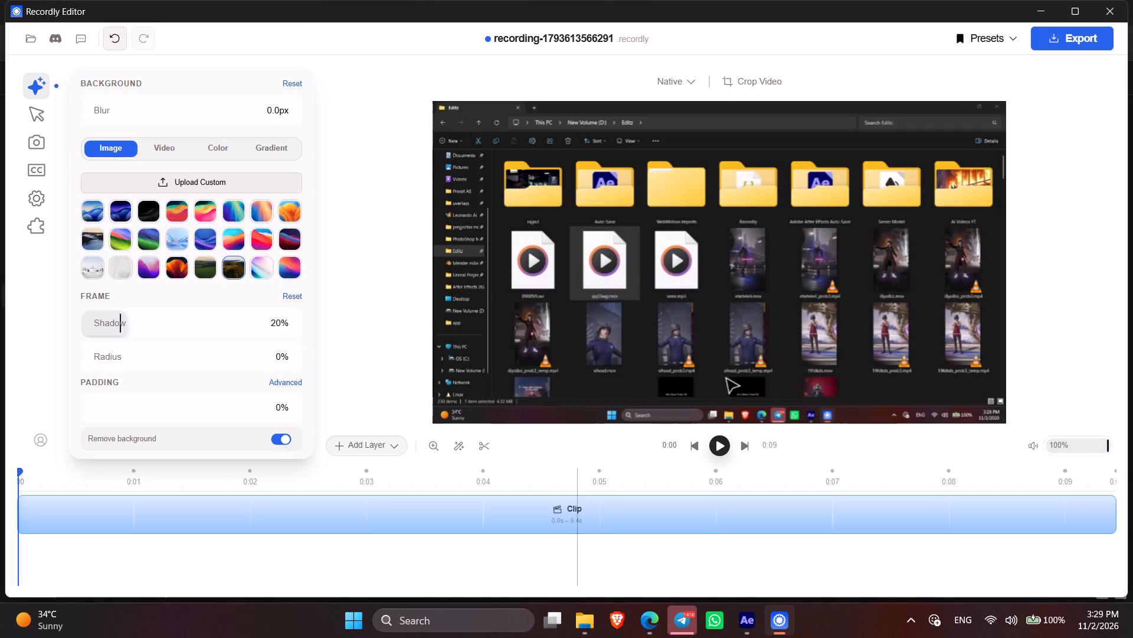
# Play back the 9-second screen recording with its zoom effects and close its editor, discarding the unsaved project.
pyautogui.click(718, 438)
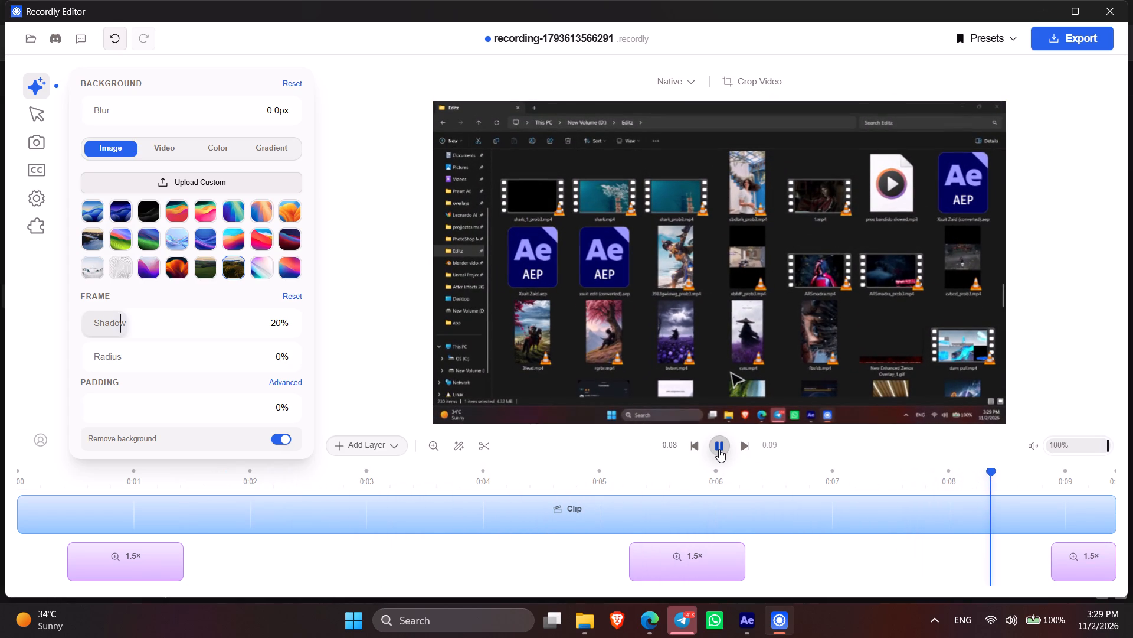
pyautogui.click(719, 449)
pyautogui.click(1099, 16)
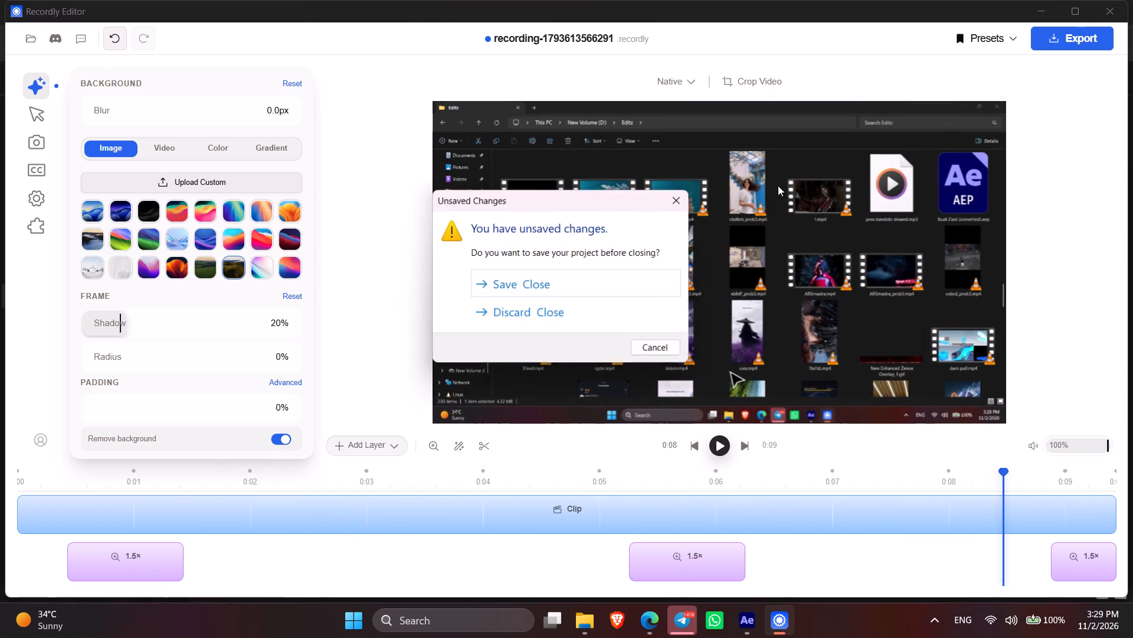
pyautogui.click(565, 310)
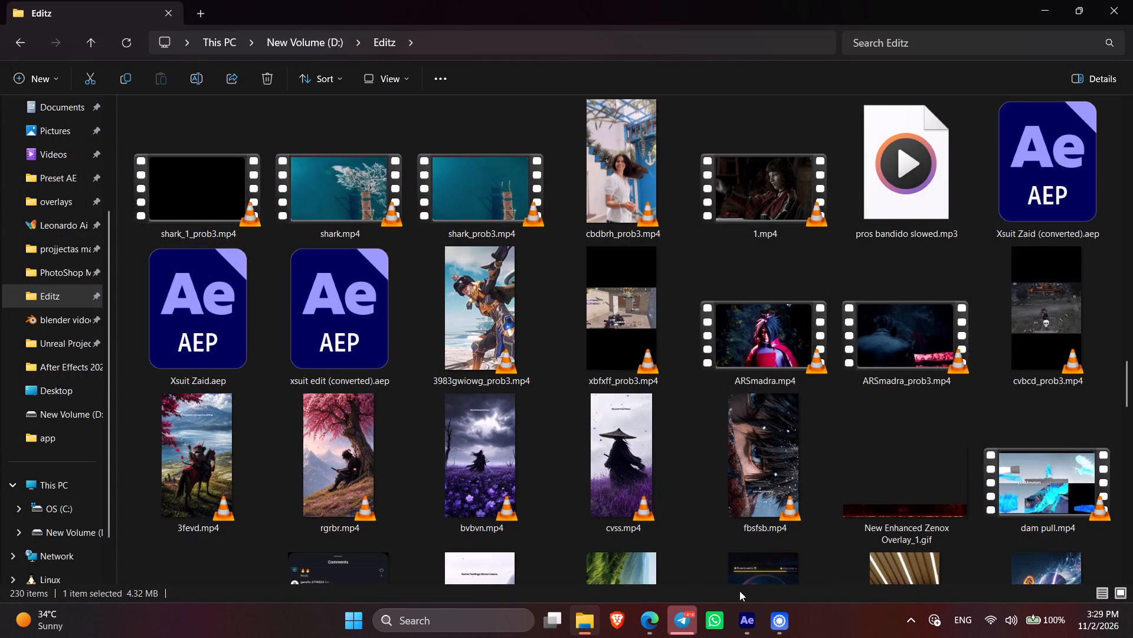
# Switch to After Effects and bring its empty untitled project to the front.
pyautogui.click(739, 617)
pyautogui.click(542, 506)
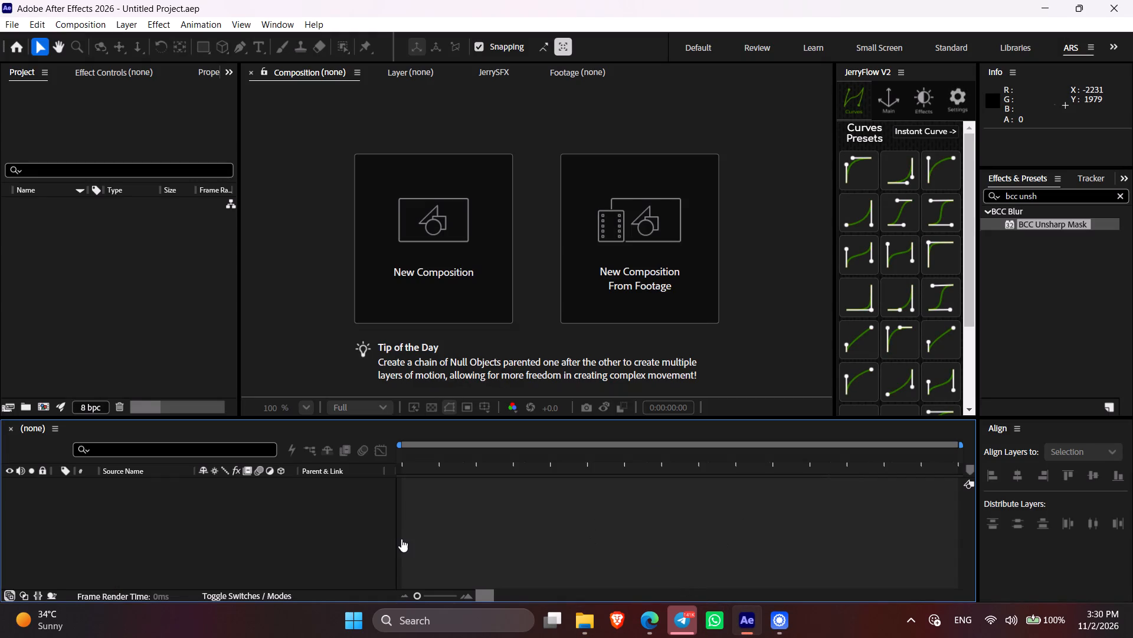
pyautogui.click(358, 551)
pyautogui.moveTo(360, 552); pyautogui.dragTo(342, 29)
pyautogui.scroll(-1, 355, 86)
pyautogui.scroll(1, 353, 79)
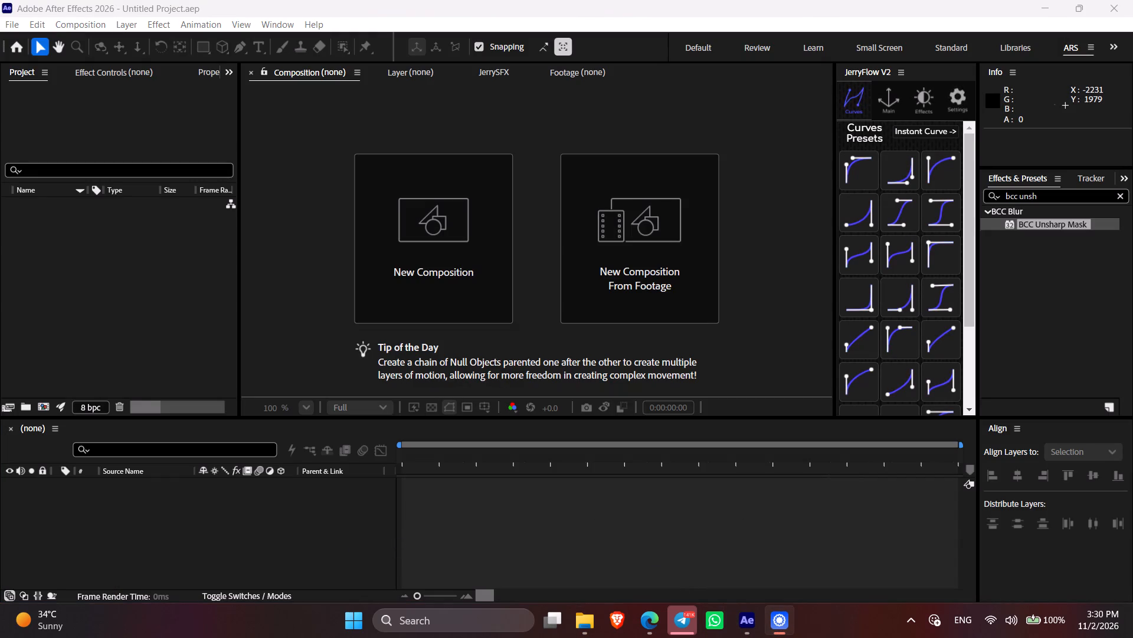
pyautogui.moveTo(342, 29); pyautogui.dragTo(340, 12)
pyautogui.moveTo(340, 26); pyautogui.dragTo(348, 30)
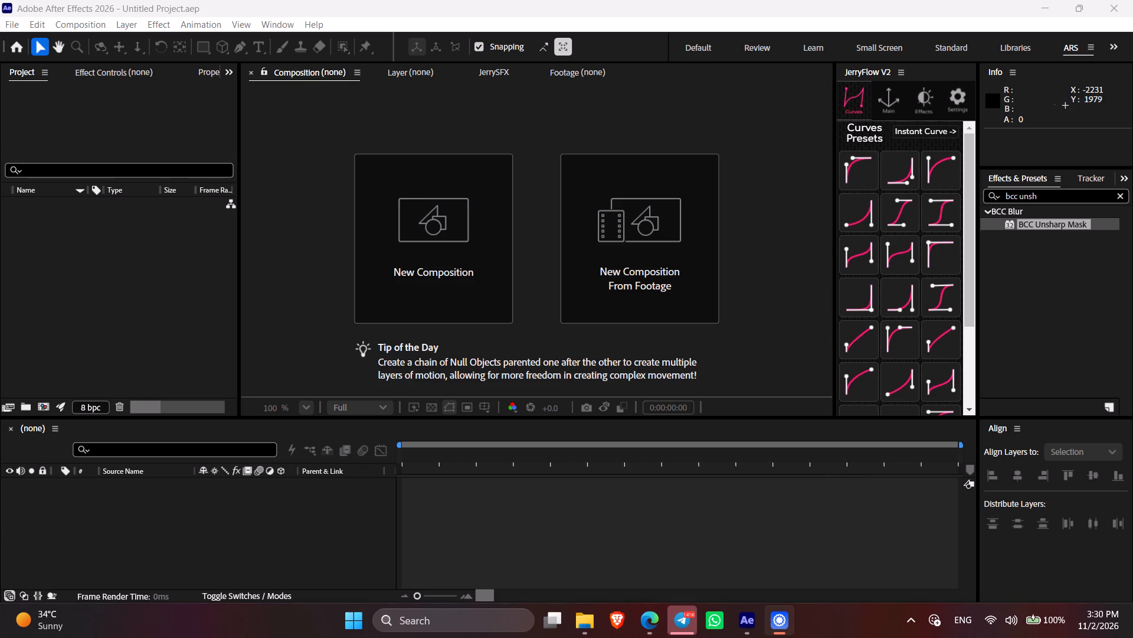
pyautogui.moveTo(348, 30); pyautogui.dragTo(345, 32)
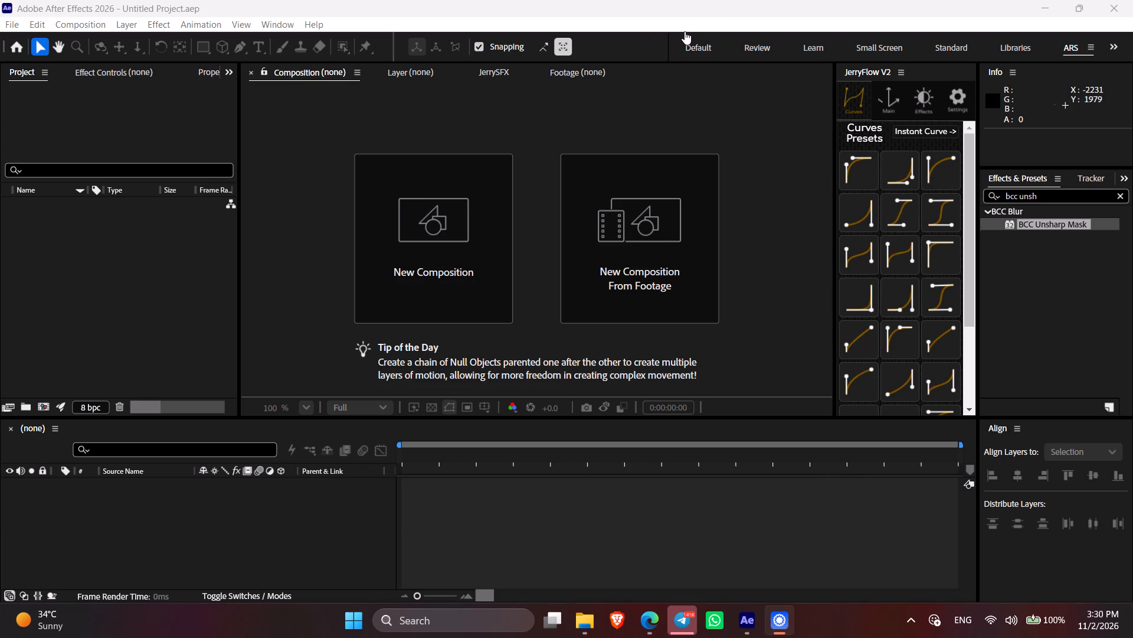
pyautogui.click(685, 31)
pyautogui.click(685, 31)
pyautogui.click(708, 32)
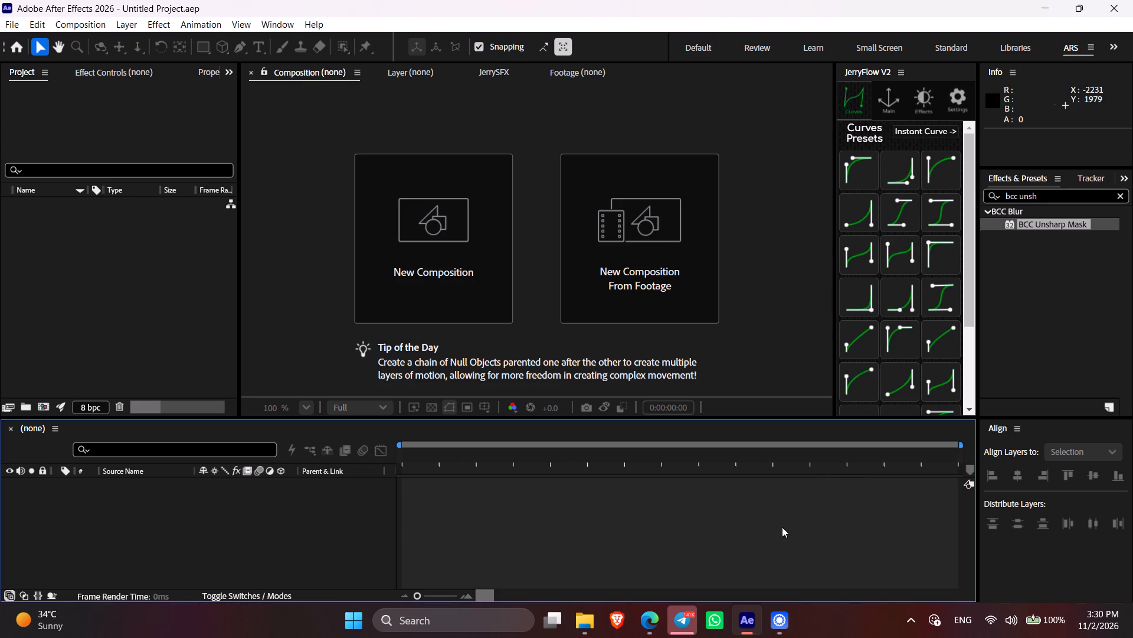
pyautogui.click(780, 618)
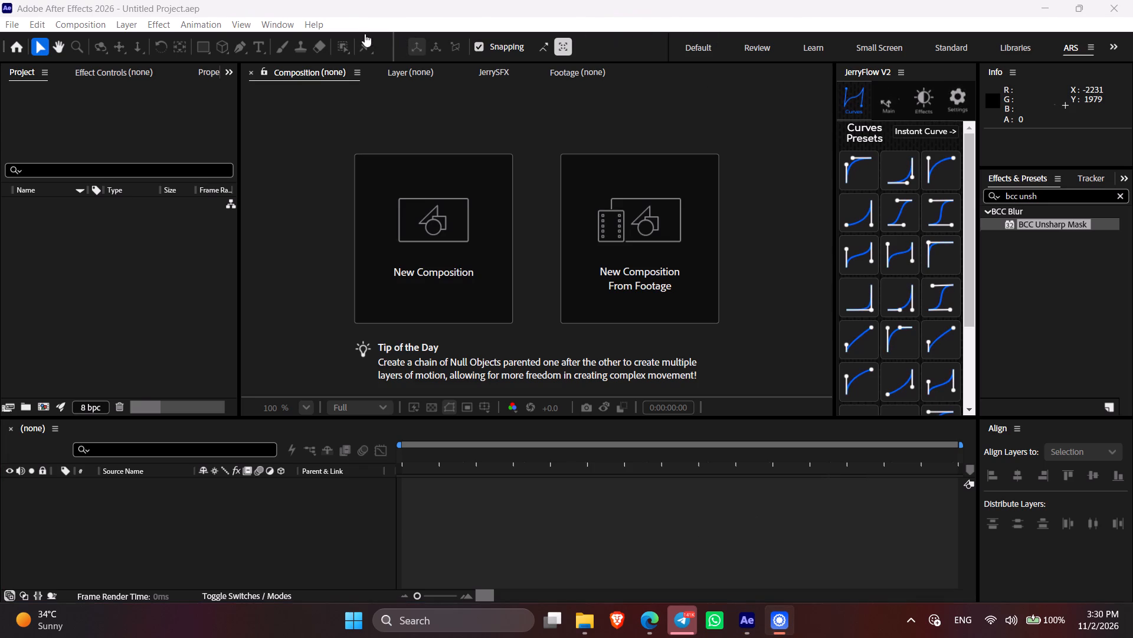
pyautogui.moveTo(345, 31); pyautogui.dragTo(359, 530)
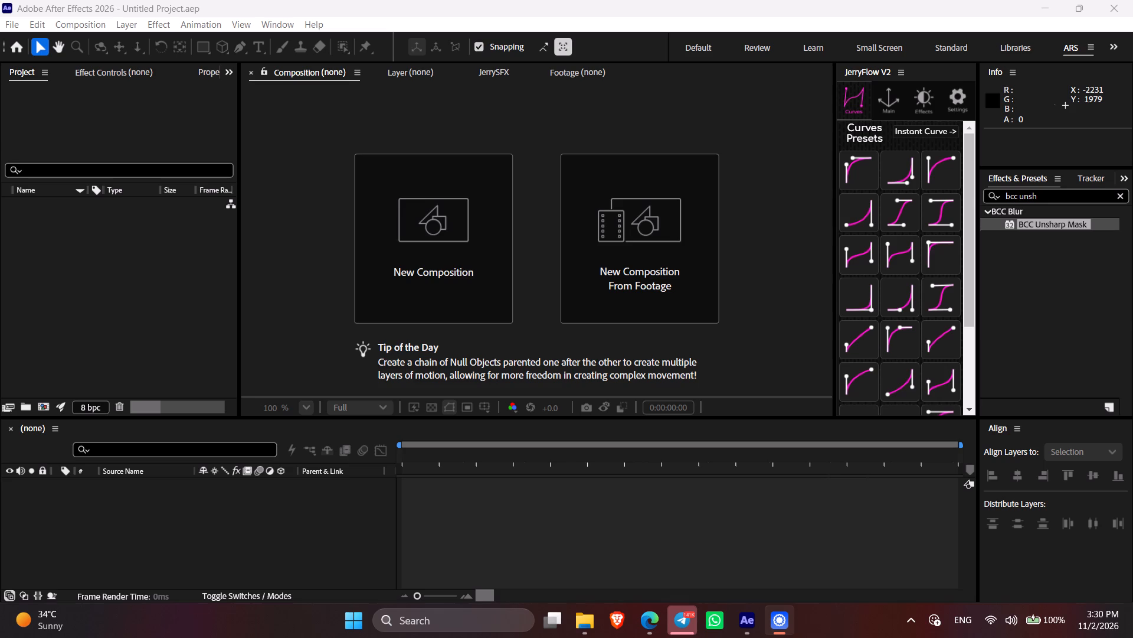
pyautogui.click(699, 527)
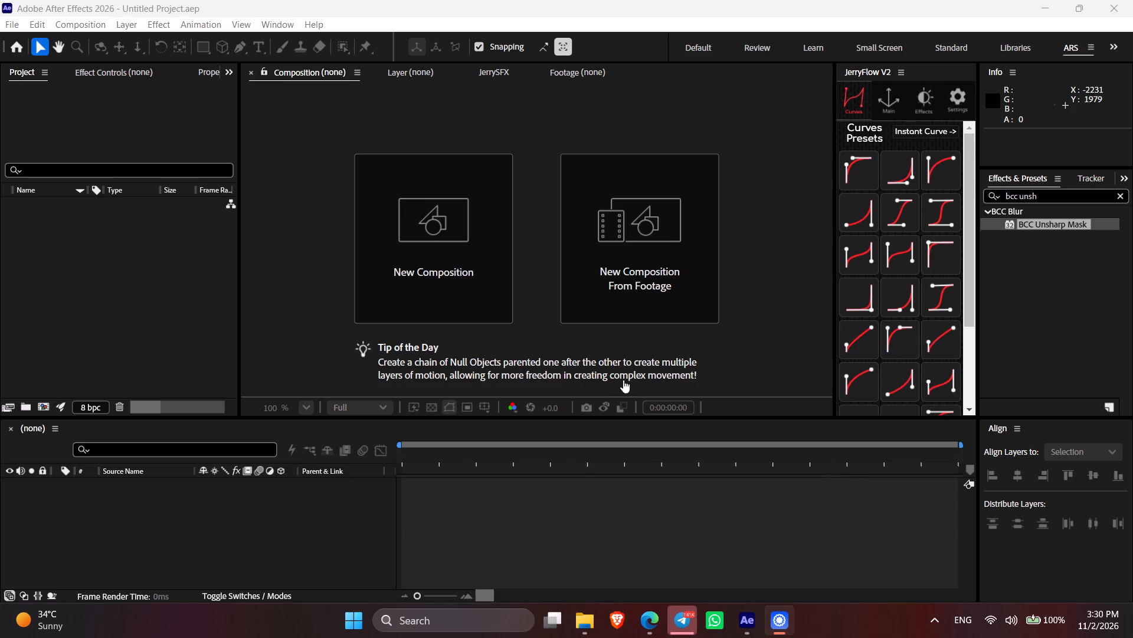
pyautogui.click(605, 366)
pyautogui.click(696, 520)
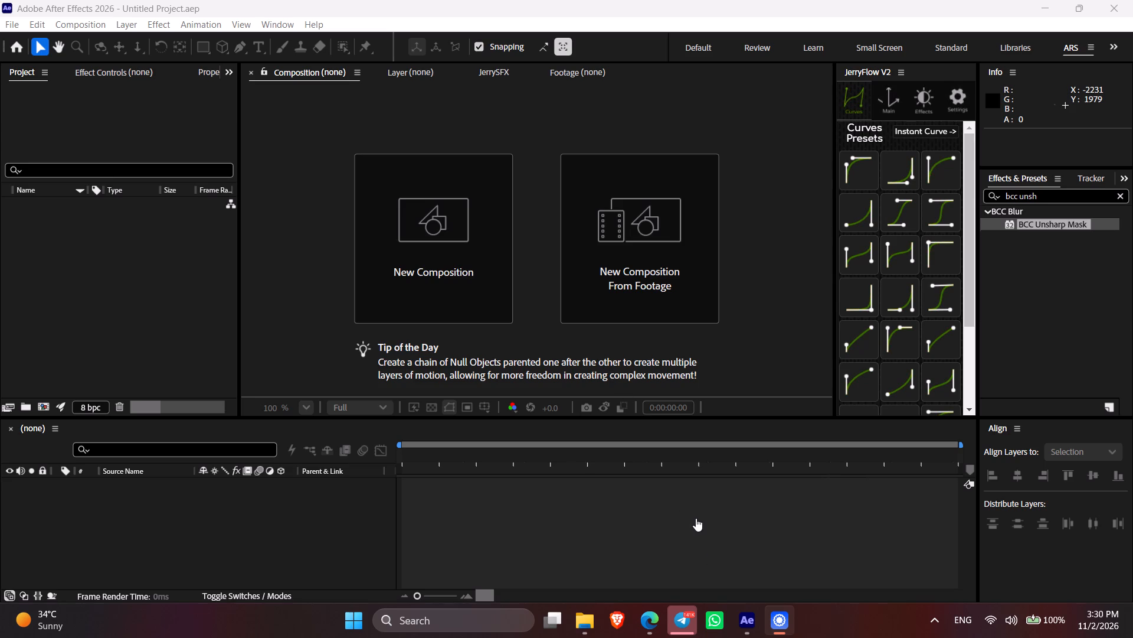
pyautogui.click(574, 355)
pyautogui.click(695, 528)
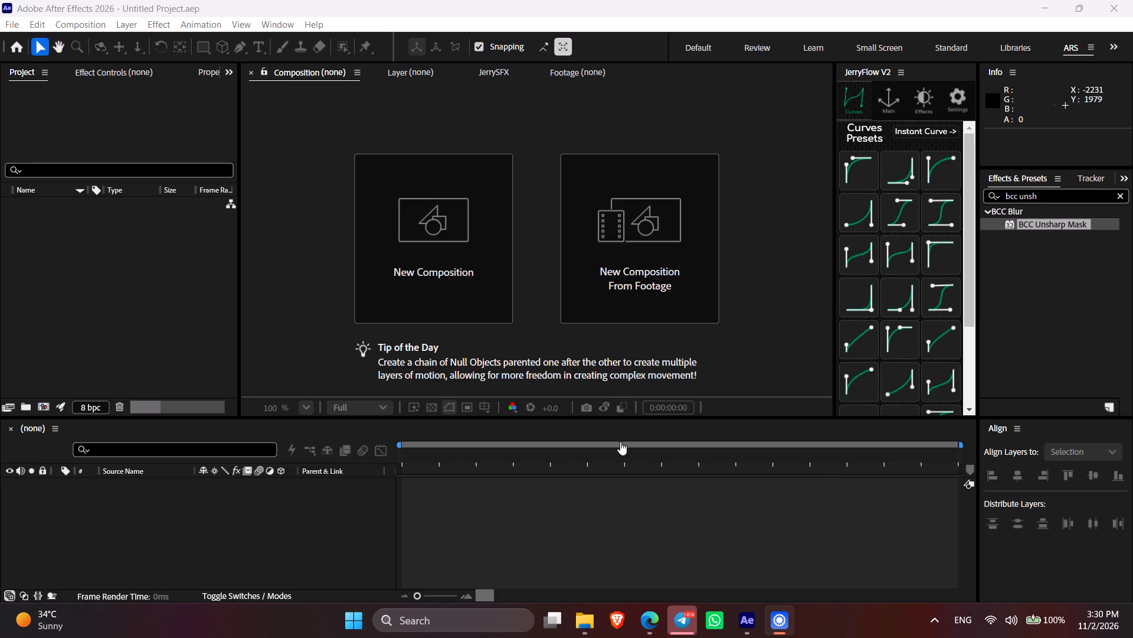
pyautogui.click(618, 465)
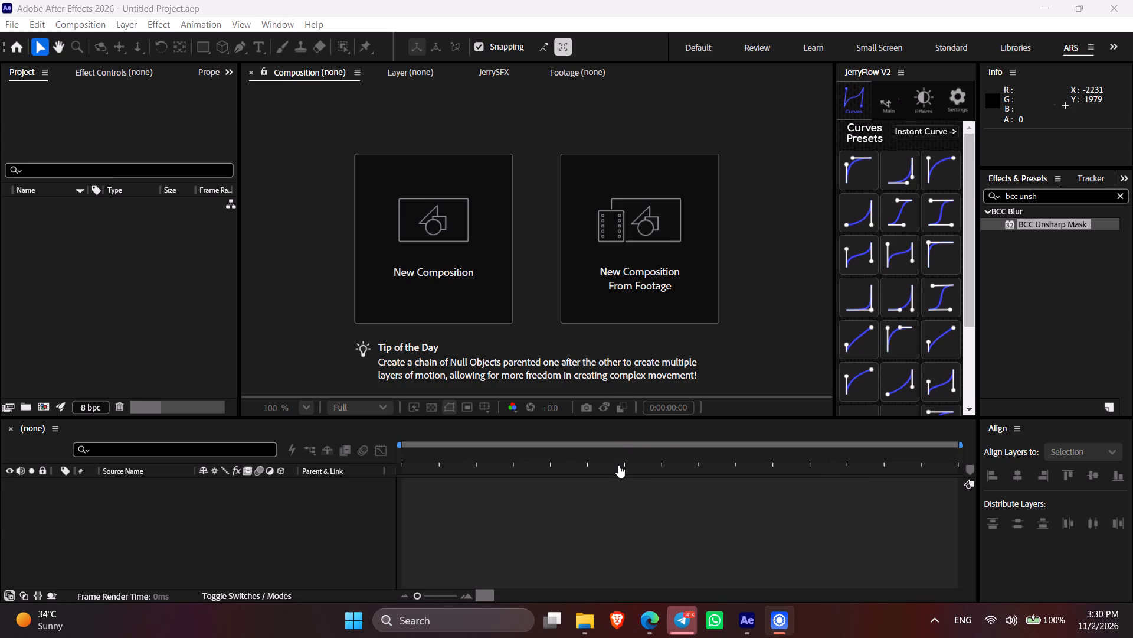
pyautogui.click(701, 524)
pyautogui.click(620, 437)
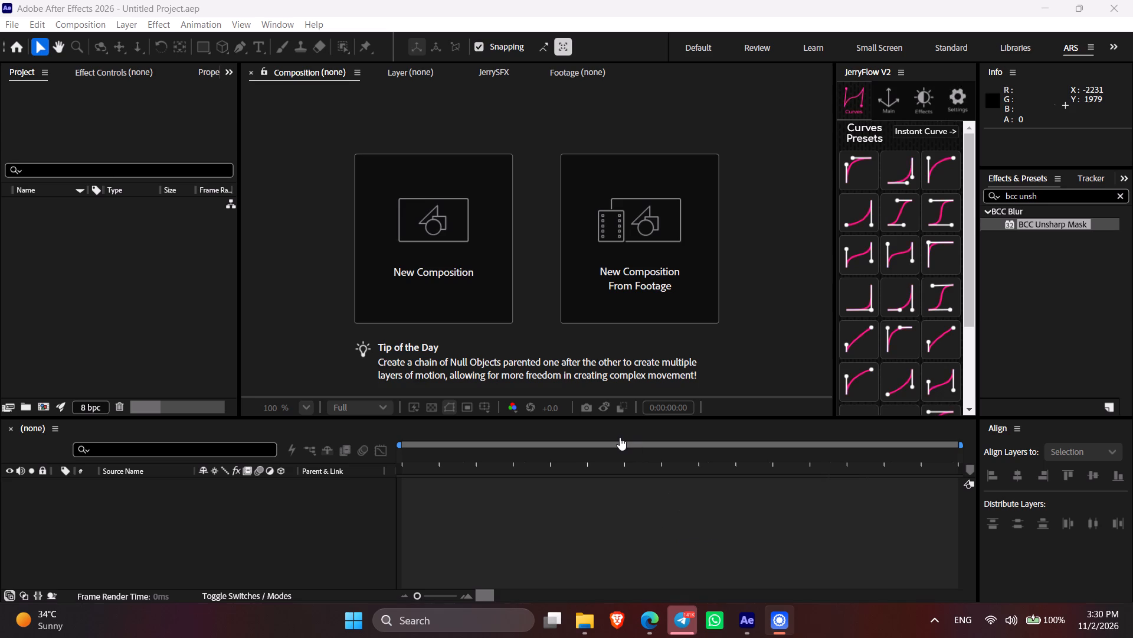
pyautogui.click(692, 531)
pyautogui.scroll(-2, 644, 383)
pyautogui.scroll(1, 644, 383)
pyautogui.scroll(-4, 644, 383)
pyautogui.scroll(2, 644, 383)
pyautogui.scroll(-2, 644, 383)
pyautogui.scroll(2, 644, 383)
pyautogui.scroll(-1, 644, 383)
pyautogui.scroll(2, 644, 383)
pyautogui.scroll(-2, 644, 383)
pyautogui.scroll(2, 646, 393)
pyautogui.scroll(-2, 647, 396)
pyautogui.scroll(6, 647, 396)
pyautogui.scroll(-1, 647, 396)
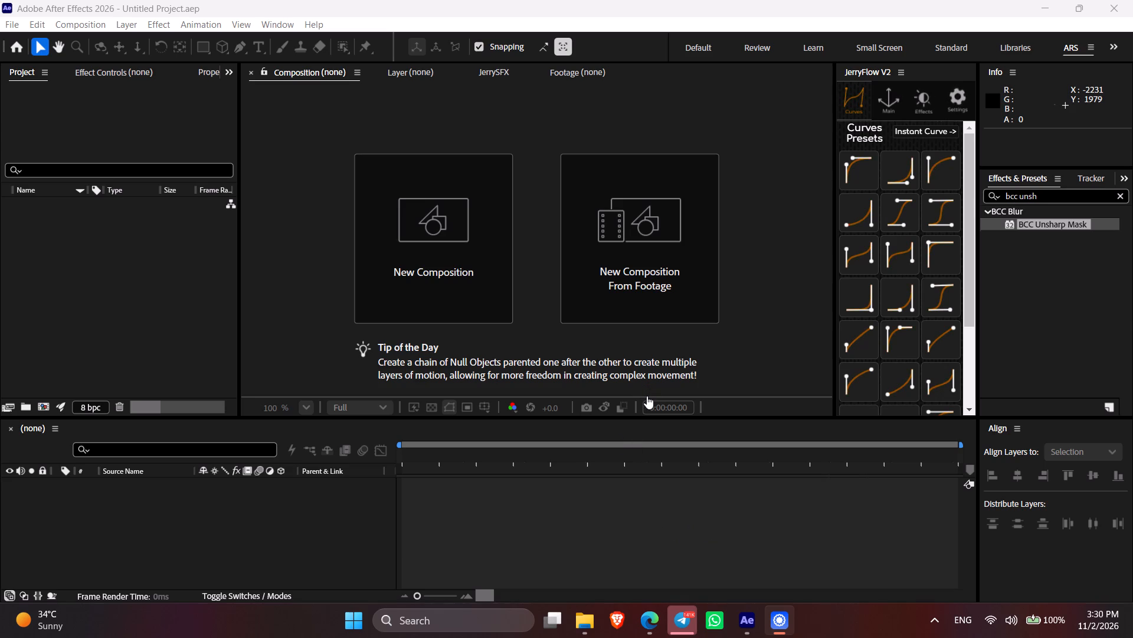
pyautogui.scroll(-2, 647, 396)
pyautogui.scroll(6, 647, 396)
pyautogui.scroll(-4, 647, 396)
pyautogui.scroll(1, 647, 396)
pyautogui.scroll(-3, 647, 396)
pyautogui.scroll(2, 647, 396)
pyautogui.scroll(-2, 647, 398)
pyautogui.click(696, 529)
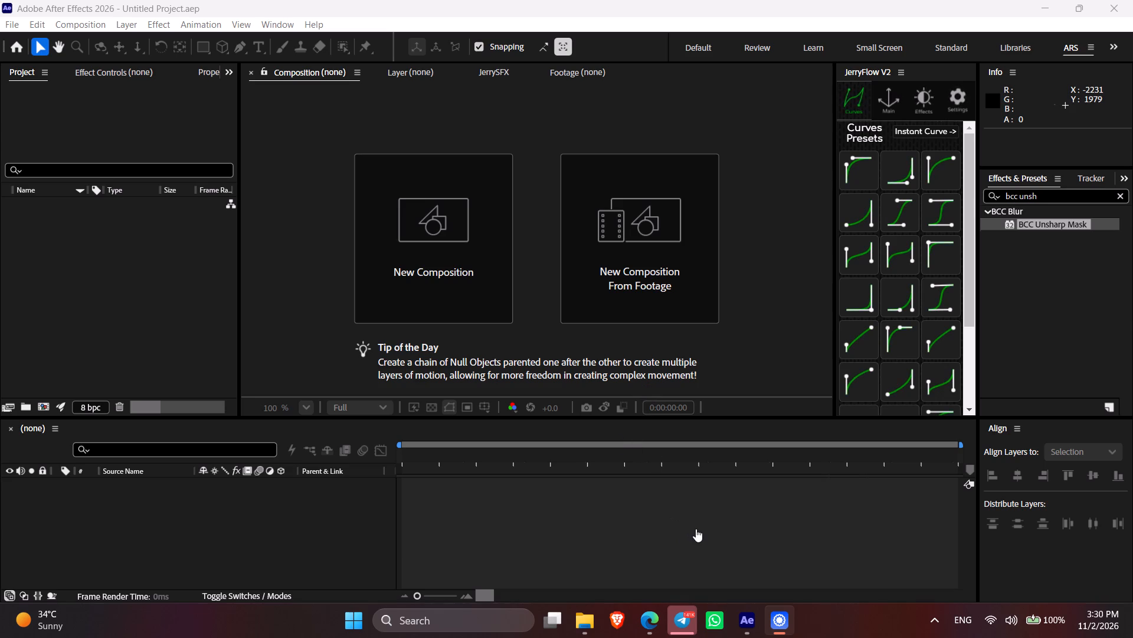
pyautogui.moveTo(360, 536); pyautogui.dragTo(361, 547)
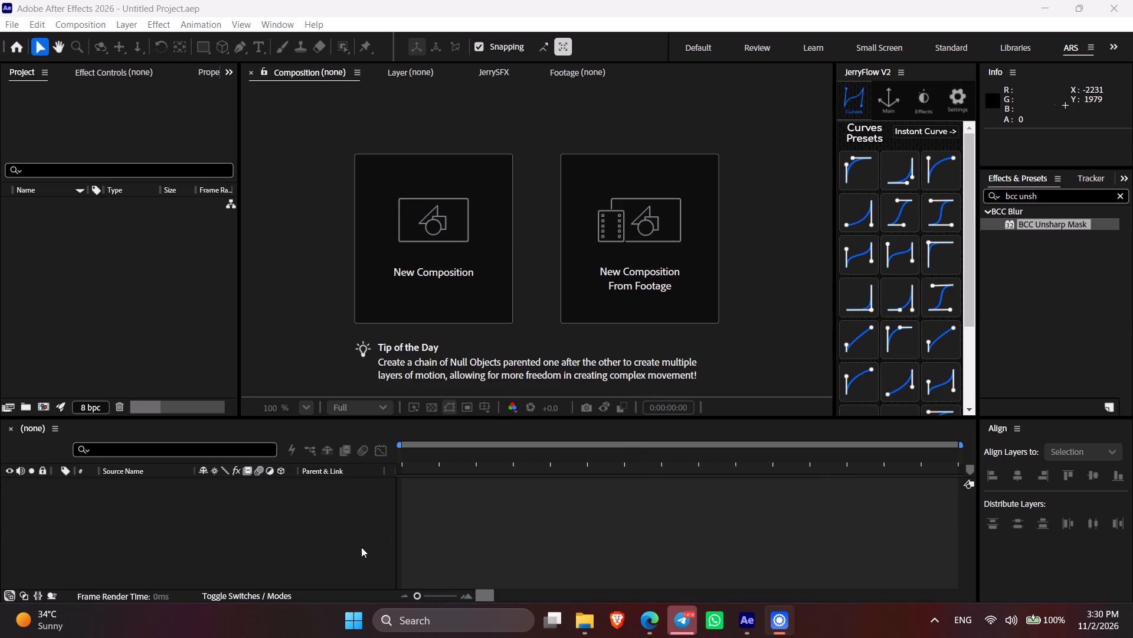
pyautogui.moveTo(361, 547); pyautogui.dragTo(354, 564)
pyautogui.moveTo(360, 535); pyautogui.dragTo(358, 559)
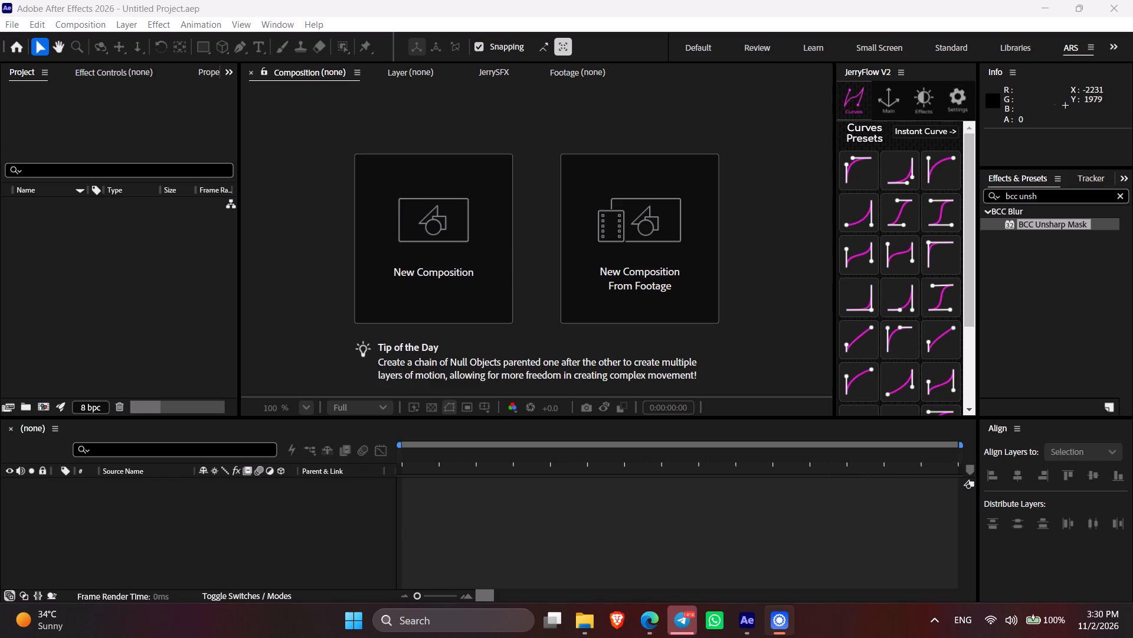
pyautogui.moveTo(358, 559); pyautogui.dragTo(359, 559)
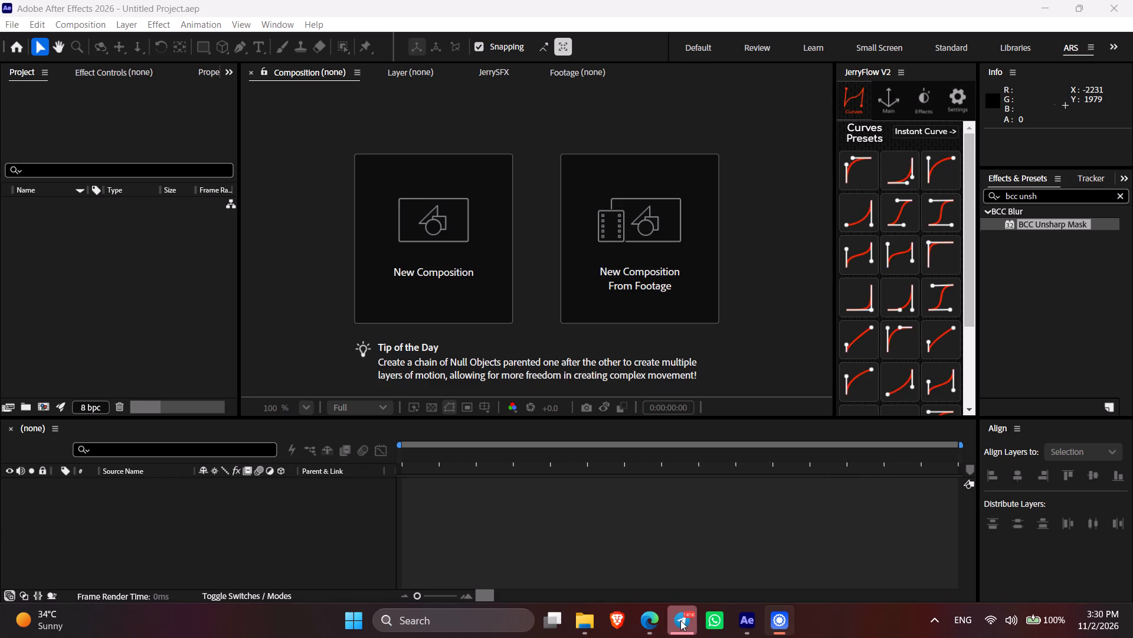